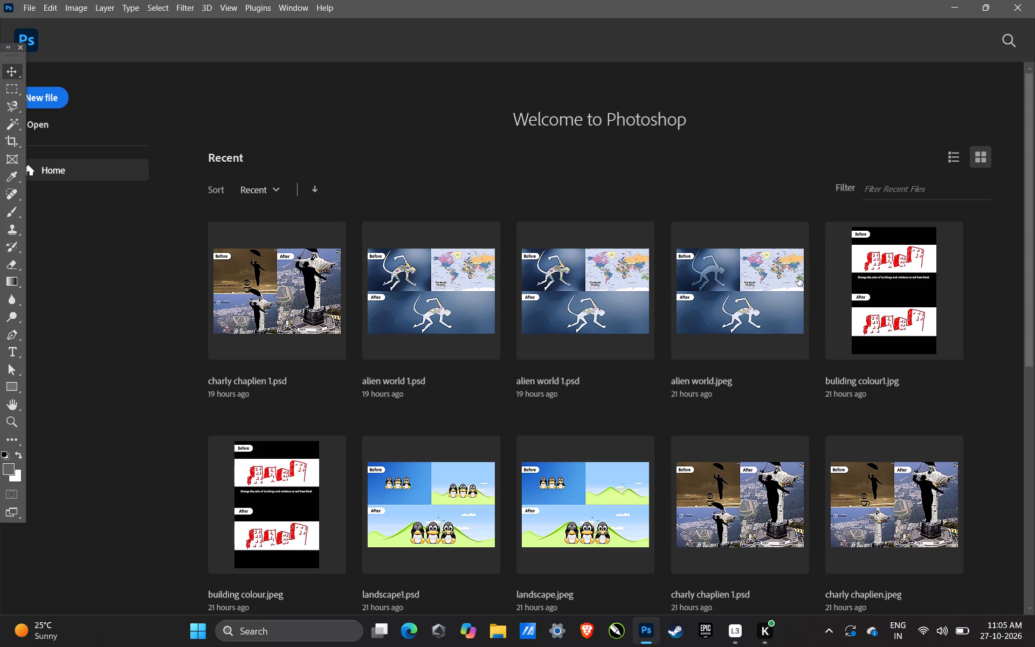
# Create a new 1366 x 700 px document at 72 pixels/inch in RGB Color with a white background.
pyautogui.click(43, 92)
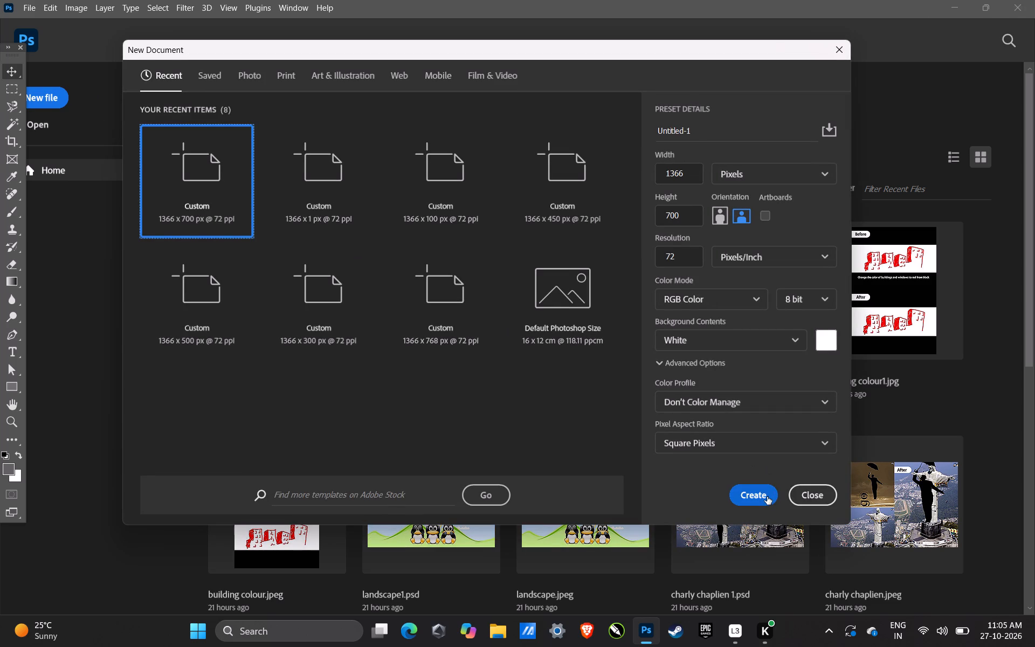
pyautogui.click(763, 497)
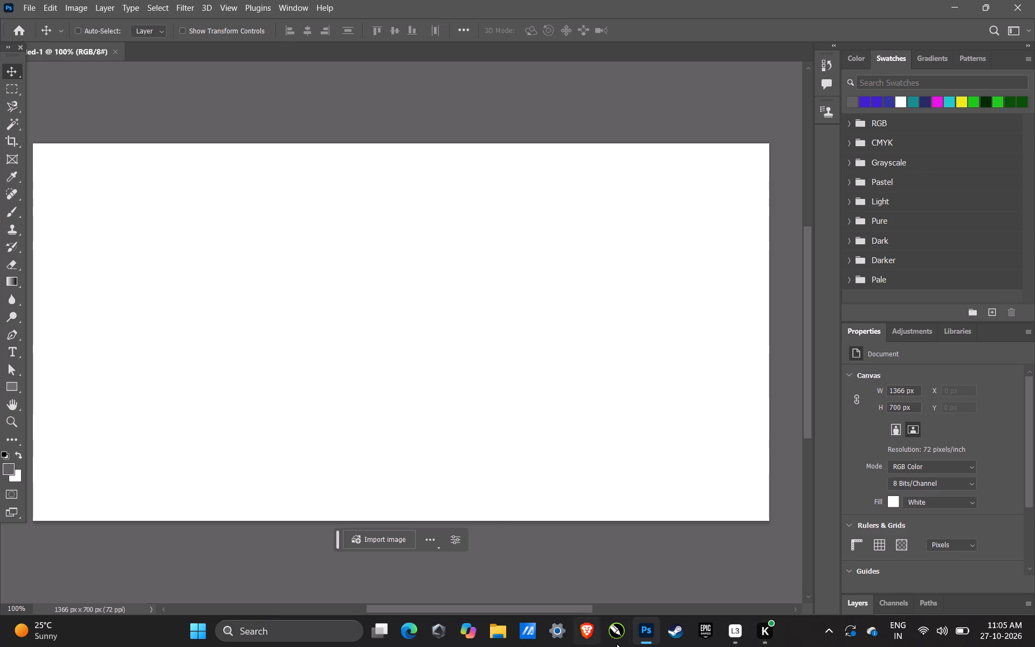
# Switch to Google Chrome and open it with the first user profile.
pyautogui.click(192, 628)
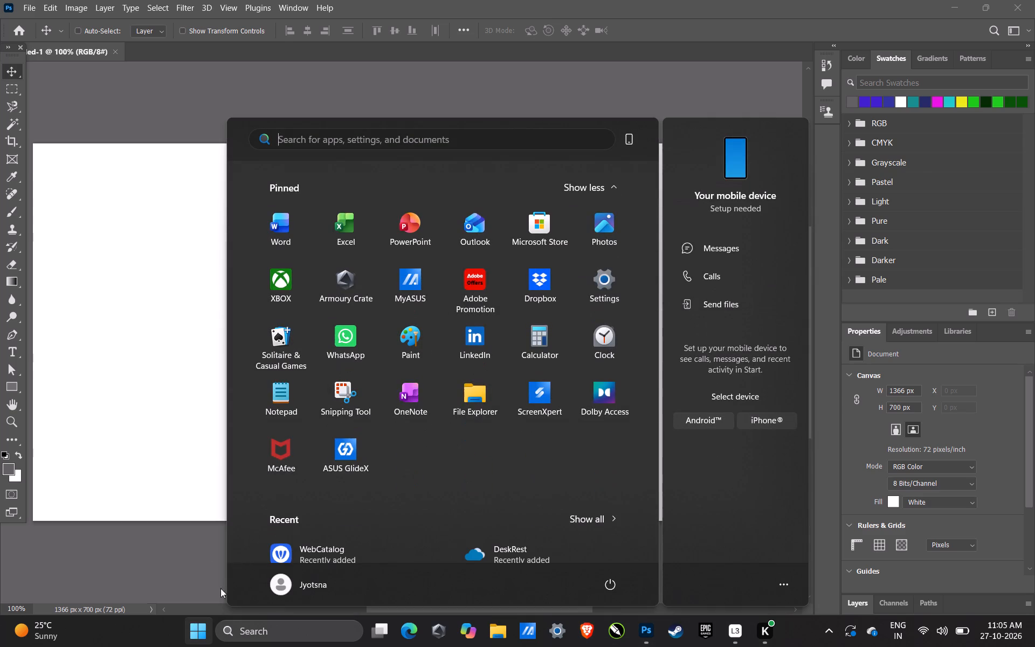
pyautogui.click(411, 137)
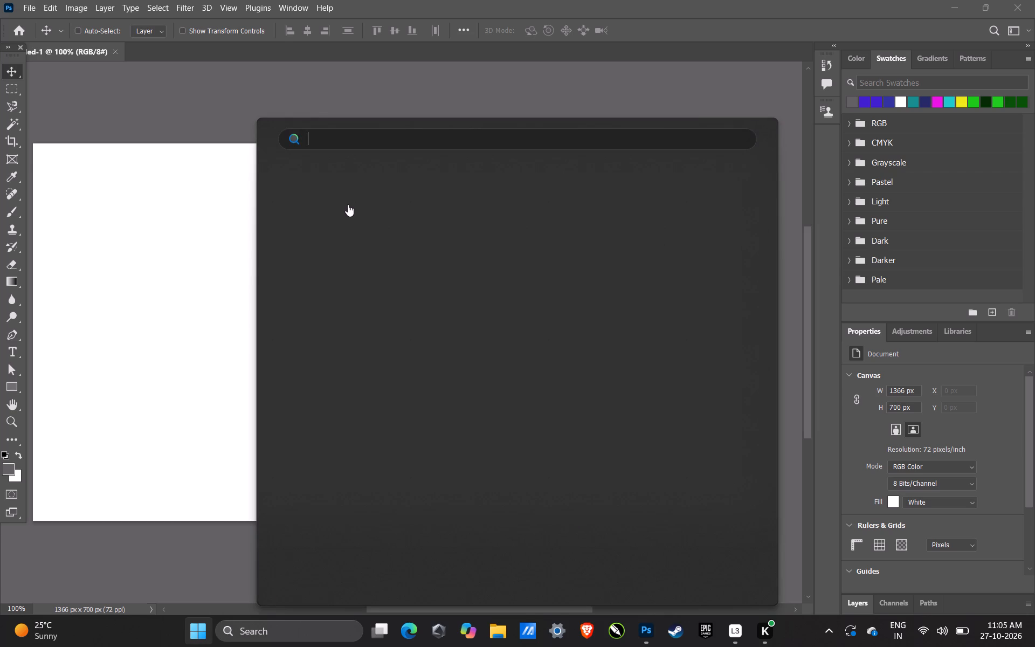
pyautogui.click(343, 318)
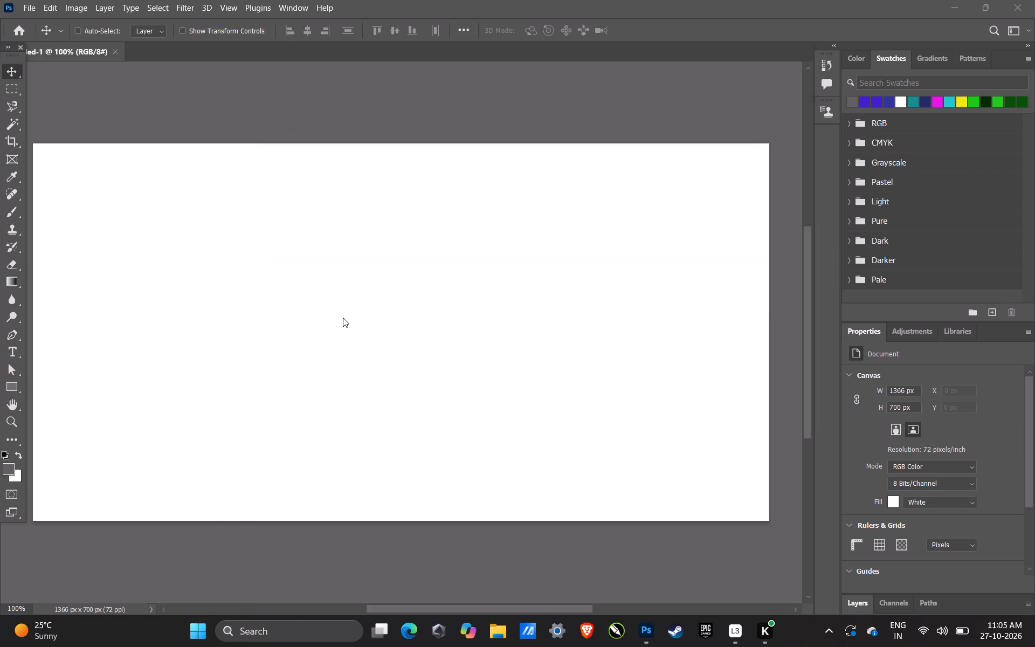
pyautogui.click(350, 346)
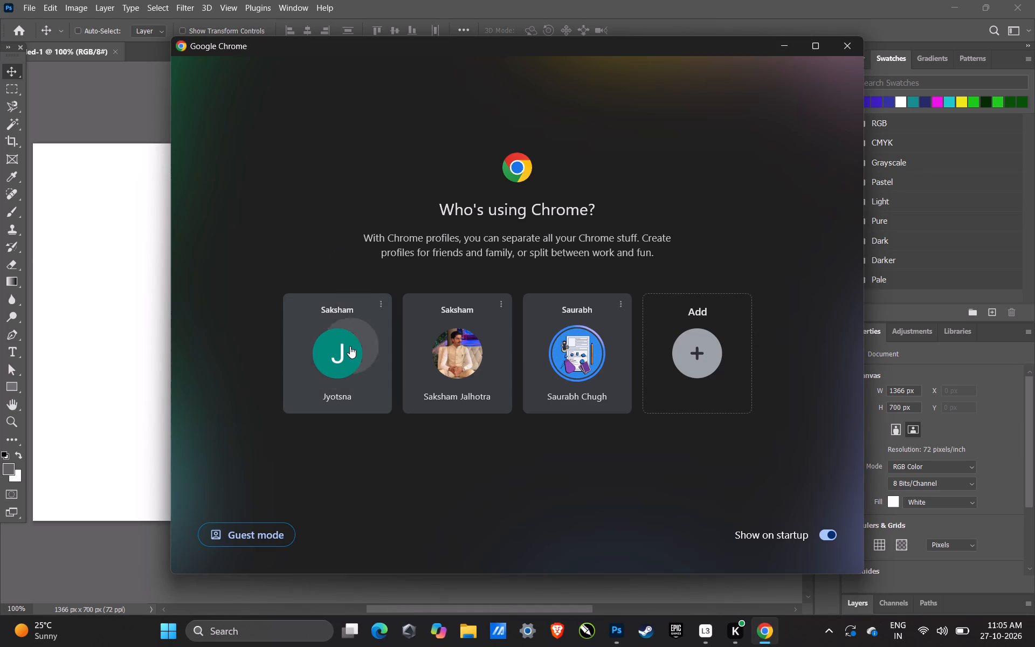
# Search Google for "dancing girl" and show the image results.
pyautogui.click(333, 258)
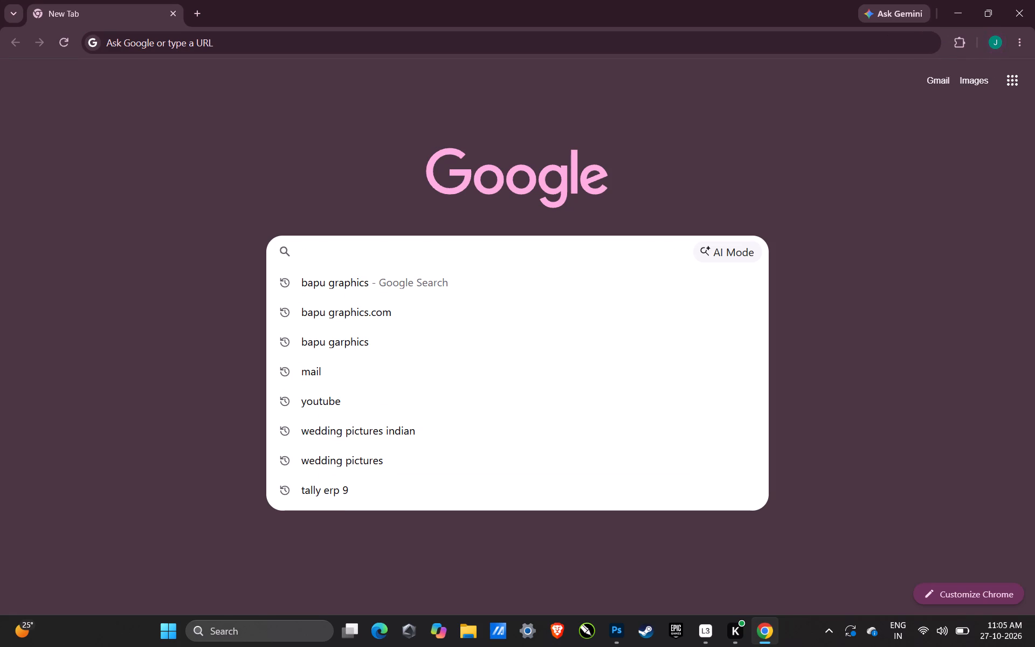
pyautogui.write('da')
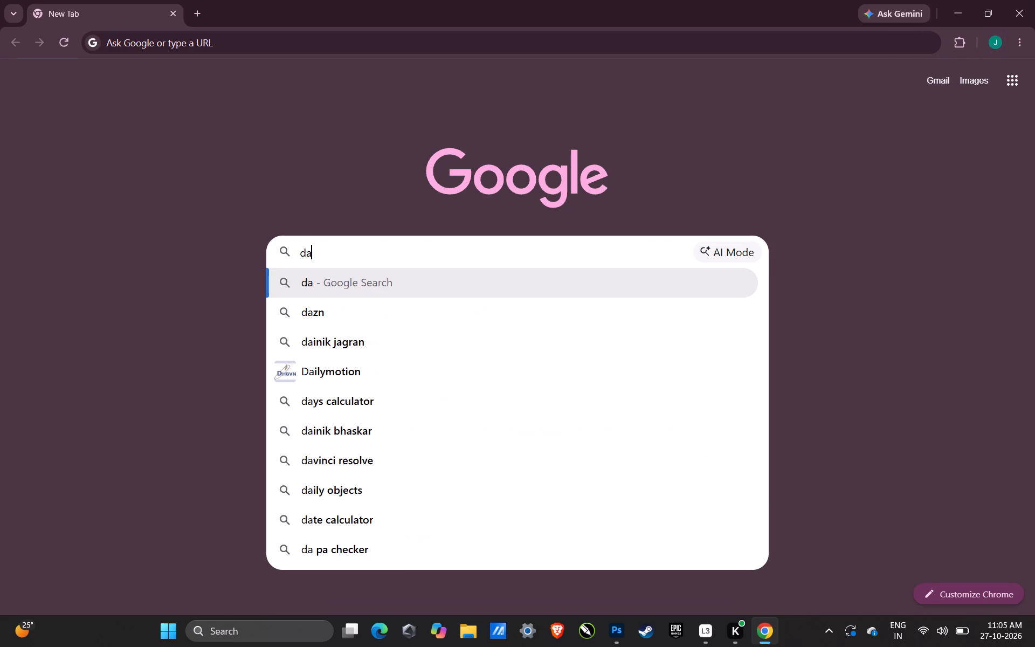
pyautogui.write('ncing')
pyautogui.press('space')
pyautogui.write('gir')
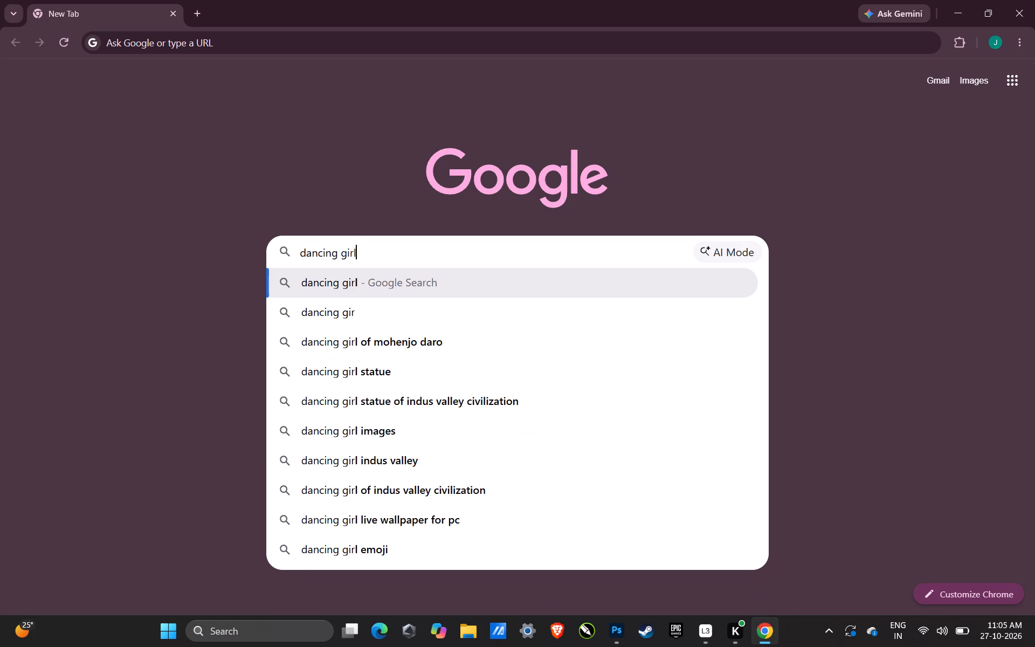
pyautogui.press('l')
pyautogui.press('Return')
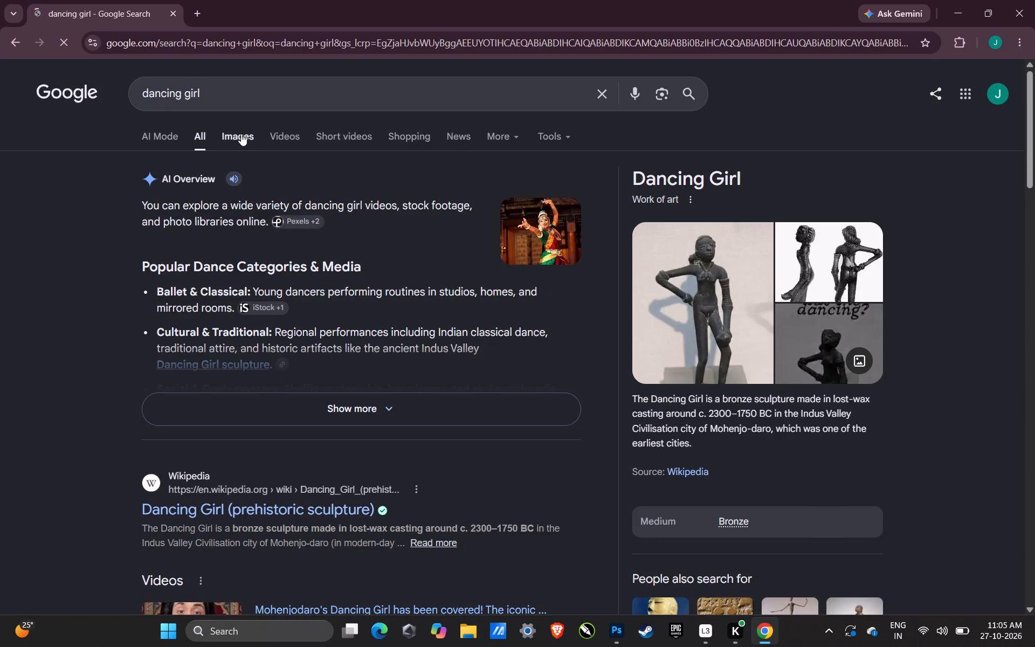
pyautogui.click(239, 137)
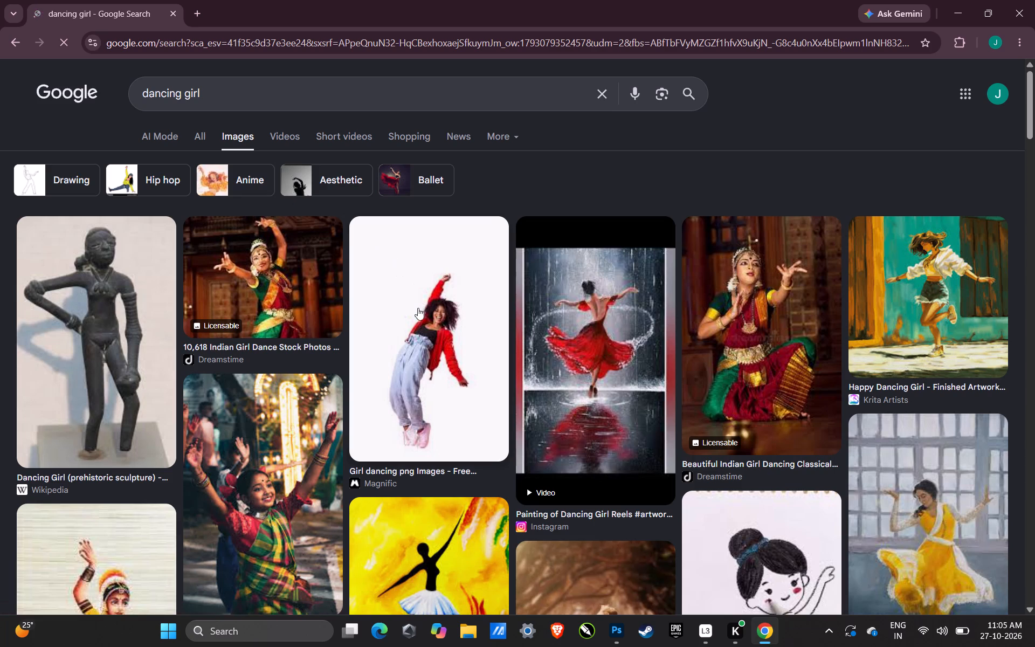
pyautogui.scroll(-2, 420, 331)
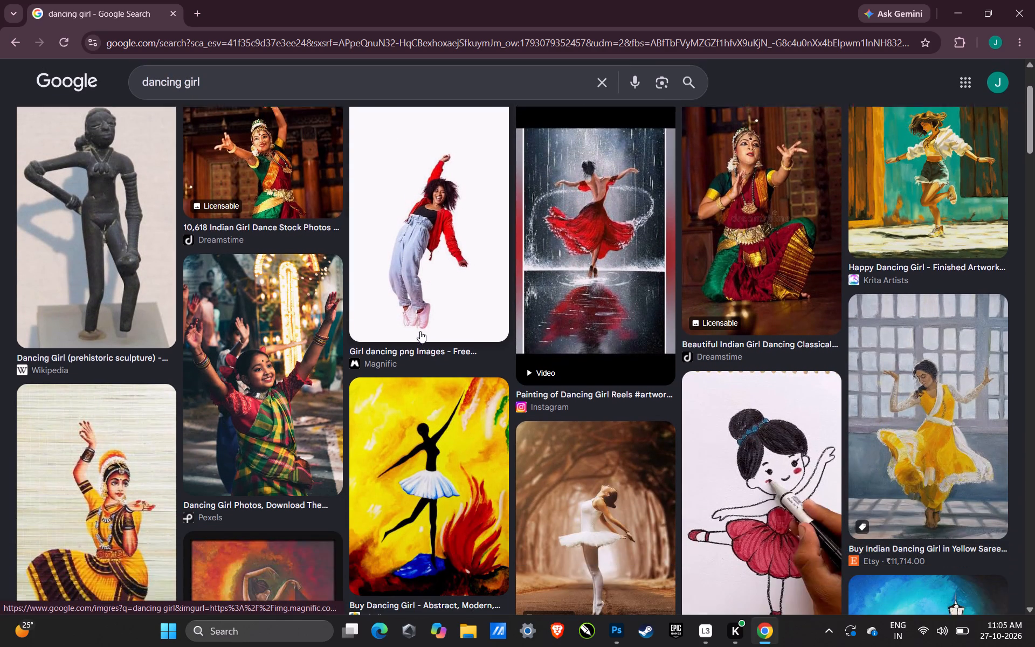
pyautogui.scroll(-3, 420, 332)
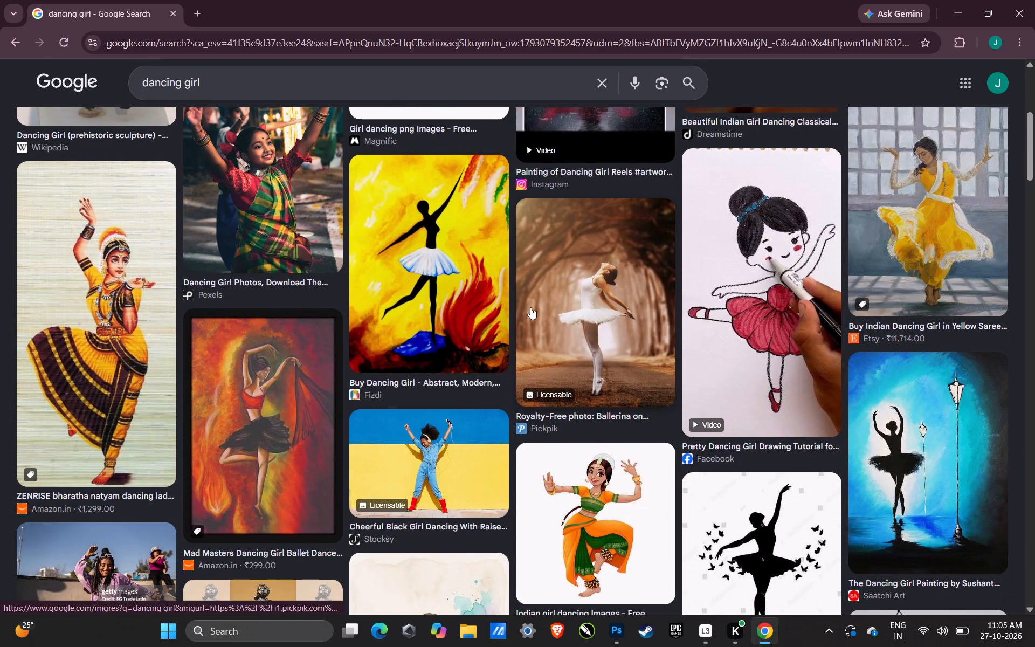
pyautogui.scroll(-2, 620, 324)
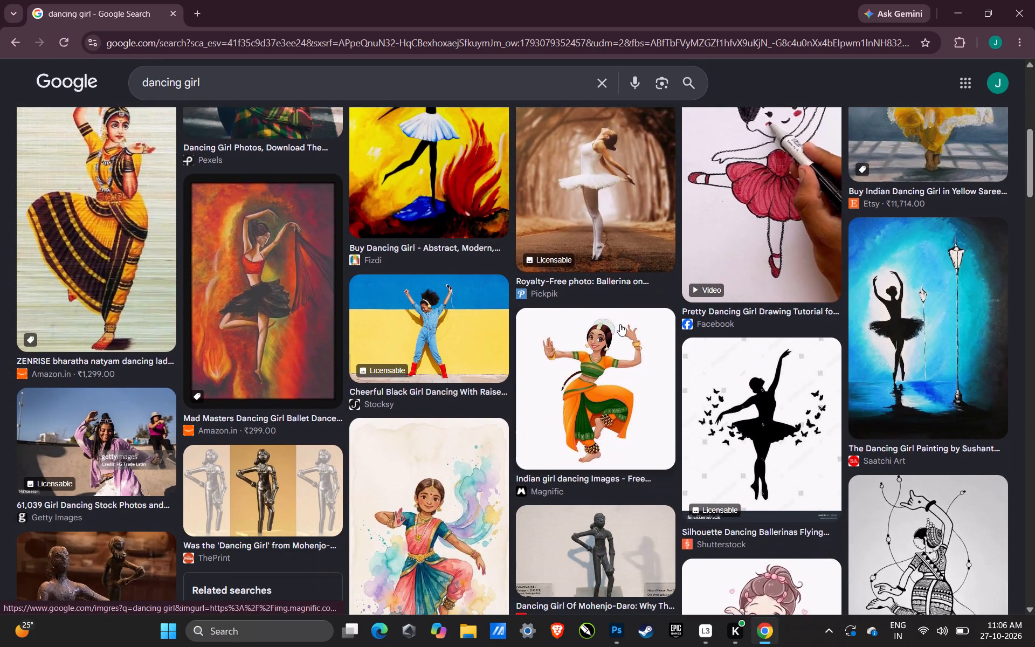
pyautogui.scroll(-5, 620, 324)
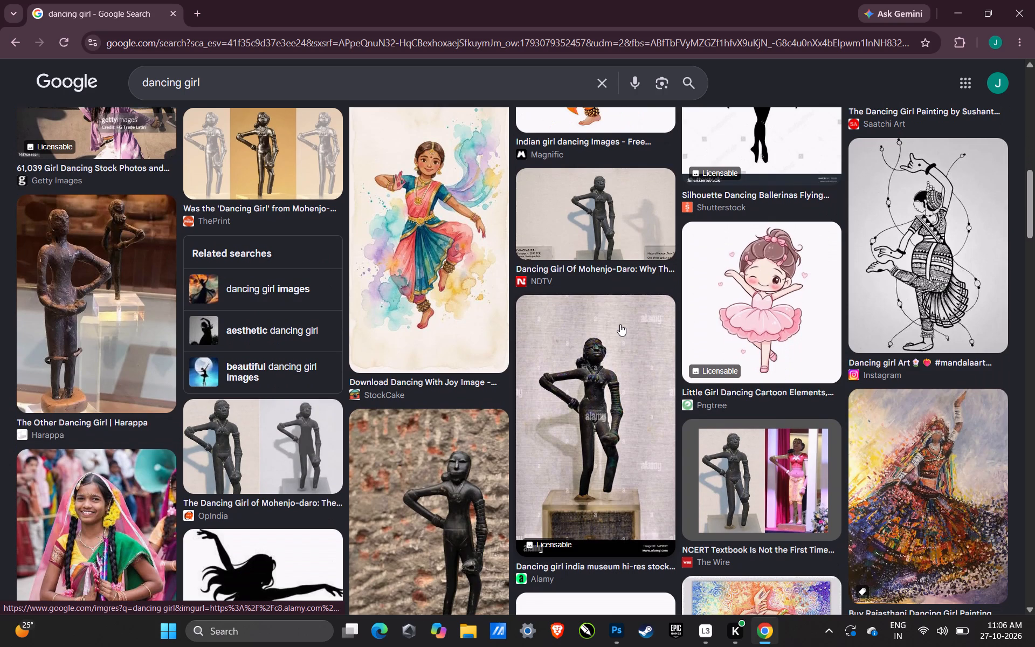
pyautogui.scroll(-2, 605, 328)
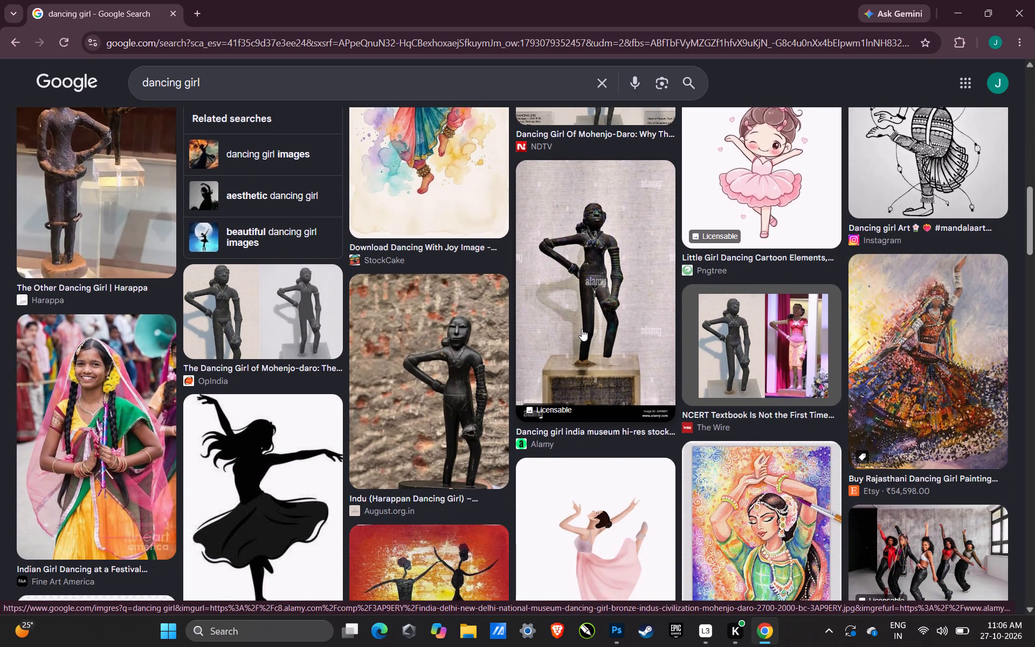
pyautogui.scroll(-6, 586, 327)
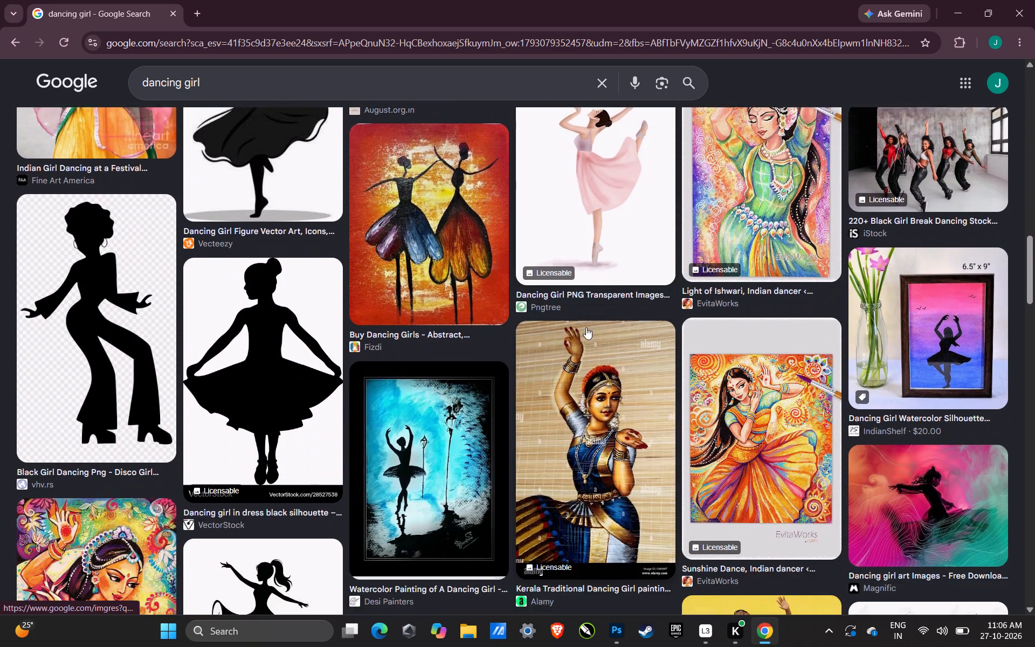
pyautogui.scroll(-2, 586, 327)
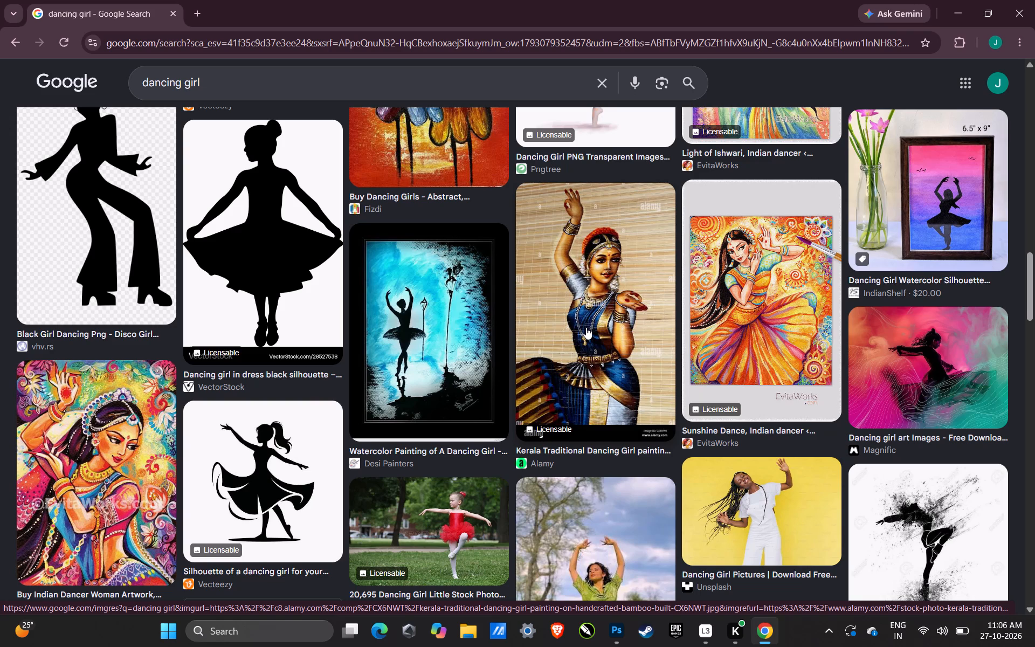
pyautogui.scroll(-5, 547, 366)
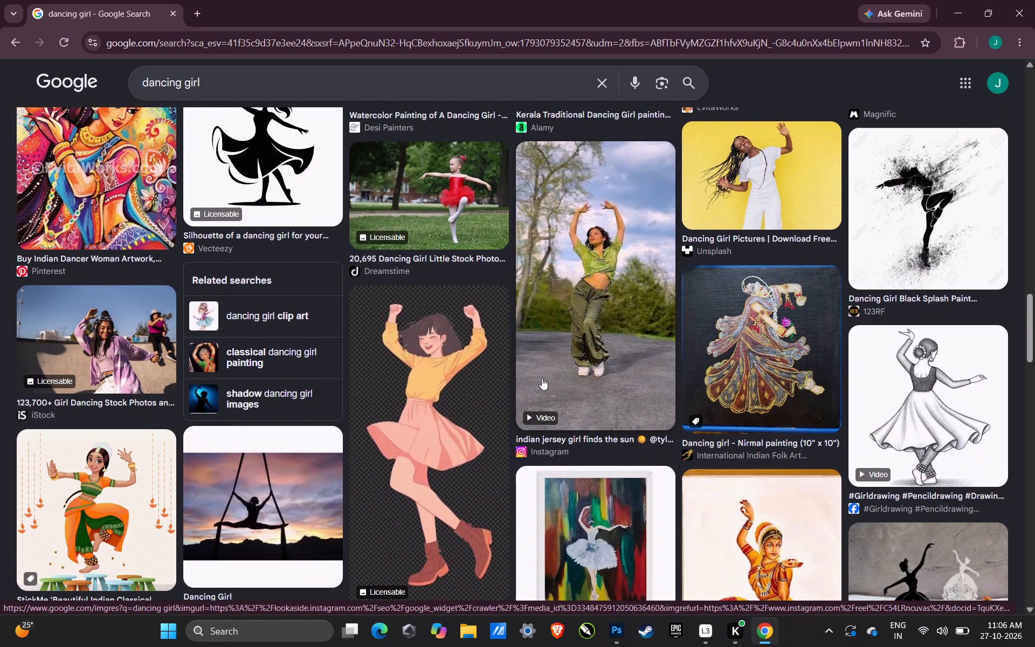
pyautogui.scroll(-5, 542, 378)
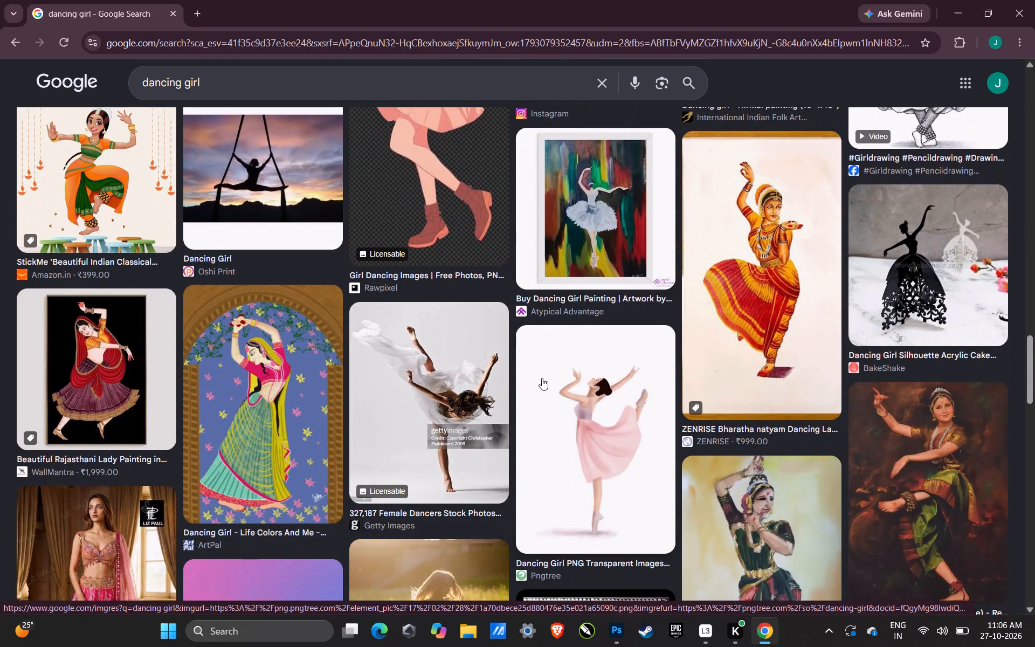
pyautogui.scroll(-3, 542, 378)
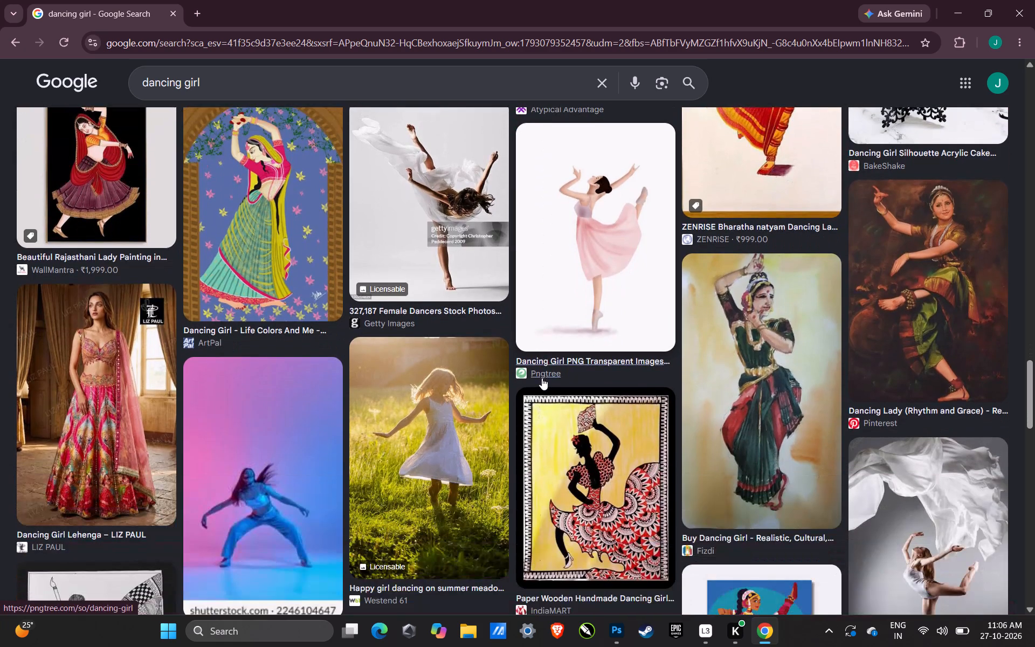
pyautogui.scroll(-2, 542, 378)
pyautogui.scroll(2, 542, 378)
pyautogui.scroll(-3, 542, 378)
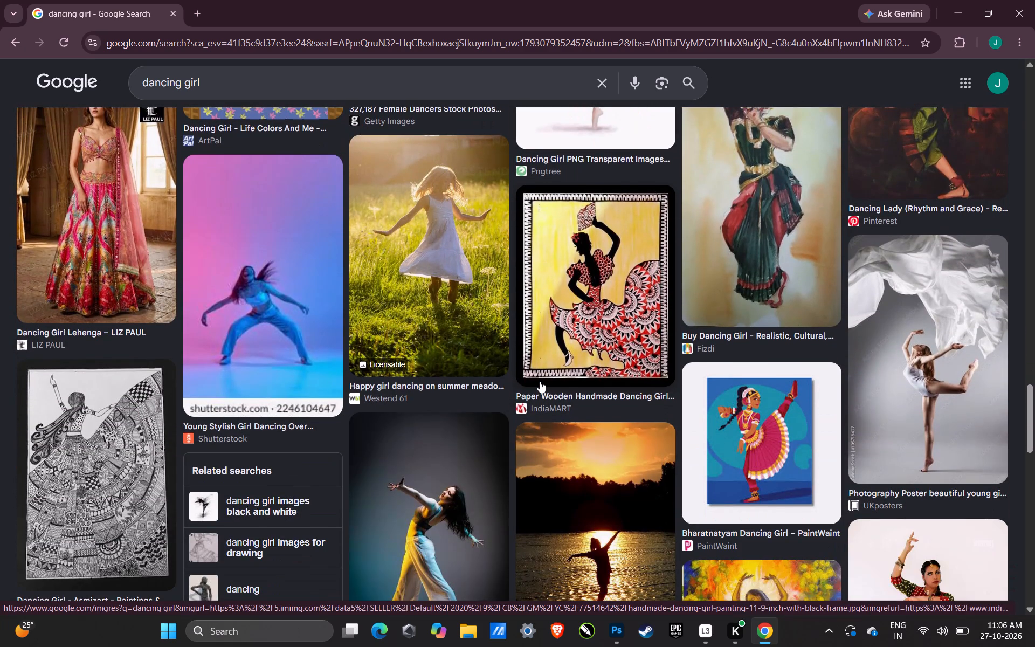
pyautogui.scroll(-3, 540, 381)
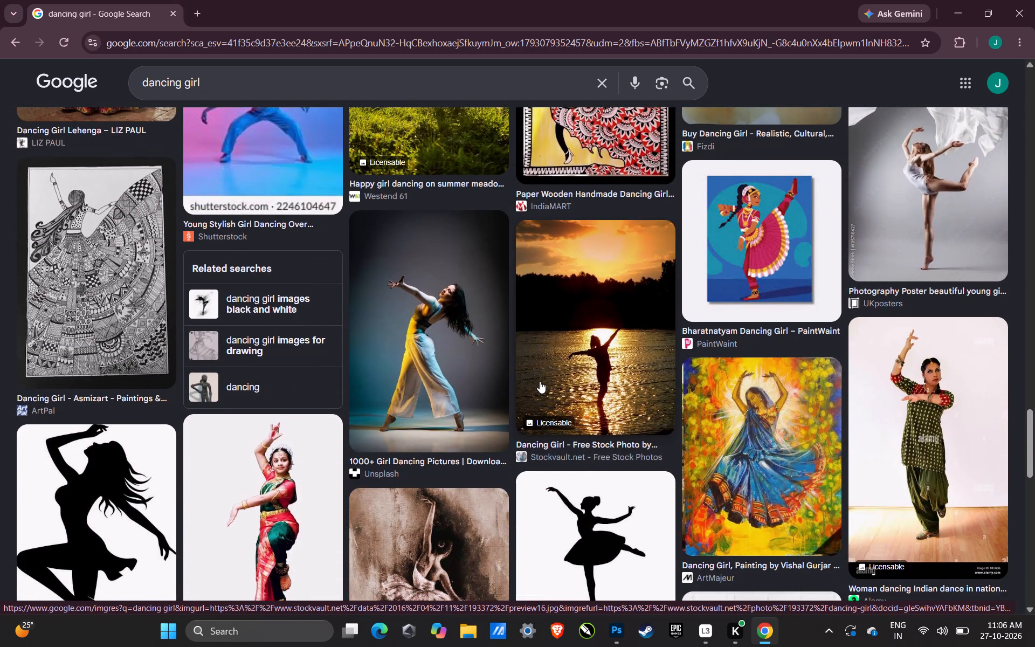
pyautogui.scroll(-1, 540, 381)
pyautogui.scroll(1, 528, 386)
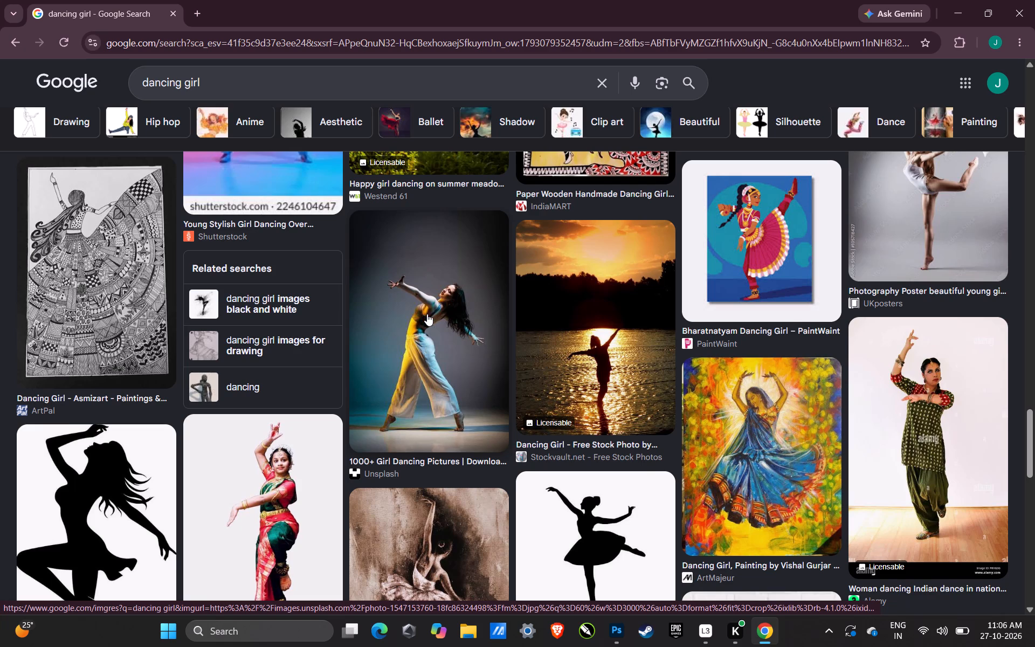
pyautogui.scroll(-12, 434, 320)
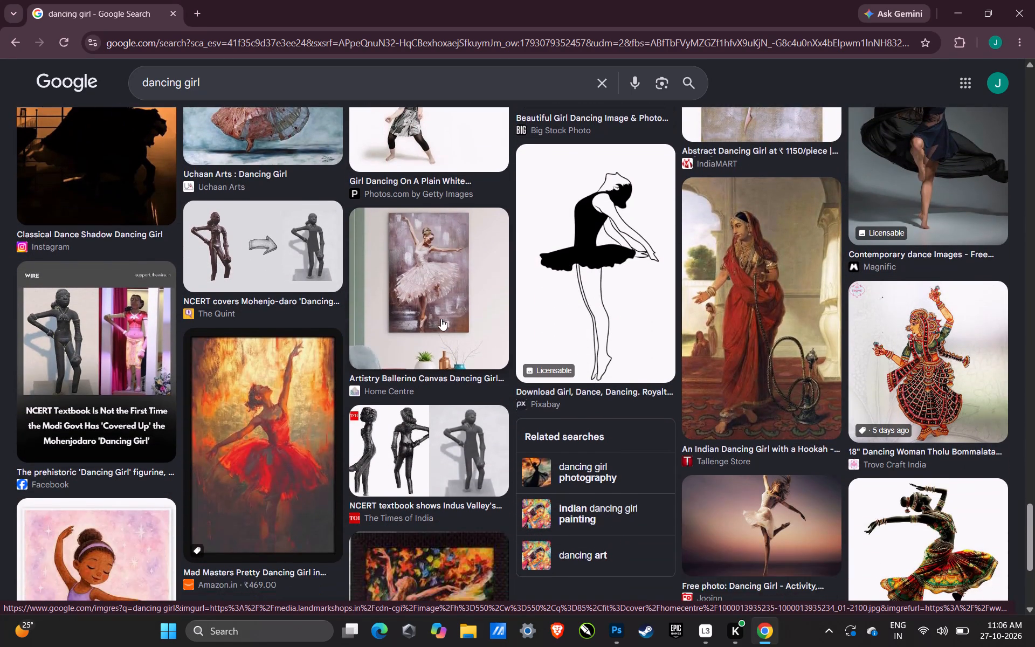
pyautogui.scroll(-5, 441, 319)
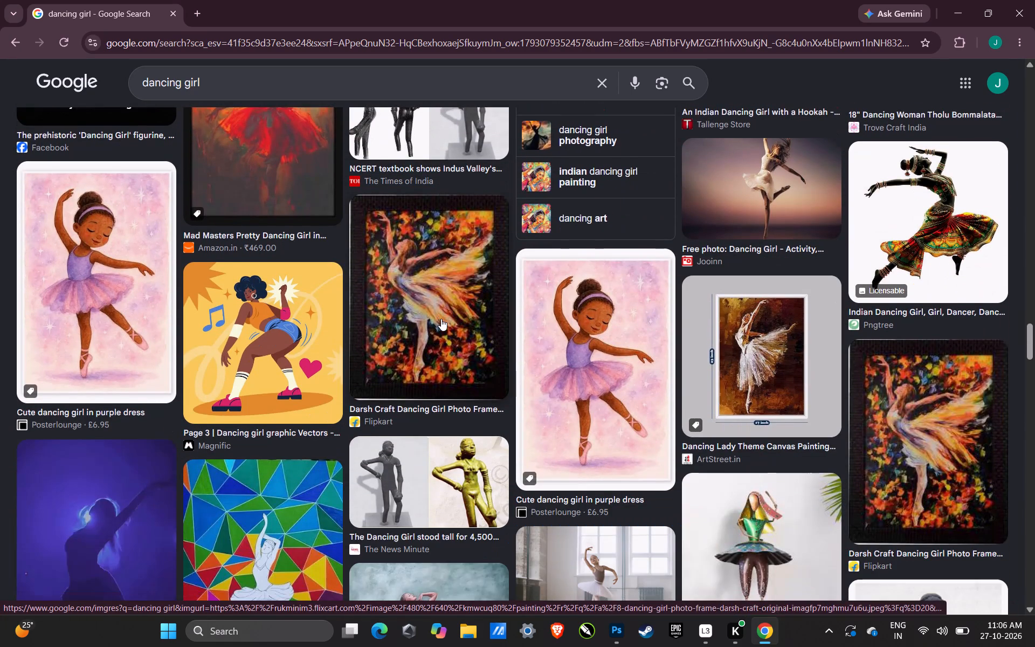
pyautogui.scroll(-5, 441, 319)
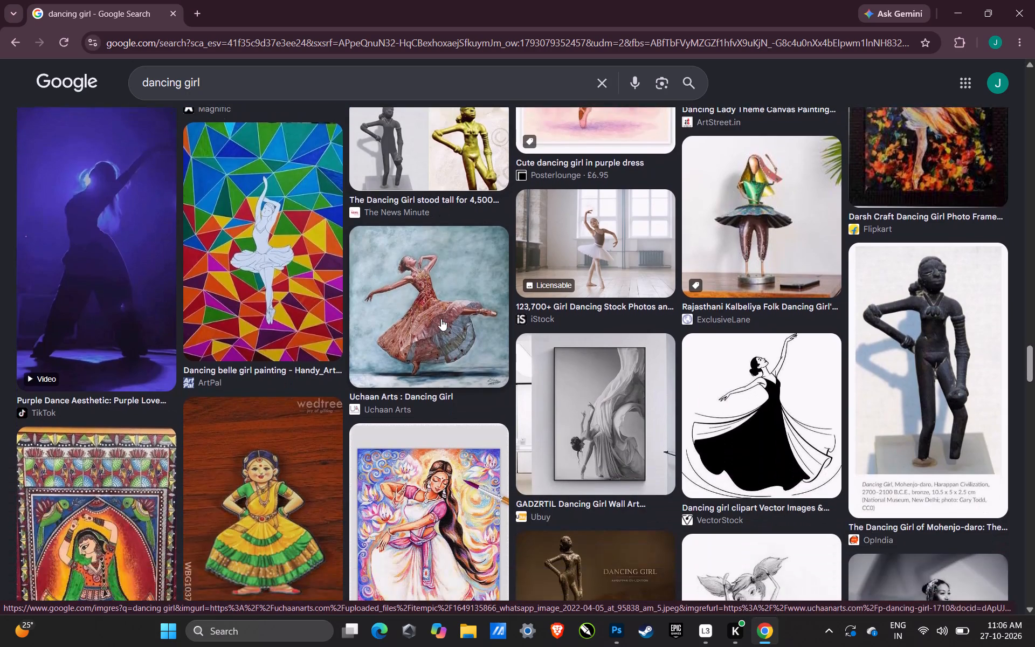
pyautogui.scroll(-6, 441, 319)
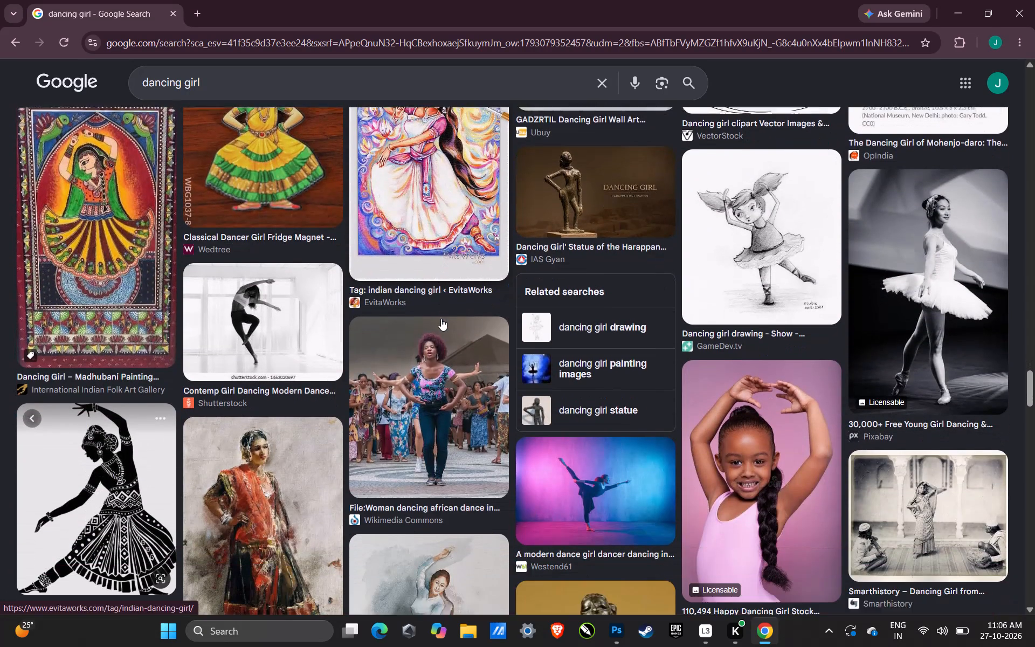
pyautogui.scroll(-8, 441, 319)
pyautogui.scroll(9, 441, 319)
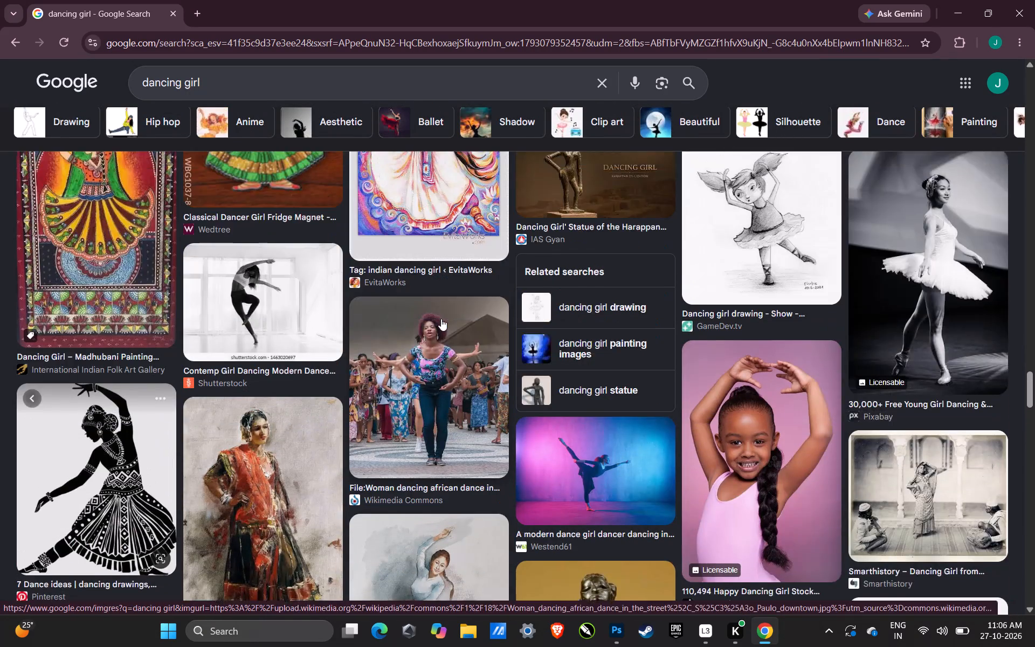
pyautogui.scroll(20, 441, 319)
pyautogui.scroll(1, 441, 319)
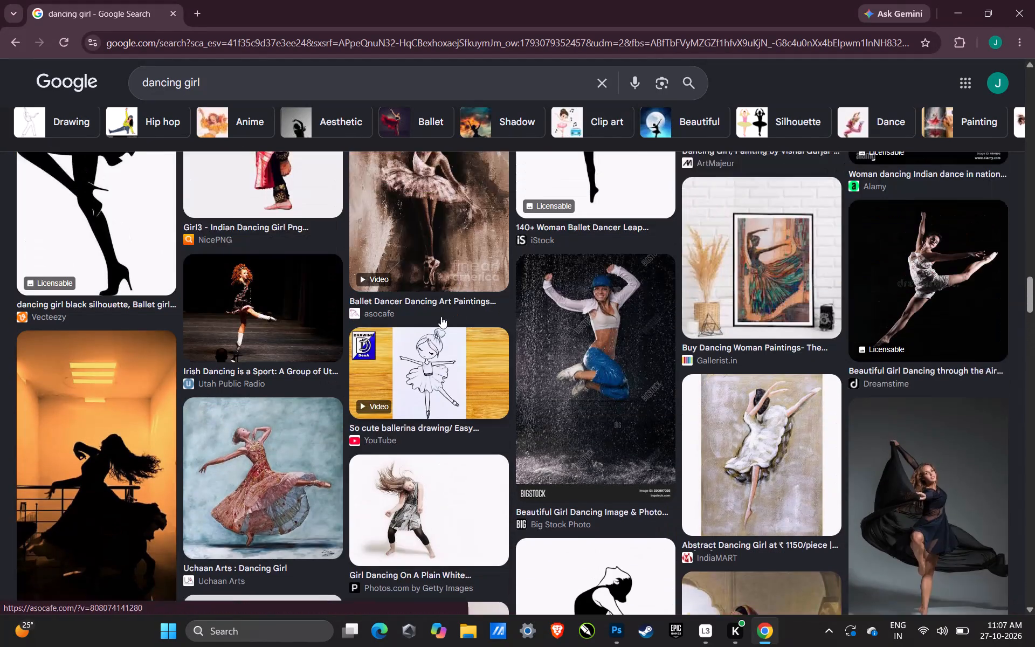
pyautogui.scroll(20, 441, 316)
pyautogui.scroll(11, 441, 316)
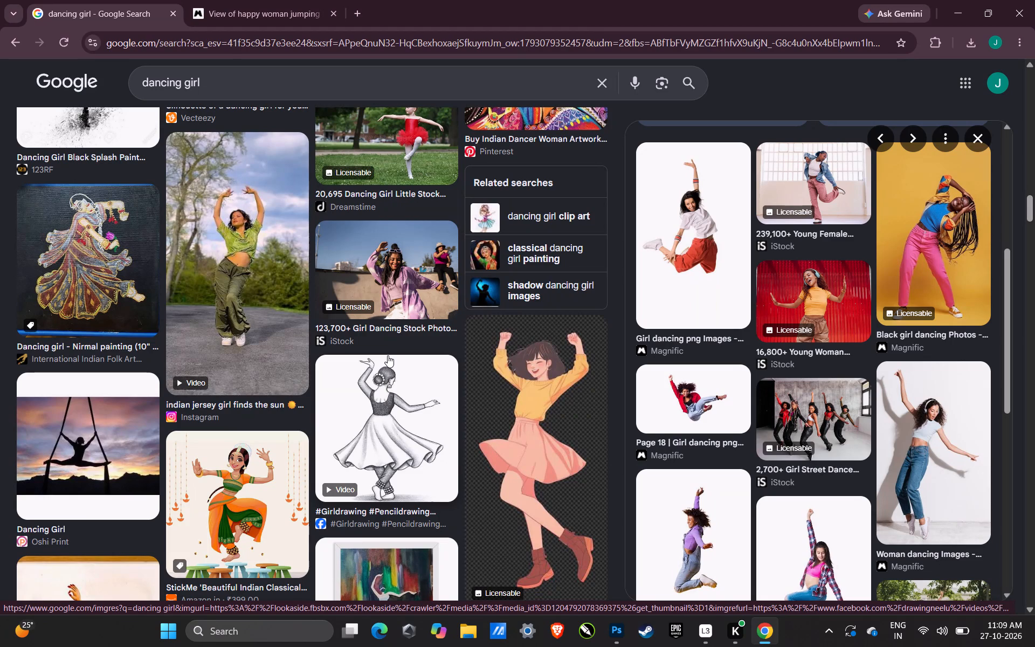
pyautogui.scroll(-5, 316, 385)
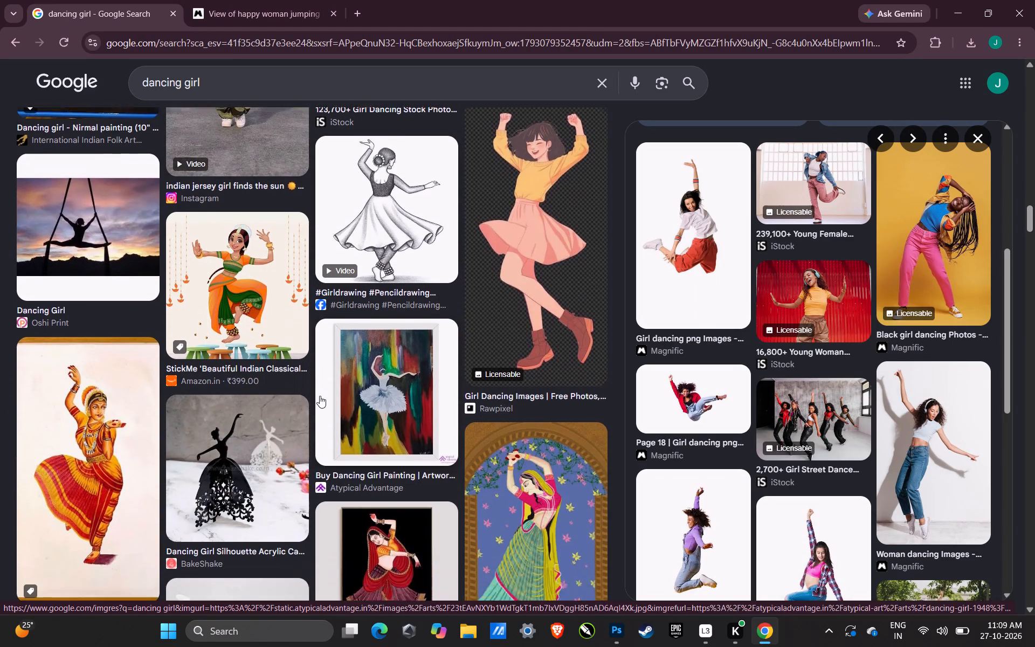
pyautogui.scroll(-7, 320, 396)
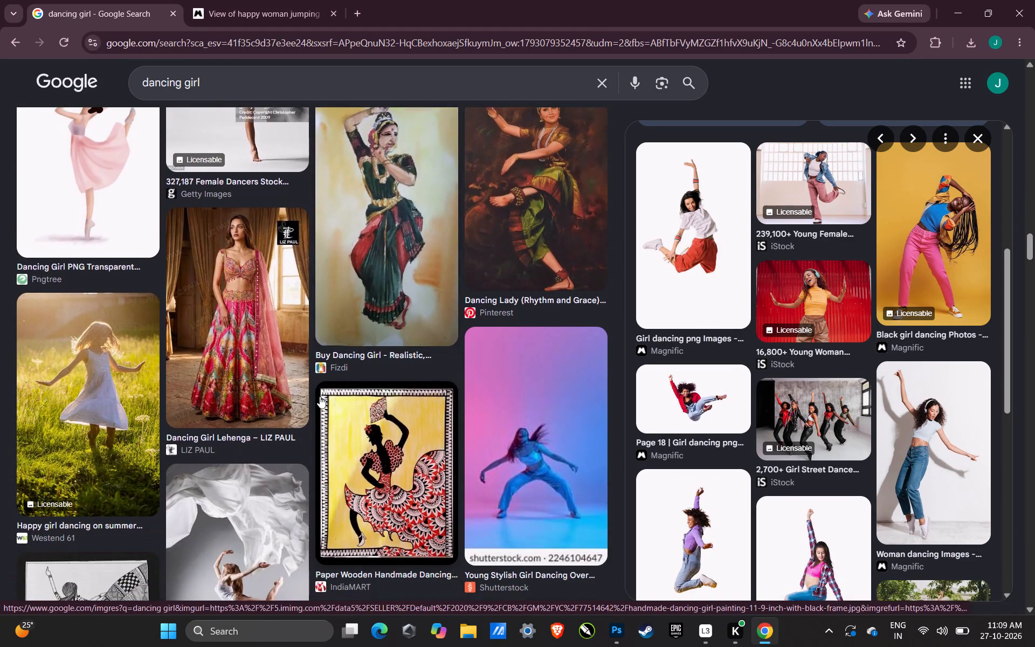
pyautogui.scroll(-7, 320, 396)
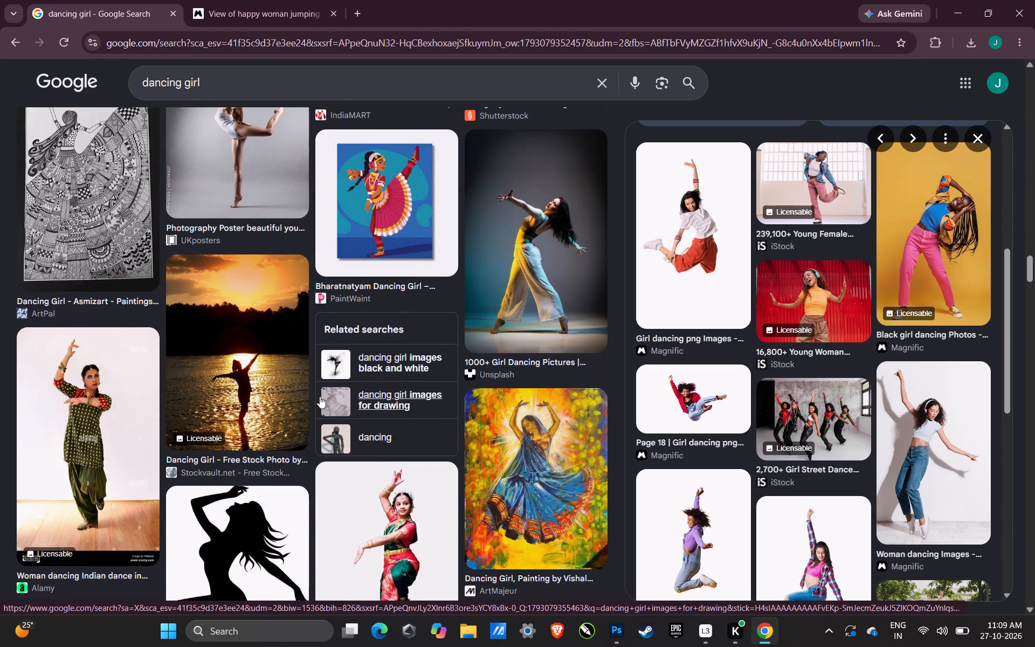
# Preview the Unsplash photo of the dancer in yellow trousers and look through its related images.
pyautogui.click(492, 308)
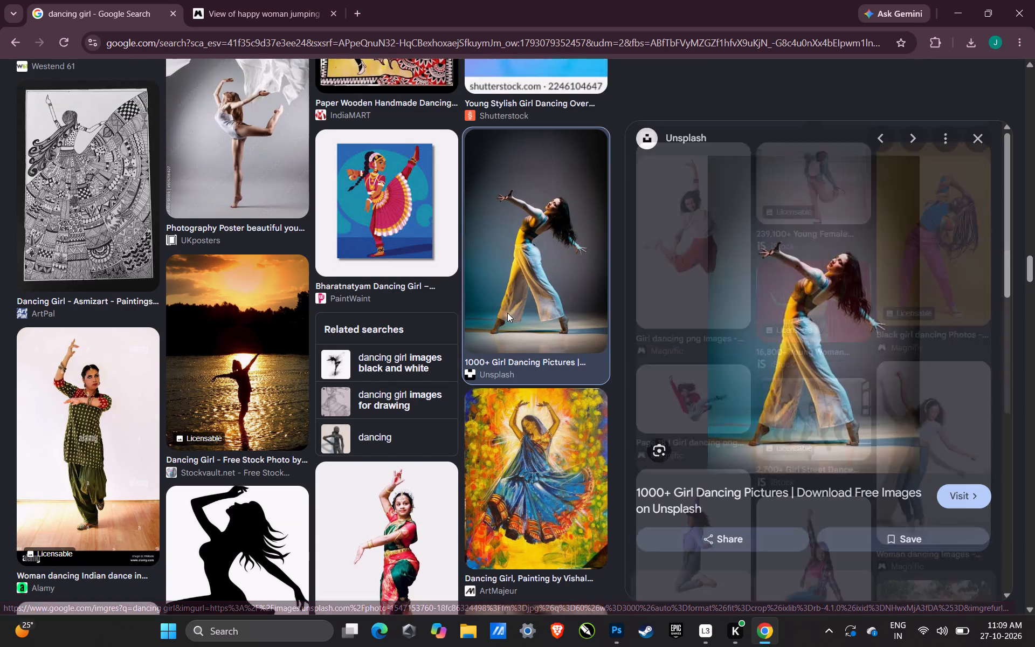
pyautogui.rightClick(736, 336)
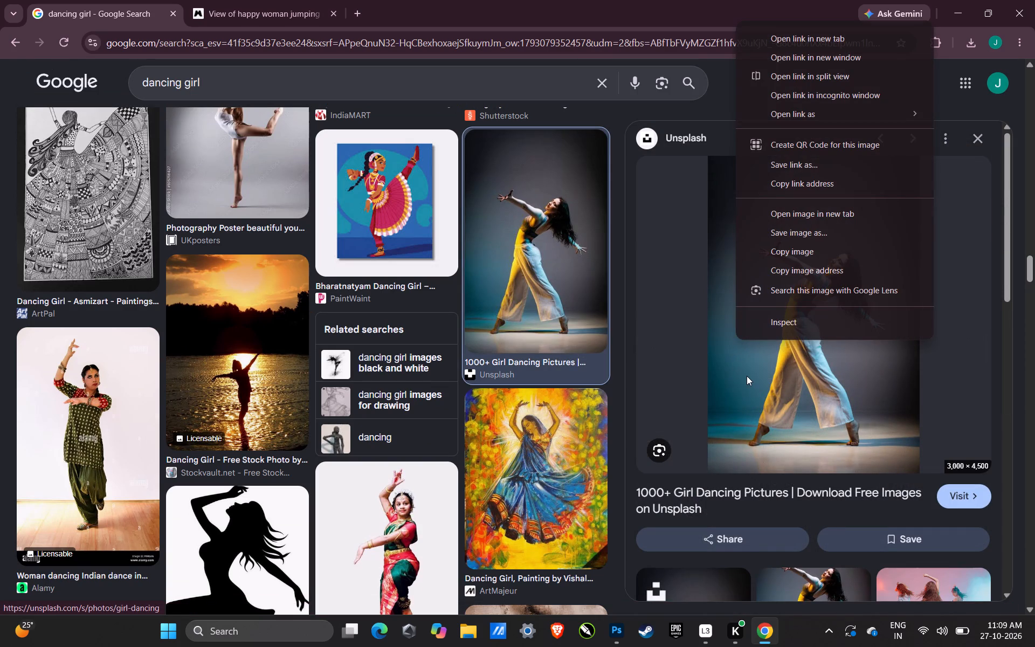
pyautogui.click(515, 332)
pyautogui.scroll(-3, 692, 406)
pyautogui.scroll(-2, 738, 391)
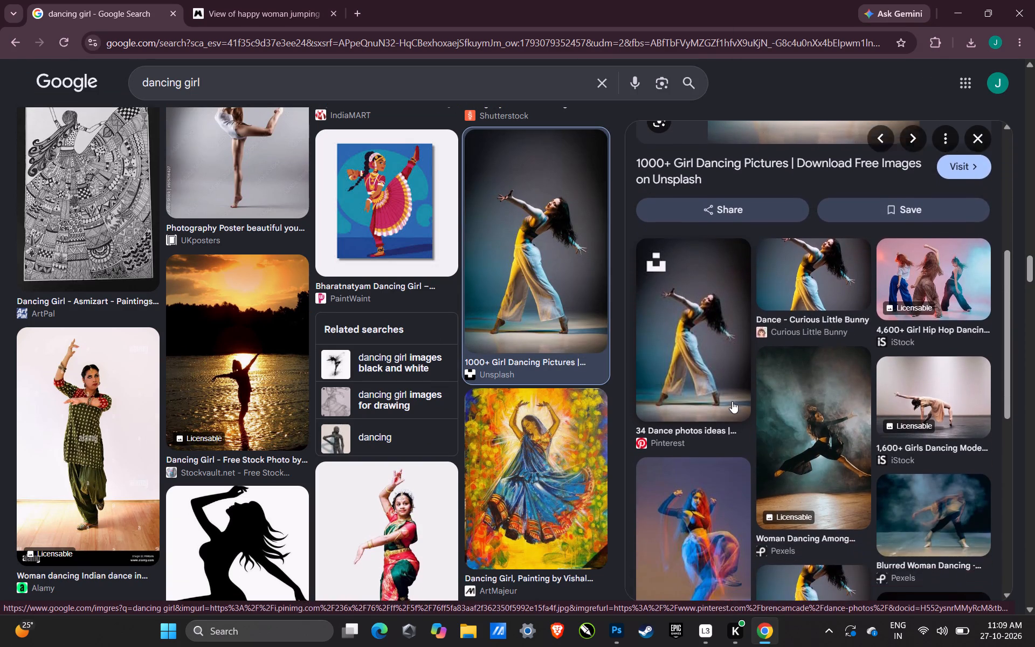
pyautogui.scroll(-4, 732, 401)
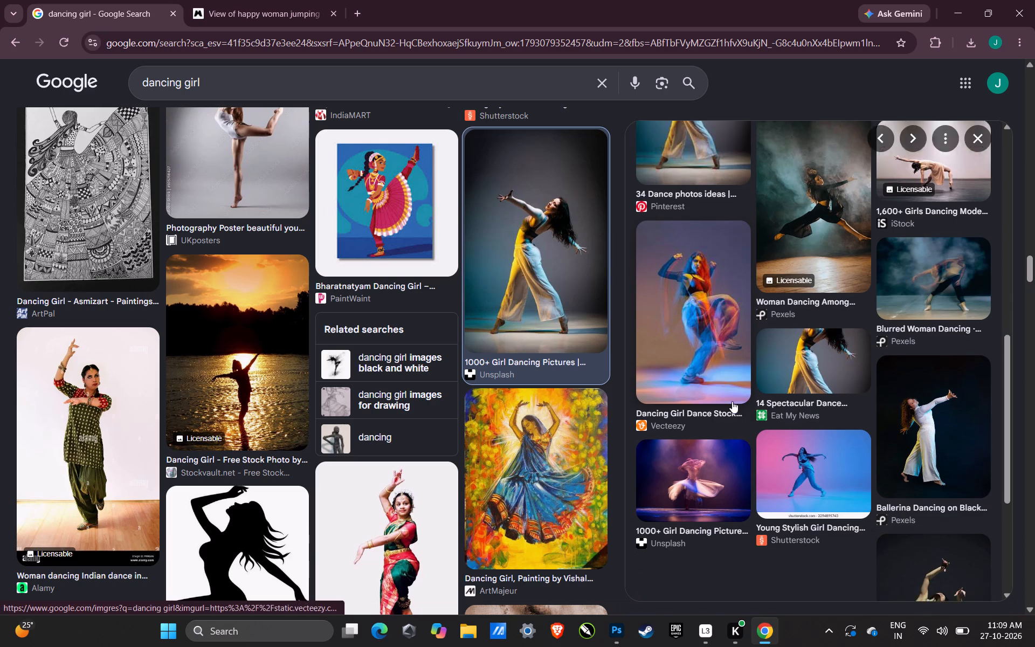
pyautogui.scroll(-3, 732, 401)
pyautogui.scroll(-3, 491, 360)
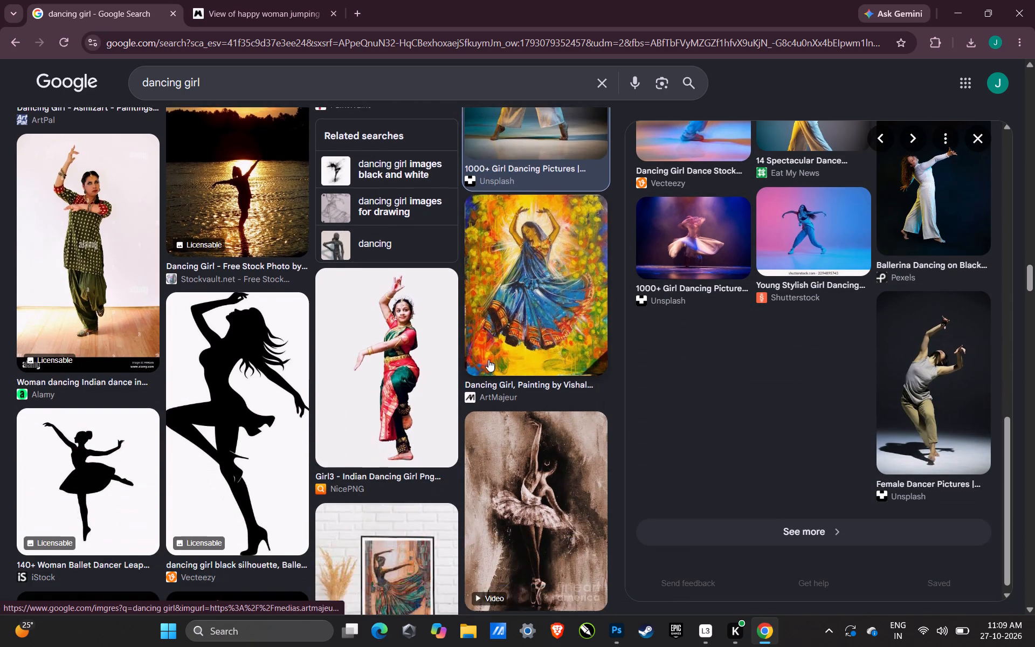
# Save the NicePNG picture of the Indian dancing girl in red and green as a JPEG named dancing girl in Downloads.
pyautogui.scroll(-3, 488, 360)
pyautogui.scroll(2, 488, 360)
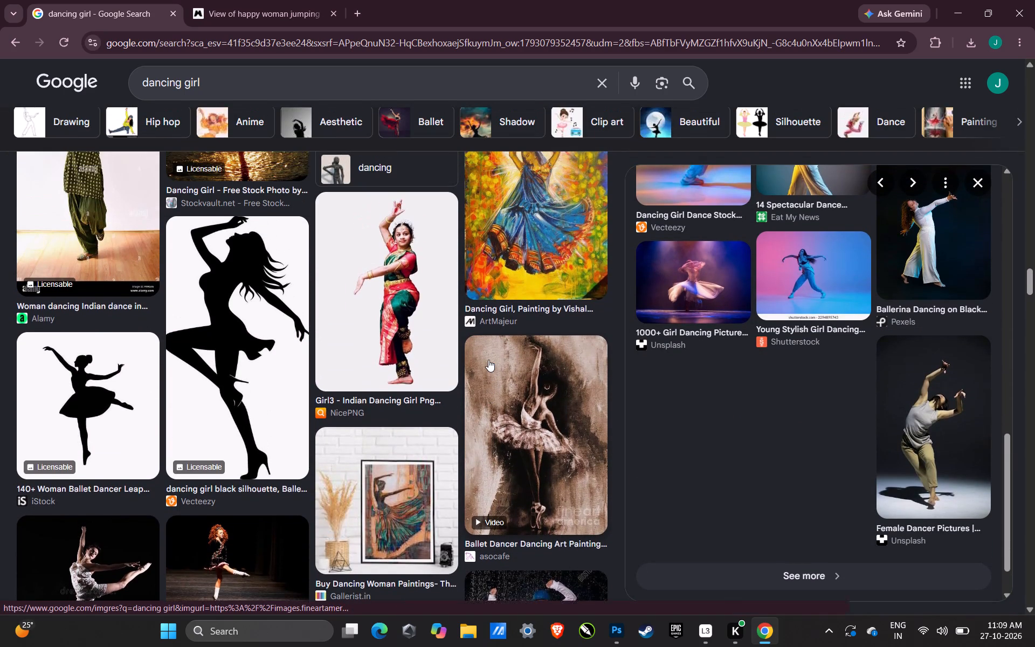
pyautogui.scroll(1, 488, 360)
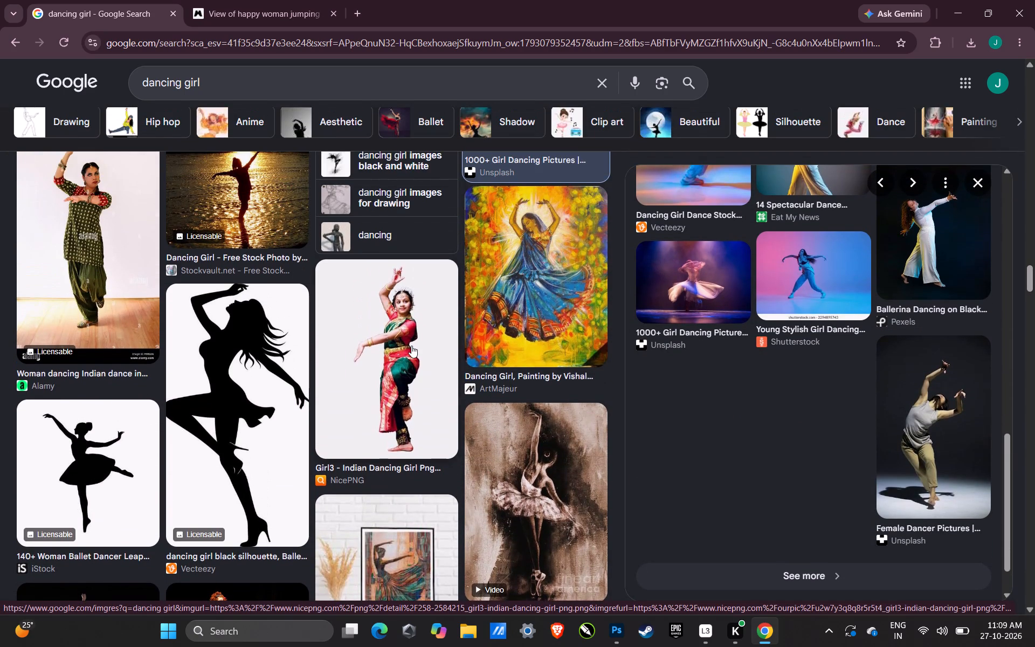
pyautogui.rightClick(411, 346)
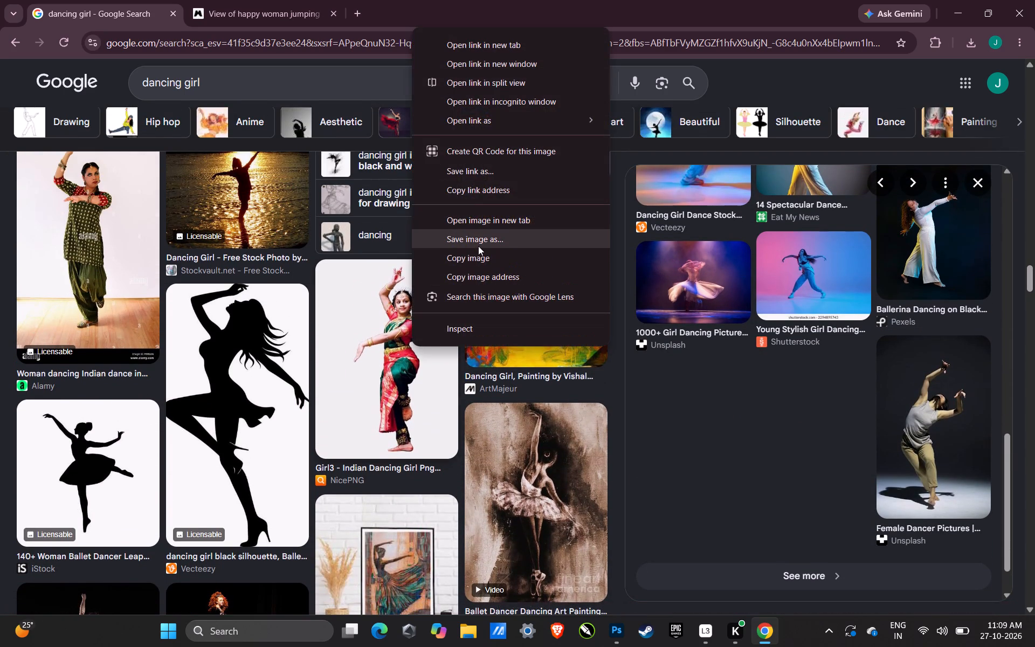
pyautogui.click(478, 246)
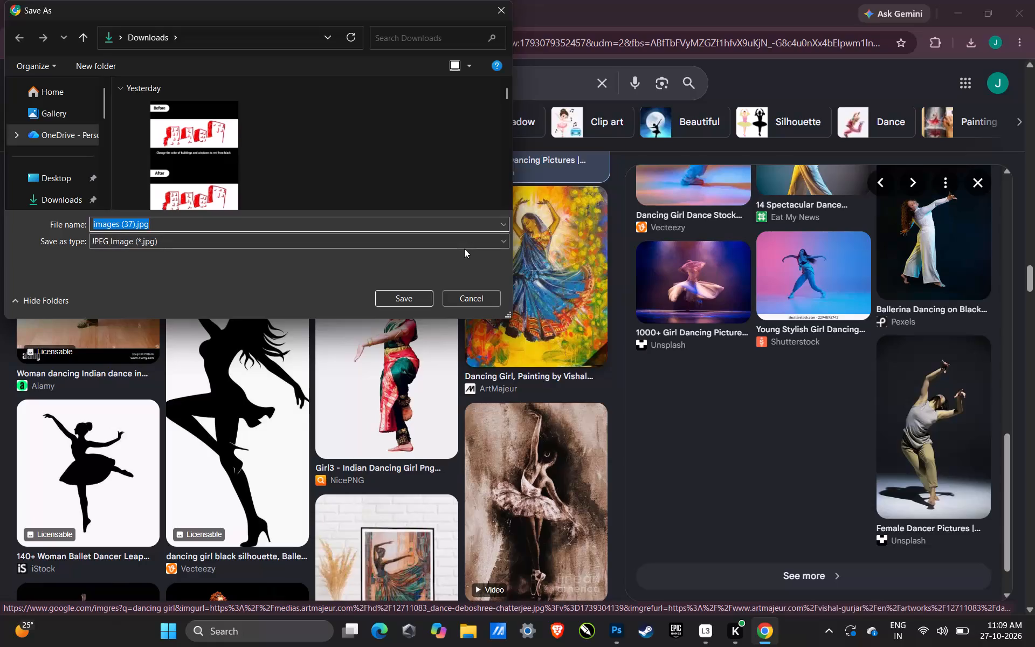
pyautogui.write('dancin')
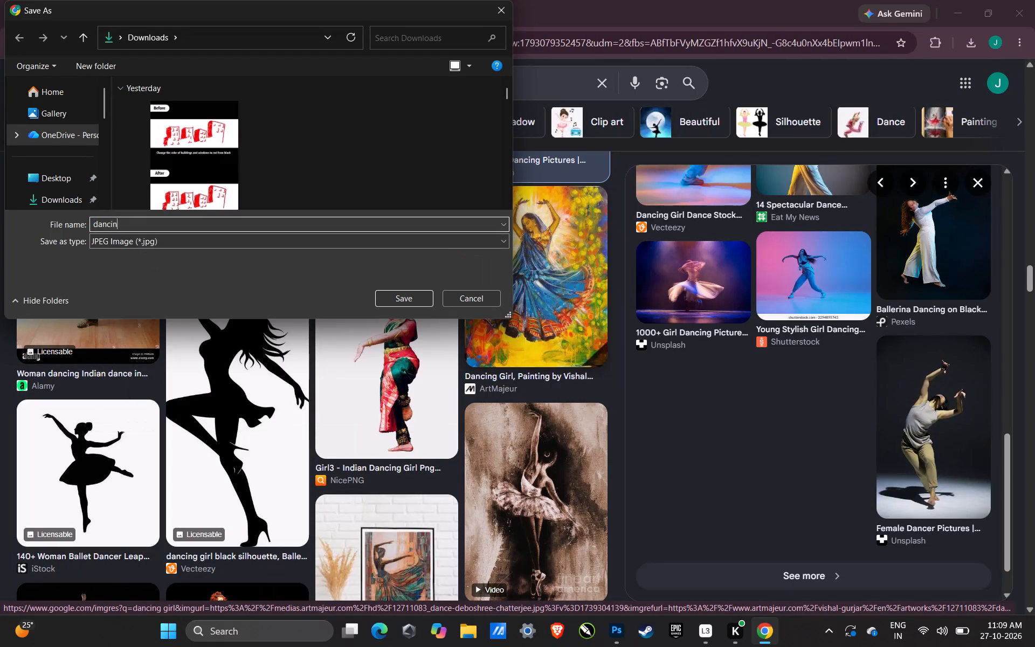
pyautogui.press('g')
pyautogui.press('space')
pyautogui.write('girl')
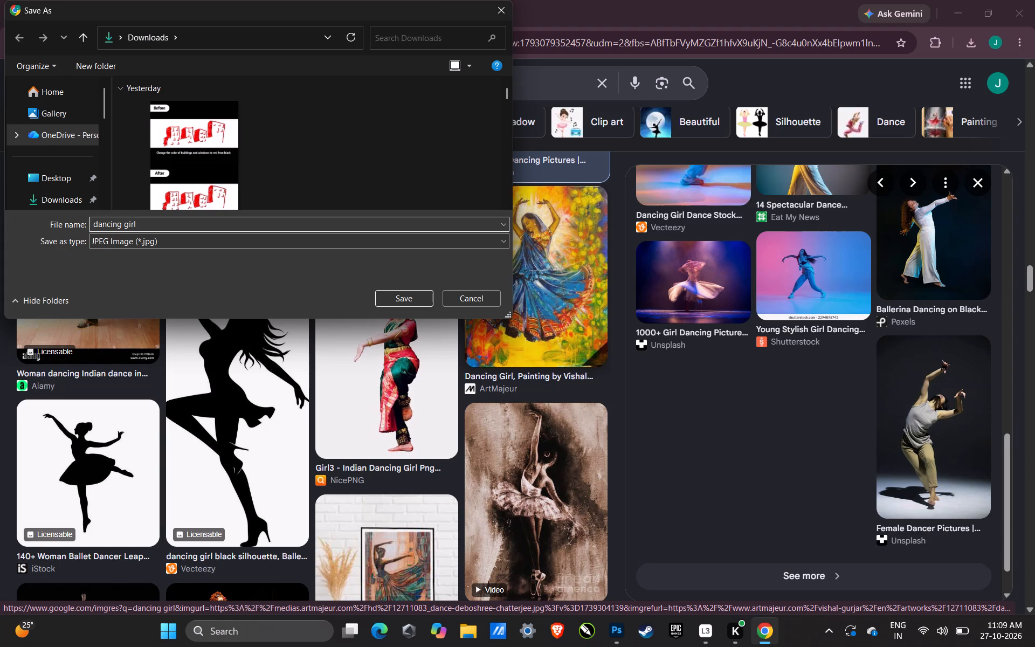
pyautogui.press('space')
pyautogui.press('Return')
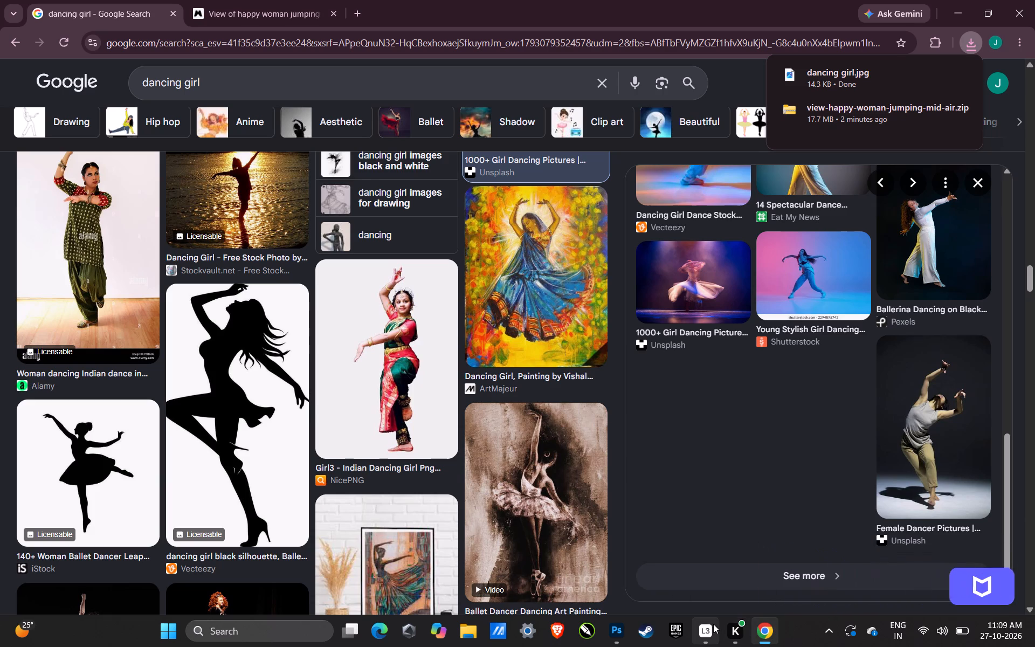
# Switch to Photoshop and open dancing girl.jpg from the Downloads folder.
pyautogui.click(616, 632)
pyautogui.click(22, 15)
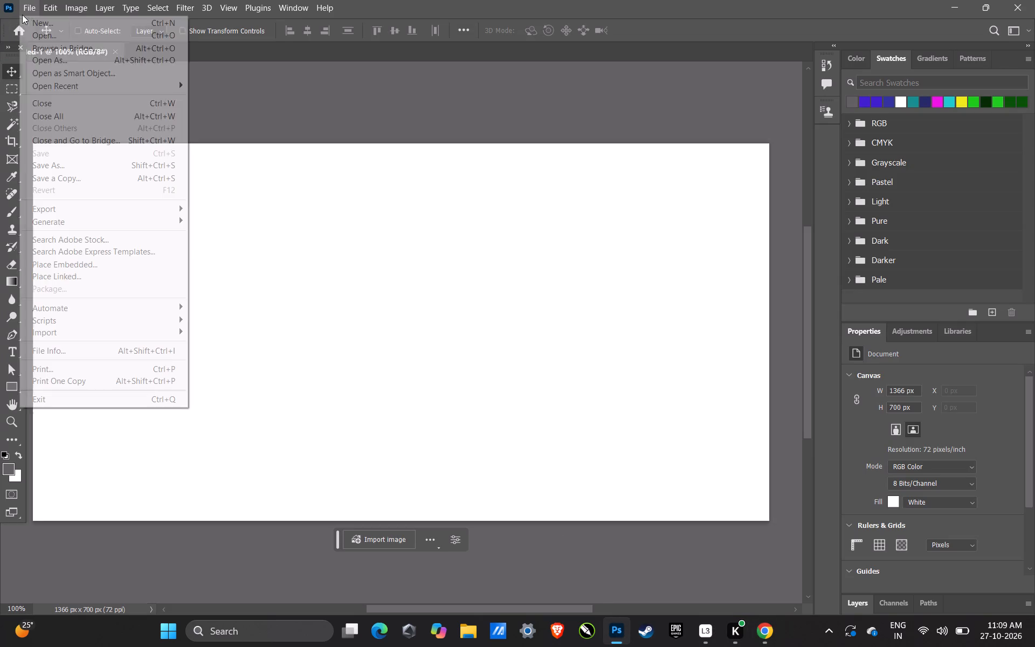
pyautogui.click(30, 38)
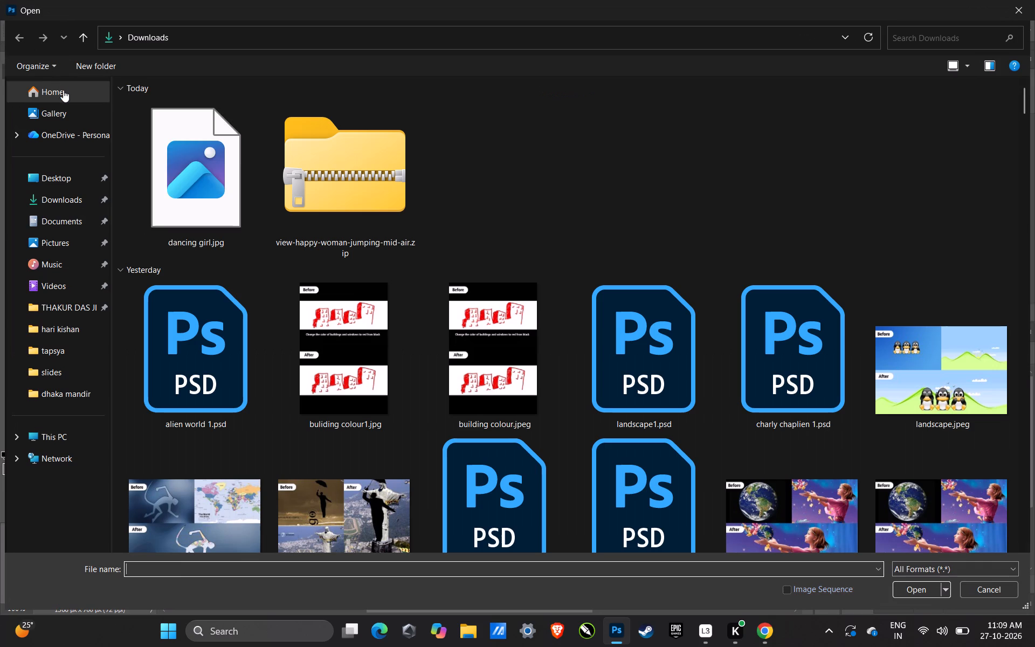
pyautogui.click(174, 183)
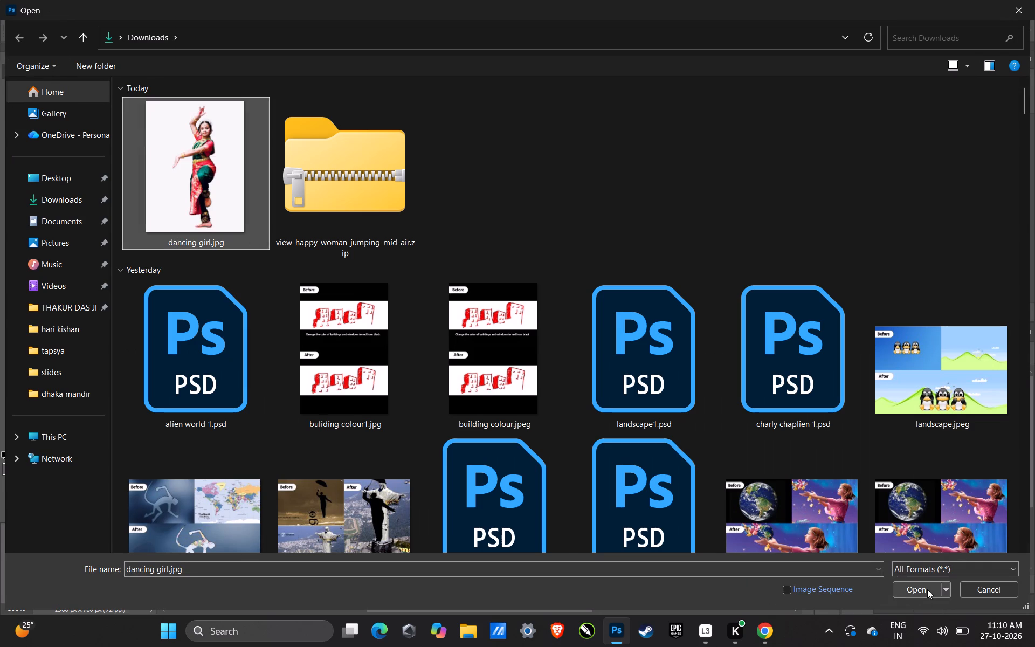
pyautogui.click(927, 589)
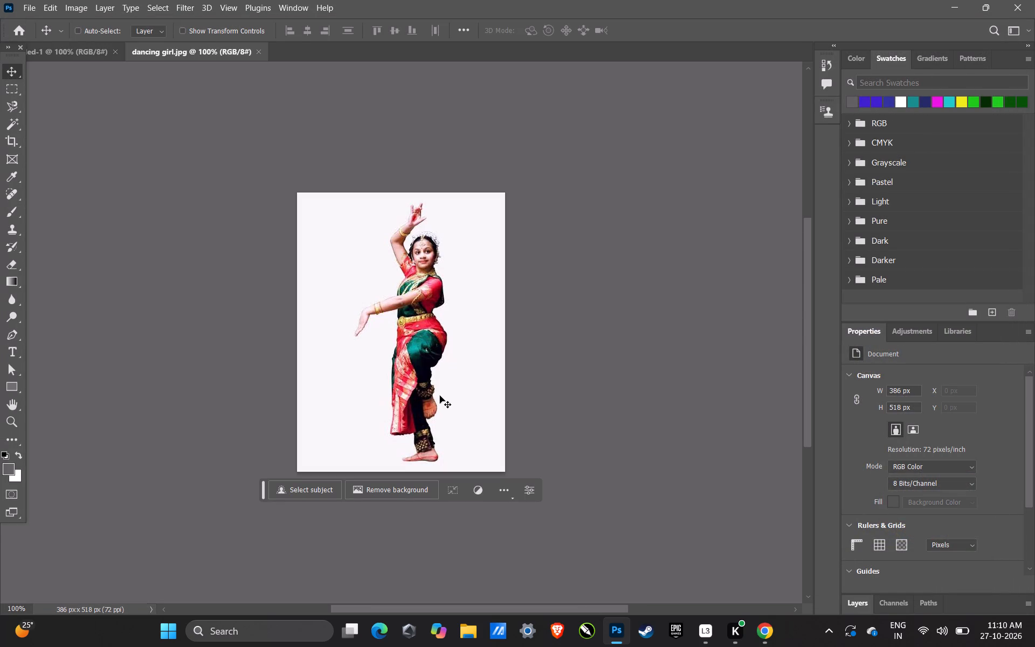
# Select a single row of pixels across the dancer's waist with the Single Row Marquee Tool and copy it to a new layer.
pyautogui.rightClick(6, 88)
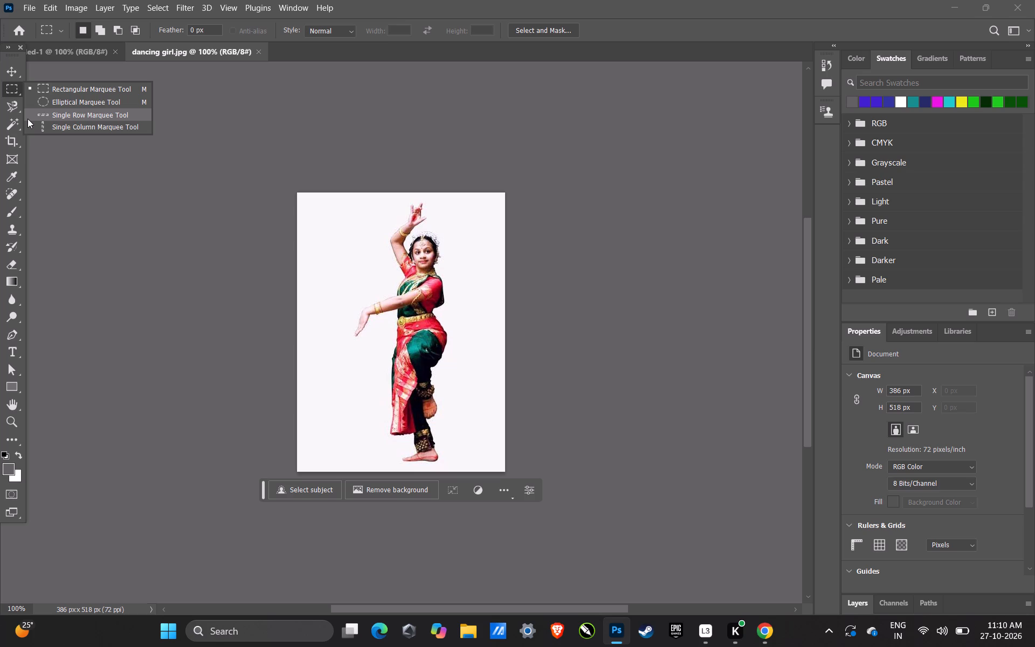
pyautogui.click(33, 119)
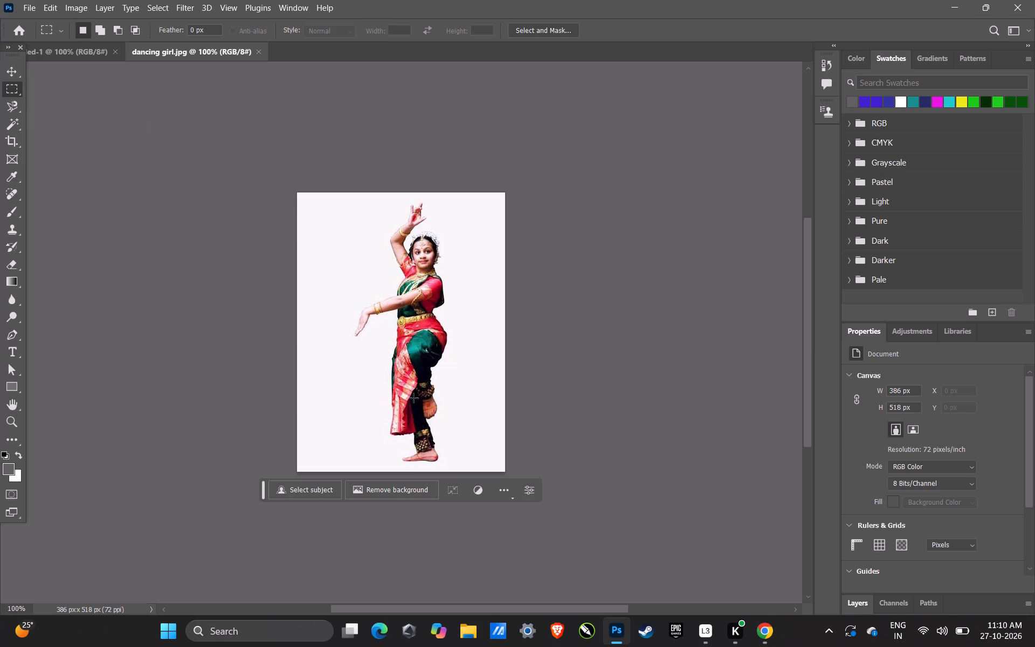
pyautogui.click(402, 319)
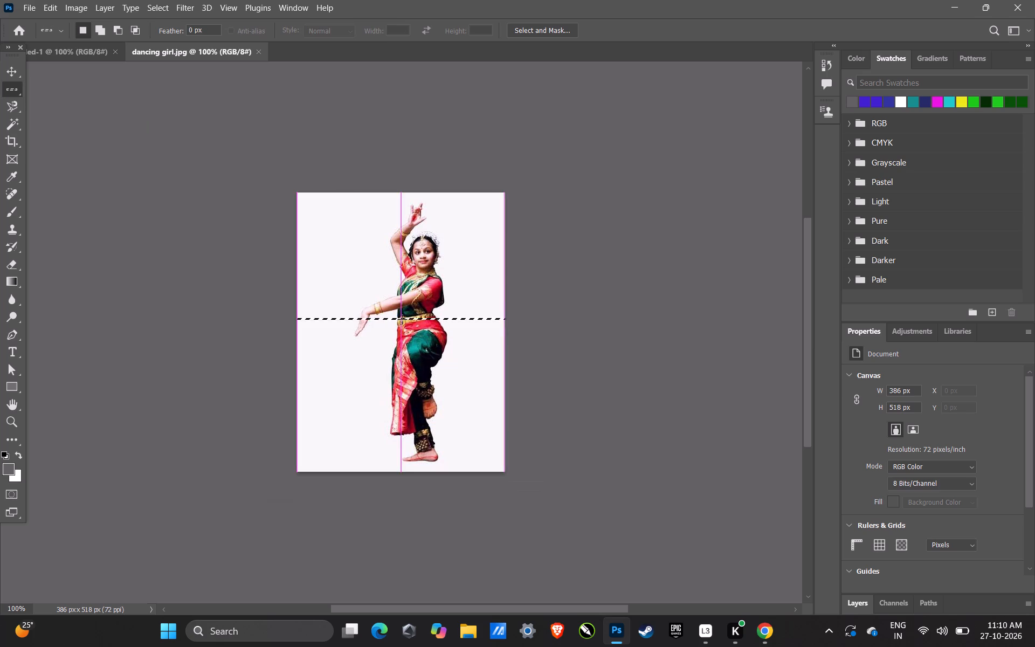
pyautogui.scroll(1, 401, 321)
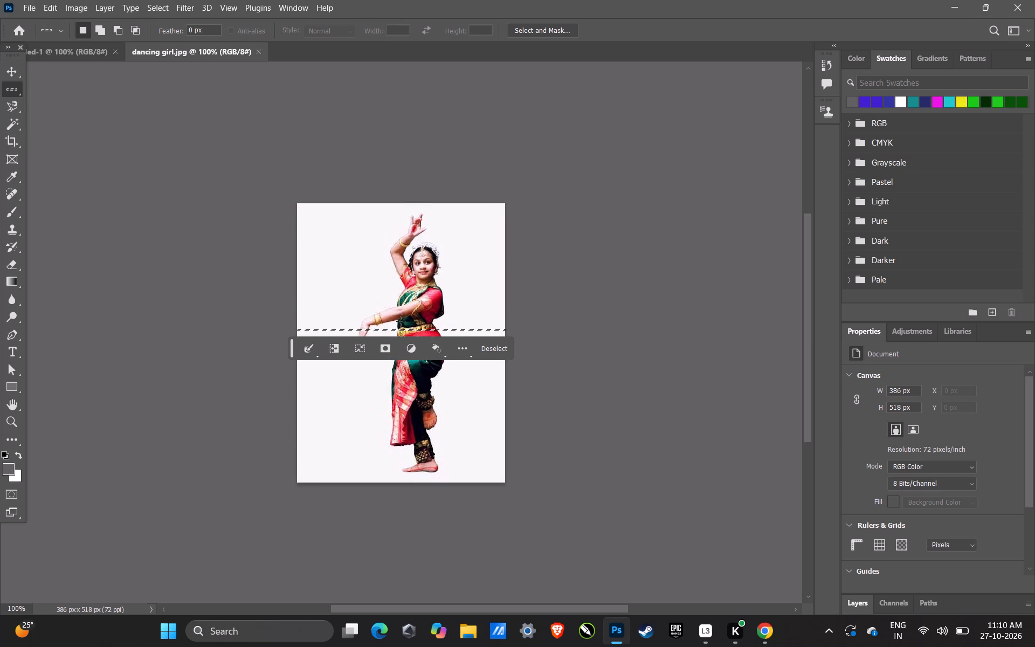
pyautogui.scroll(-1, 401, 321)
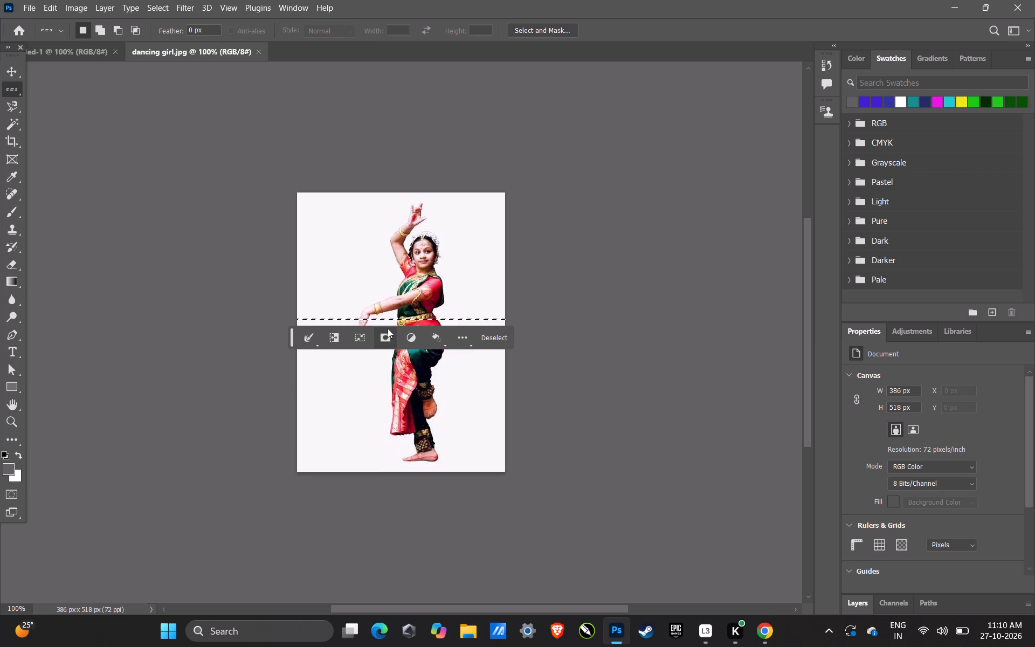
pyautogui.hotkey('ctrl', 'space')
pyautogui.hotkey('ctrl', 'space')
pyautogui.hotkey('ctrl', 'space')
pyautogui.hotkey('ctrl', 'space')
pyautogui.hotkey('ctrl', 'space')
pyautogui.hotkey('ctrl', 'space')
pyautogui.hotkey('ctrl', 'space')
pyautogui.hotkey('ctrl', 'space')
pyautogui.hotkey('ctrl', 'space')
pyautogui.hotkey('ctrl', 'space')
pyautogui.hotkey('ctrl', 'space')
pyautogui.hotkey('ctrl', 'space')
pyautogui.hotkey('ctrl', 'space')
pyautogui.hotkey('ctrl', 'space')
pyautogui.hotkey('ctrl', 'space')
pyautogui.hotkey('ctrl', 'space')
pyautogui.hotkey('ctrl', 'space')
pyautogui.hotkey('ctrl', 'space')
pyautogui.hotkey('ctrl', 'space')
pyautogui.hotkey('ctrl', 'space')
pyautogui.keyDown('ctrl'); pyautogui.tripleClick(387, 311); pyautogui.keyUp('ctrl')
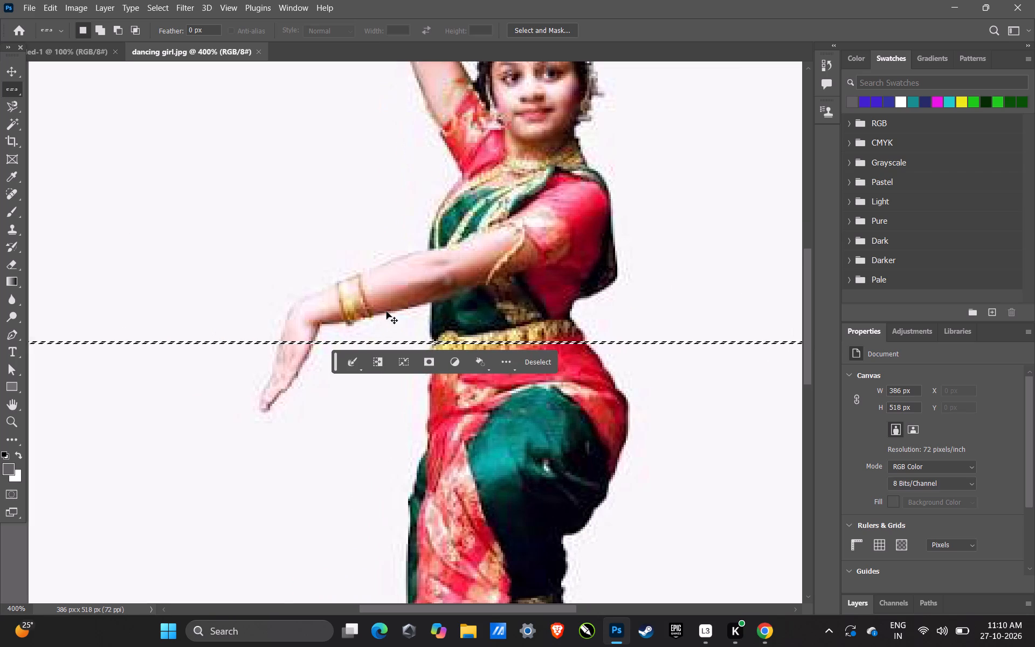
pyautogui.hotkey('ctrl', 'j')
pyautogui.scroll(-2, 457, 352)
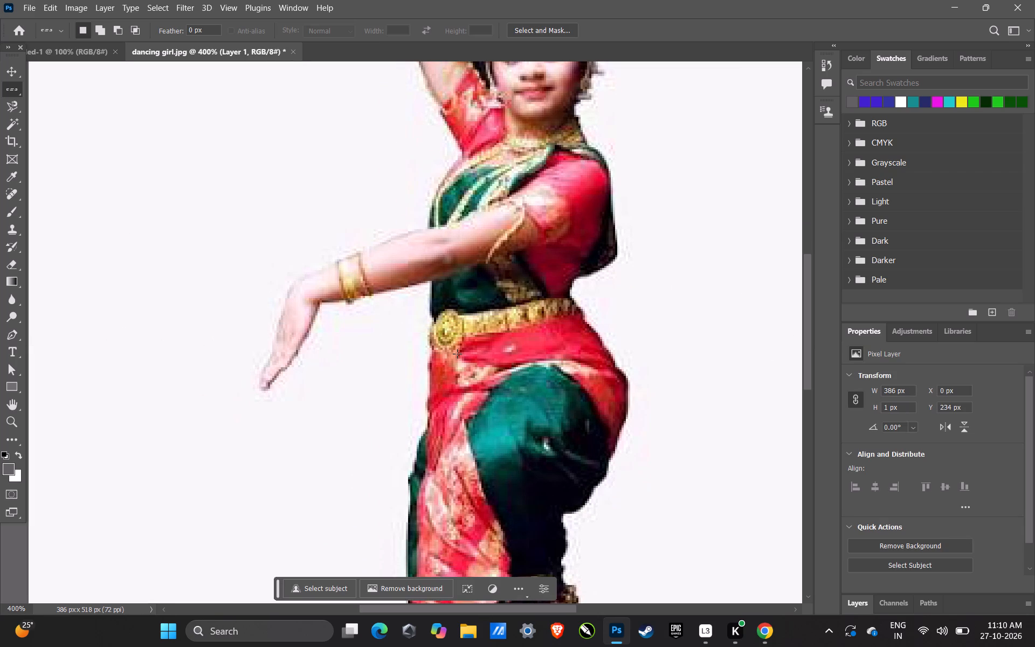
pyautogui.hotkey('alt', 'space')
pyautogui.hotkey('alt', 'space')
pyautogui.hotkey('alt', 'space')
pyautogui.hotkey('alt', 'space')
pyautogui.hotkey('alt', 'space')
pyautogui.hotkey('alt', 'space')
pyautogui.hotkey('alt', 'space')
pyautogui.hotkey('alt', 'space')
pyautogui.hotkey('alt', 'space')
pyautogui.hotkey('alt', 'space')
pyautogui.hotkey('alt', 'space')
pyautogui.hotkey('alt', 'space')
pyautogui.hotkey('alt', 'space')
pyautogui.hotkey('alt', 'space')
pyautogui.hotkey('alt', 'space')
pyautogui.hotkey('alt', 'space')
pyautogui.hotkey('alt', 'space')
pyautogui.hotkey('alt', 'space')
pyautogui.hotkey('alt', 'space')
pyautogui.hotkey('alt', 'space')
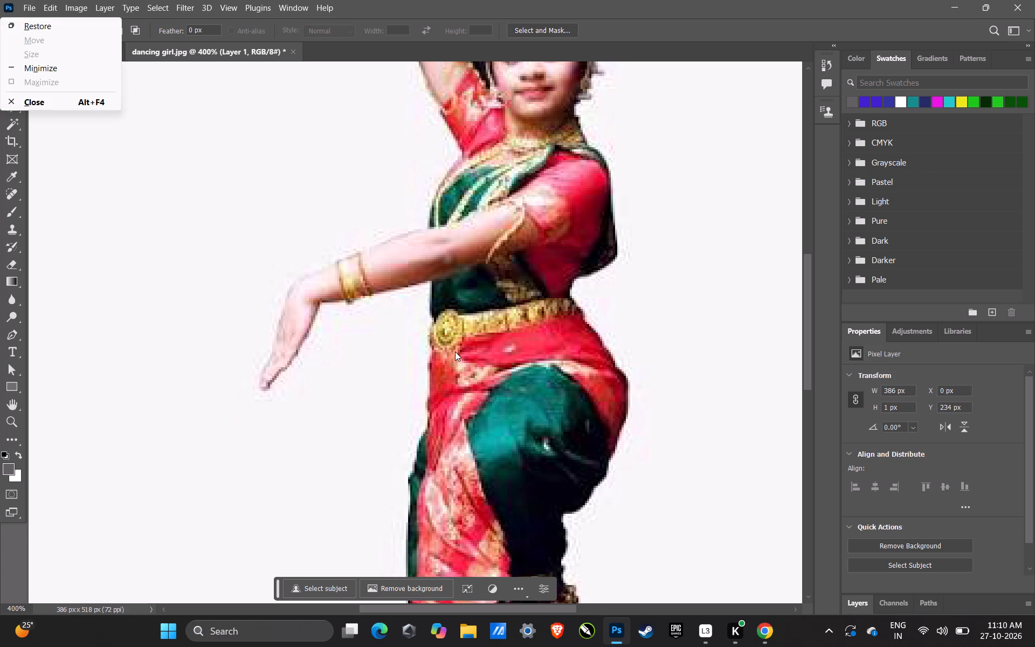
# Select a single row of pixels across the dancer's waist, just below the gold belt.
pyautogui.keyDown('alt'); pyautogui.click(455, 352); pyautogui.keyUp('alt')
pyautogui.keyDown('alt'); pyautogui.click(455, 352); pyautogui.keyUp('alt')
pyautogui.keyDown('alt'); pyautogui.click(455, 352); pyautogui.keyUp('alt')
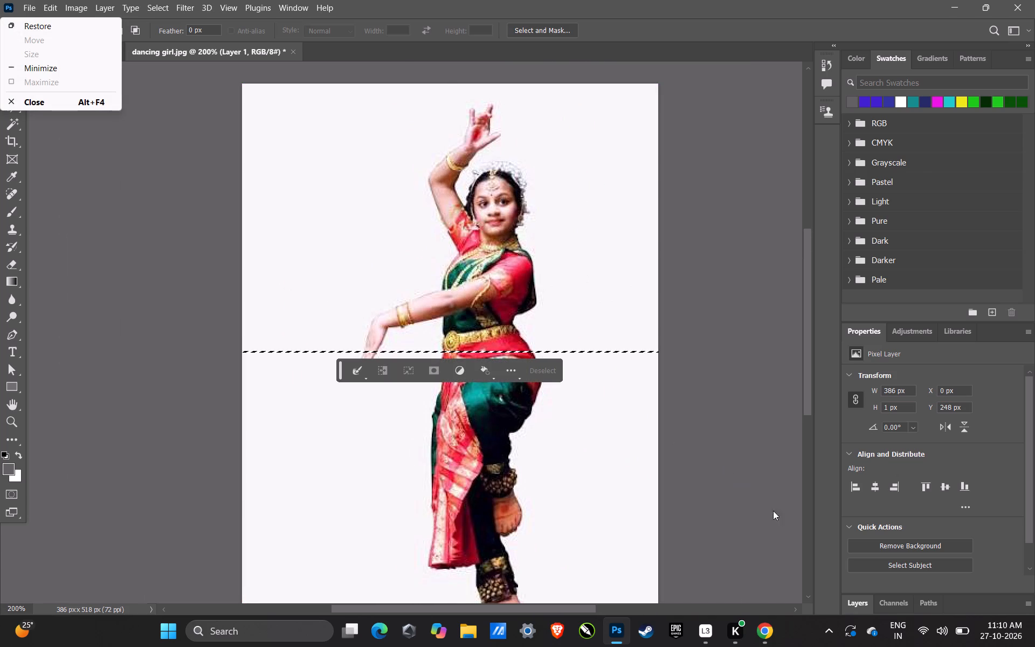
pyautogui.scroll(-3, 880, 552)
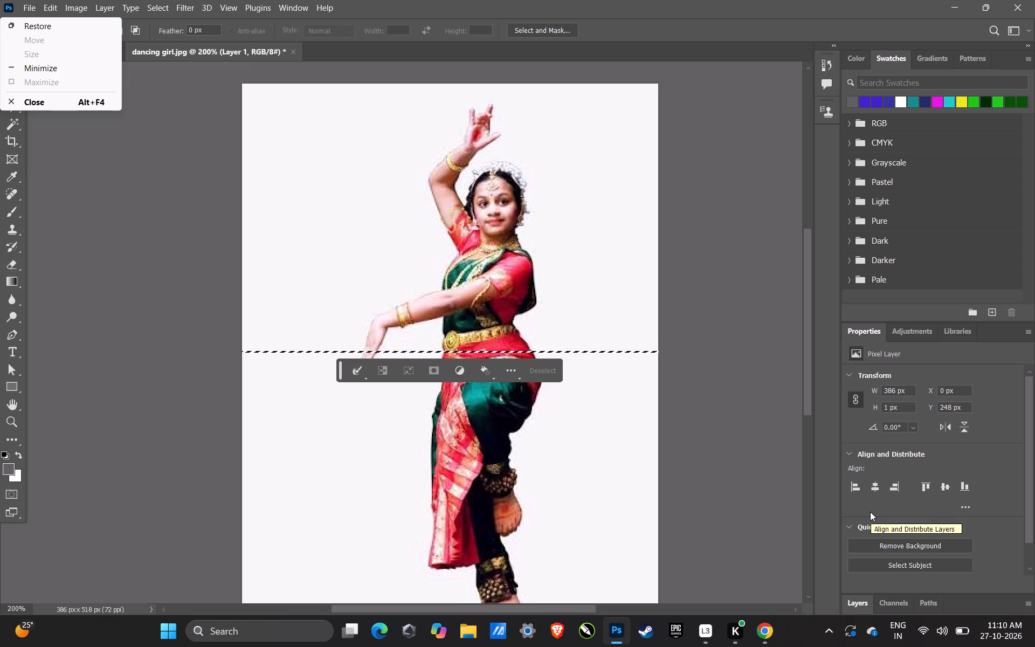
# Look through the adjustments, layer properties, quick actions, channels and paths of the image, ending back at its layers.
pyautogui.click(899, 334)
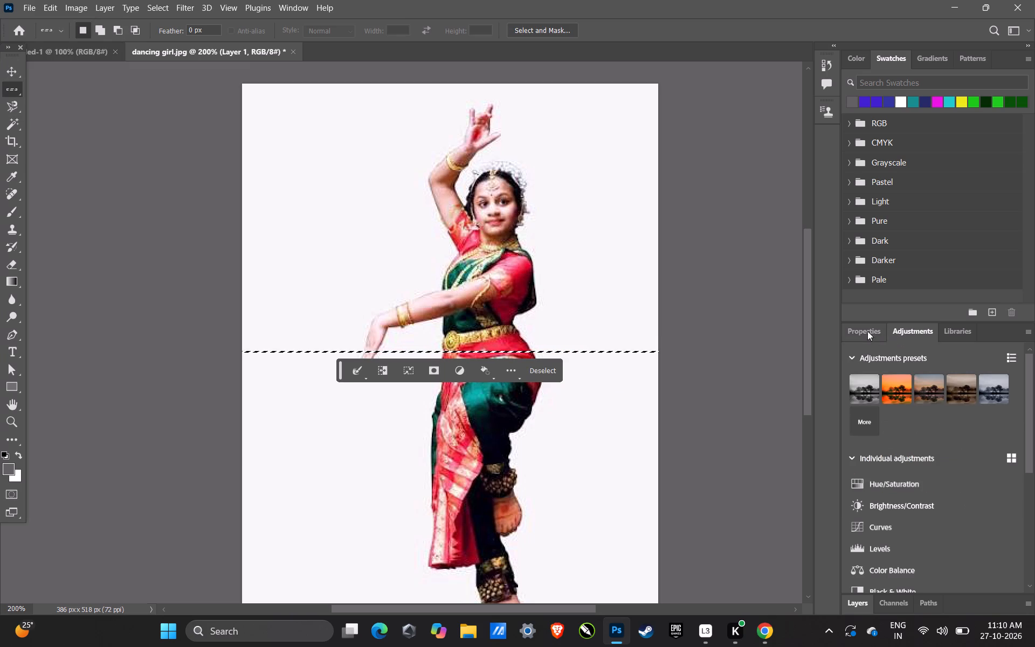
pyautogui.click(859, 329)
pyautogui.scroll(-6, 902, 501)
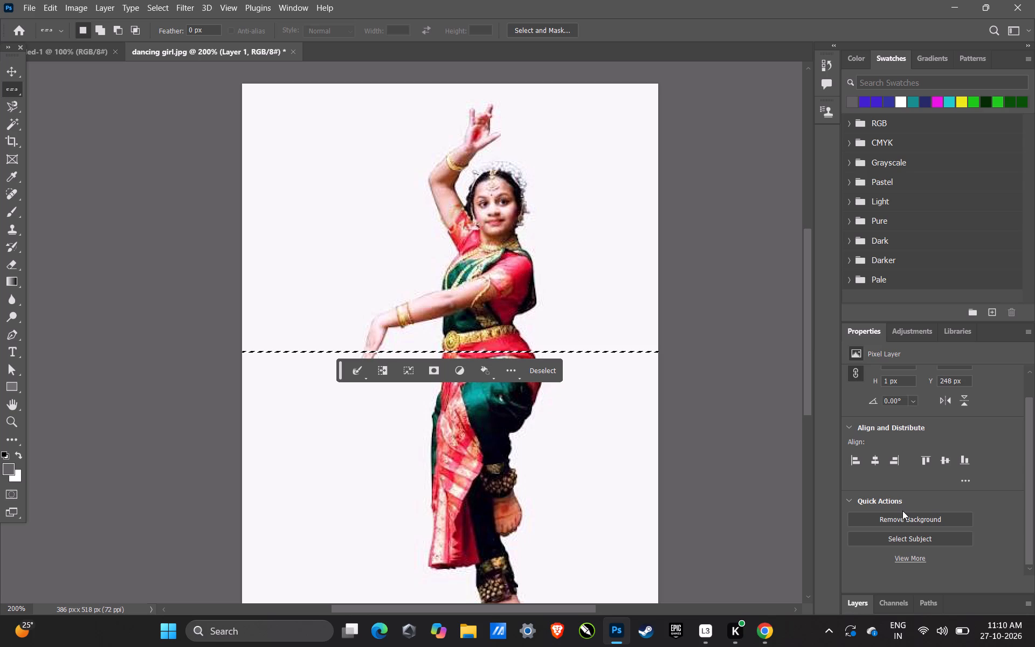
pyautogui.click(909, 560)
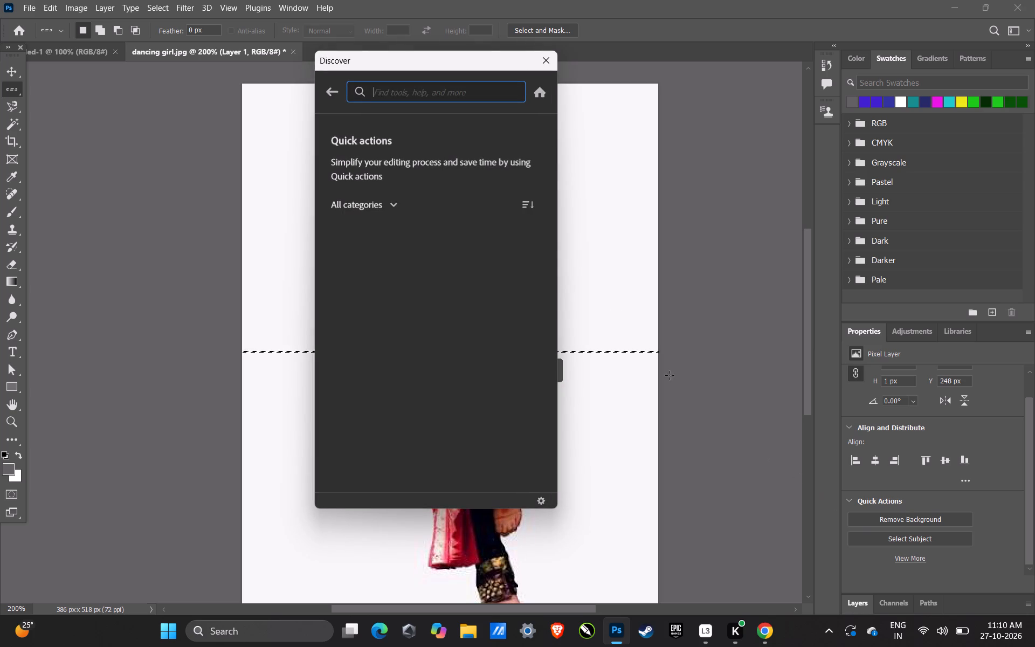
pyautogui.click(535, 61)
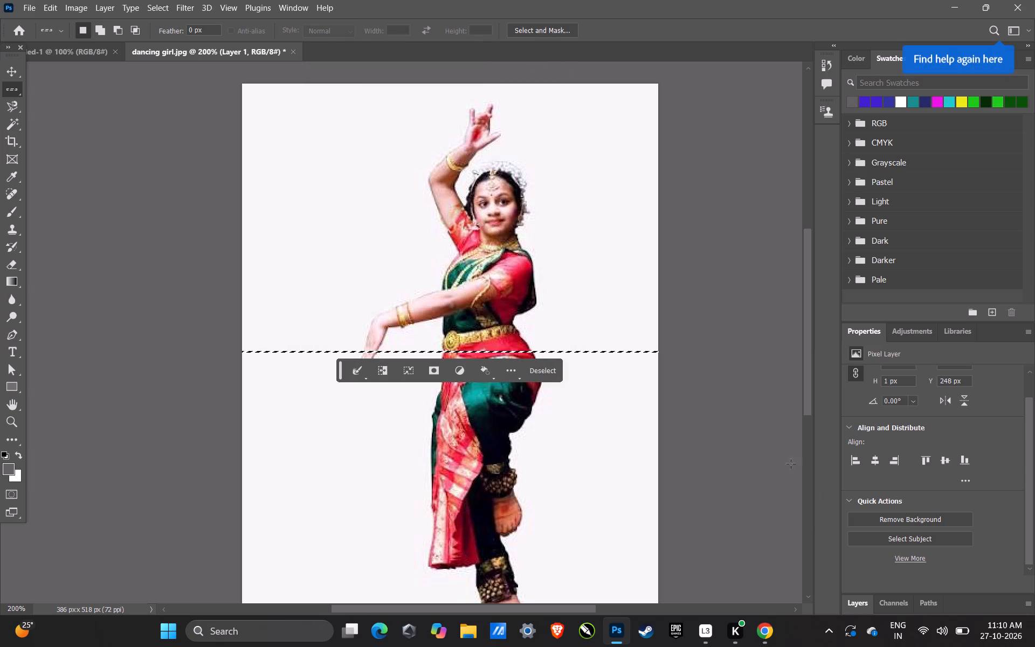
pyautogui.click(895, 603)
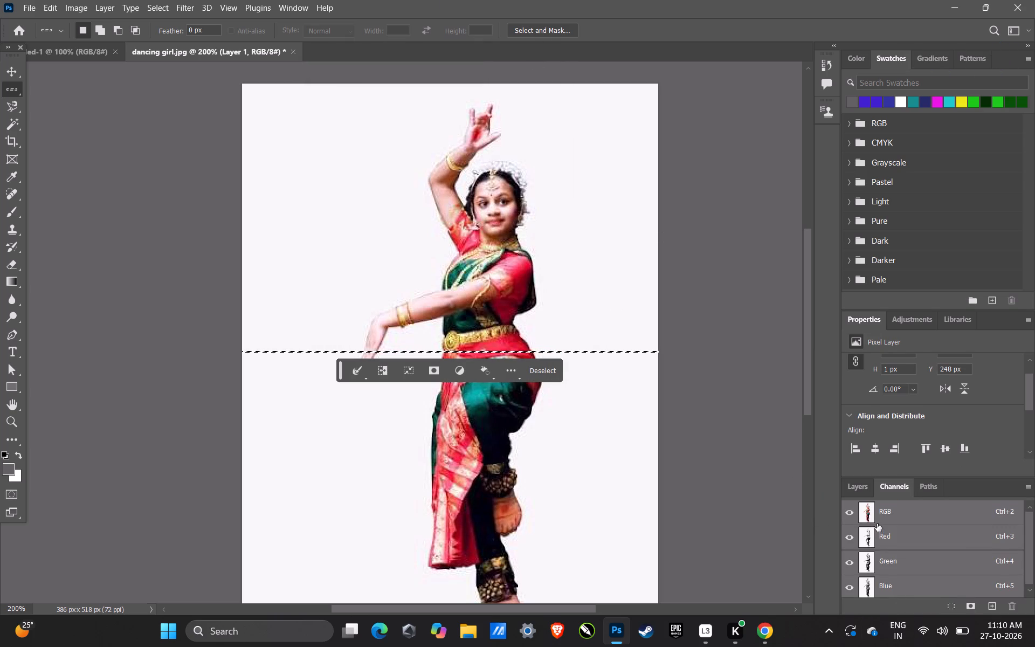
pyautogui.scroll(-2, 878, 517)
pyautogui.scroll(1, 878, 517)
pyautogui.click(924, 494)
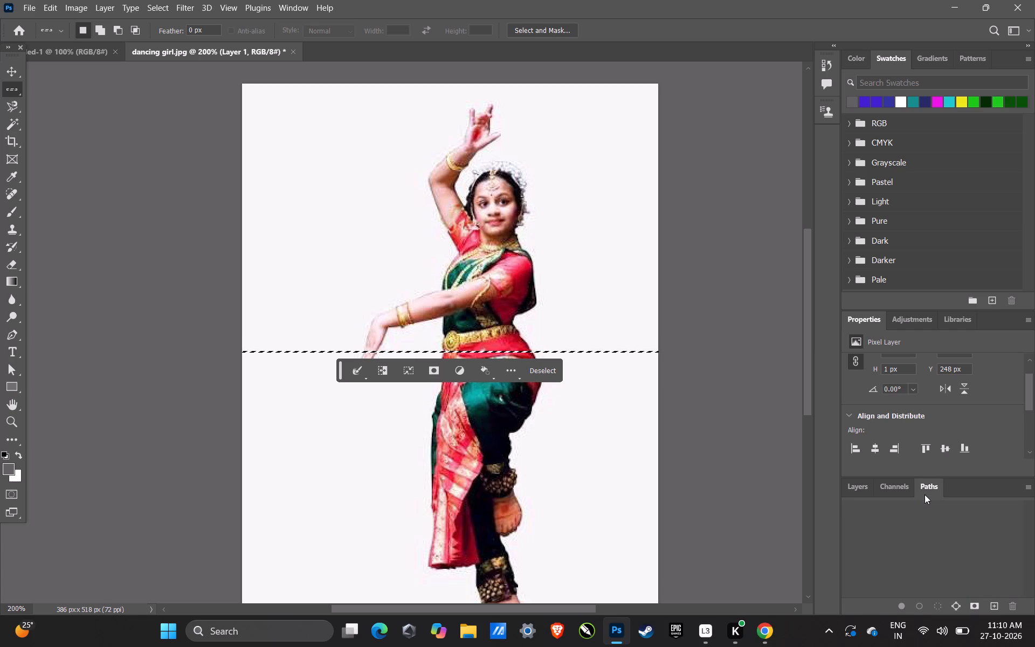
pyautogui.click(857, 484)
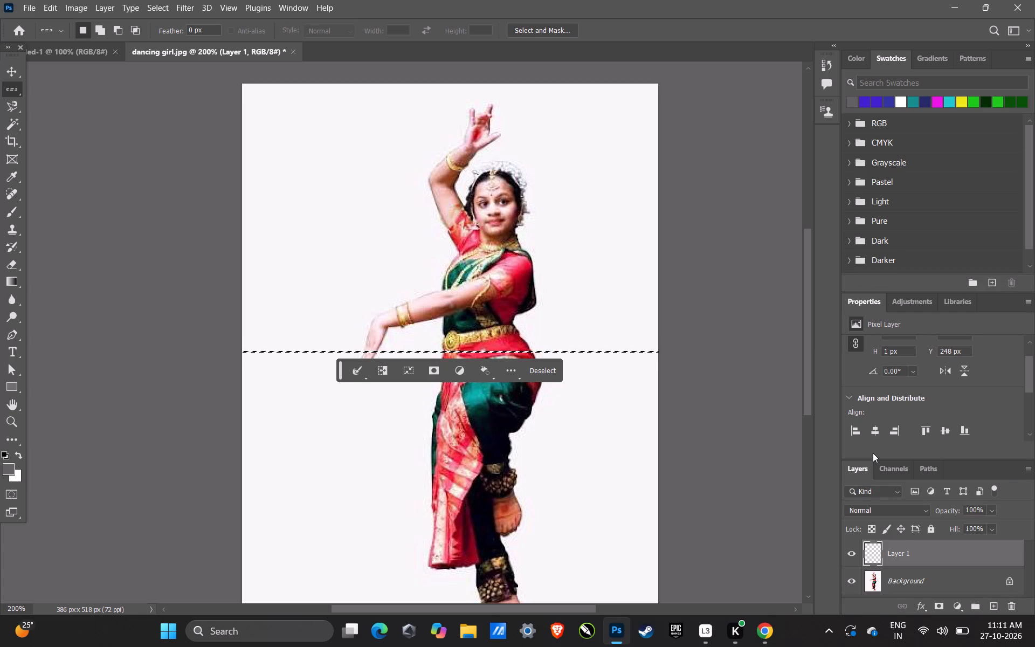
pyautogui.scroll(1, 873, 453)
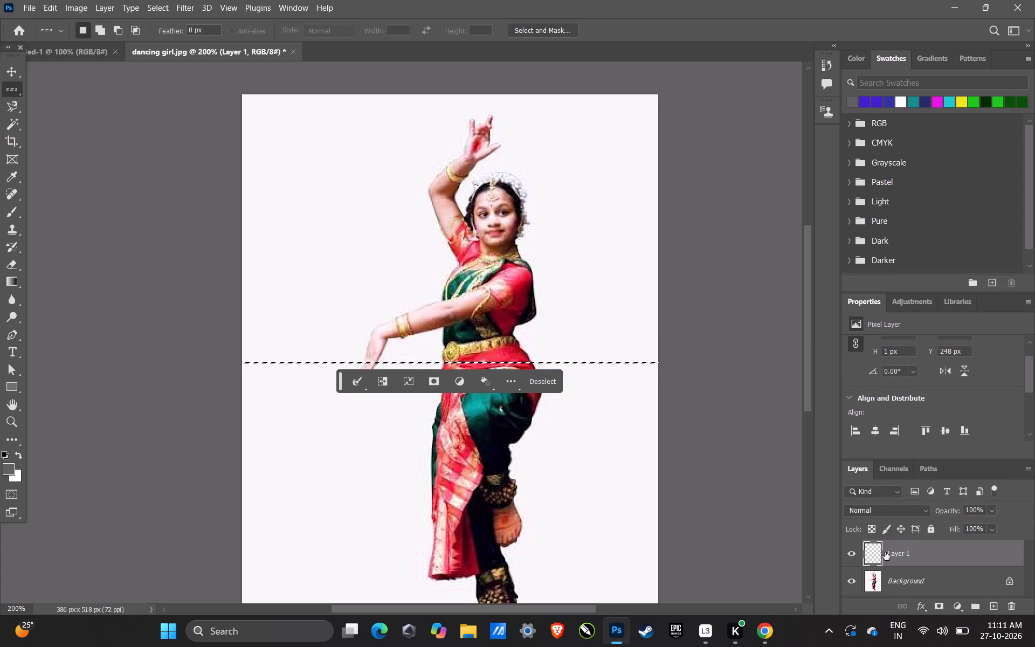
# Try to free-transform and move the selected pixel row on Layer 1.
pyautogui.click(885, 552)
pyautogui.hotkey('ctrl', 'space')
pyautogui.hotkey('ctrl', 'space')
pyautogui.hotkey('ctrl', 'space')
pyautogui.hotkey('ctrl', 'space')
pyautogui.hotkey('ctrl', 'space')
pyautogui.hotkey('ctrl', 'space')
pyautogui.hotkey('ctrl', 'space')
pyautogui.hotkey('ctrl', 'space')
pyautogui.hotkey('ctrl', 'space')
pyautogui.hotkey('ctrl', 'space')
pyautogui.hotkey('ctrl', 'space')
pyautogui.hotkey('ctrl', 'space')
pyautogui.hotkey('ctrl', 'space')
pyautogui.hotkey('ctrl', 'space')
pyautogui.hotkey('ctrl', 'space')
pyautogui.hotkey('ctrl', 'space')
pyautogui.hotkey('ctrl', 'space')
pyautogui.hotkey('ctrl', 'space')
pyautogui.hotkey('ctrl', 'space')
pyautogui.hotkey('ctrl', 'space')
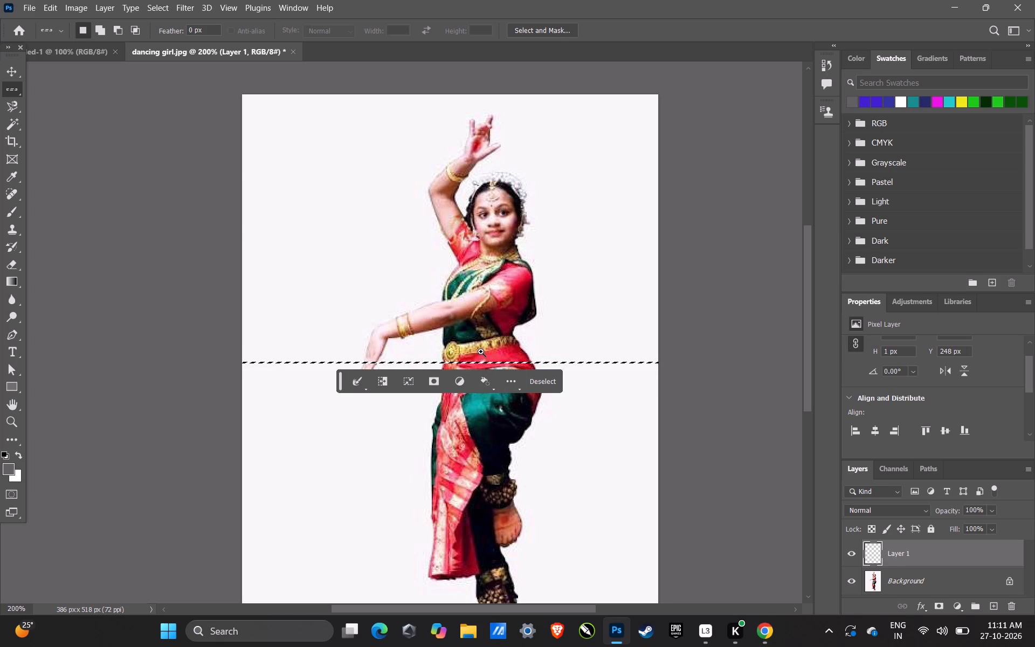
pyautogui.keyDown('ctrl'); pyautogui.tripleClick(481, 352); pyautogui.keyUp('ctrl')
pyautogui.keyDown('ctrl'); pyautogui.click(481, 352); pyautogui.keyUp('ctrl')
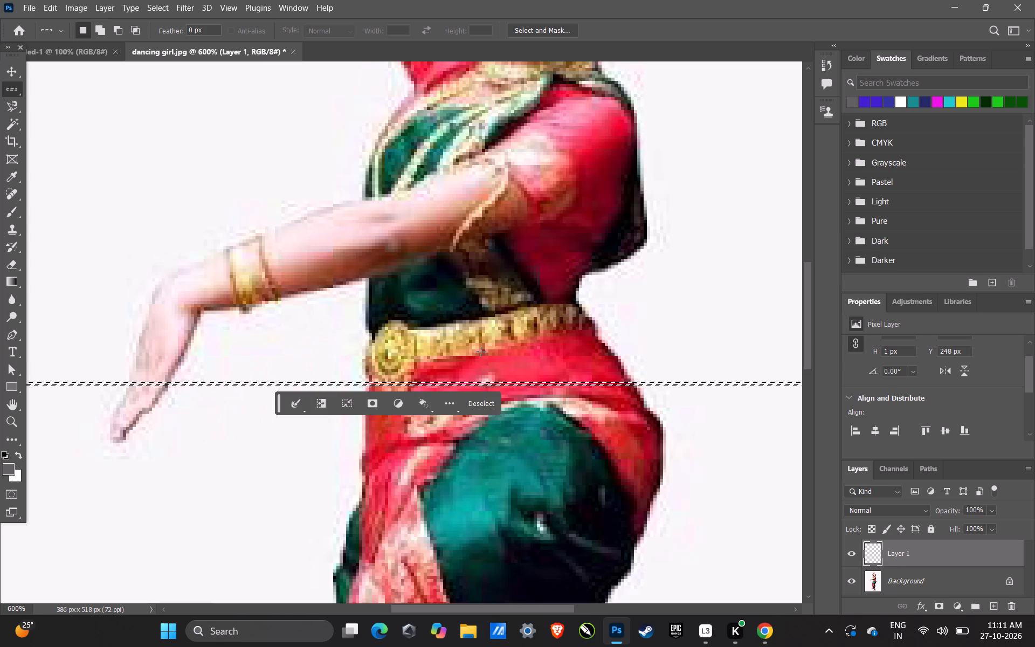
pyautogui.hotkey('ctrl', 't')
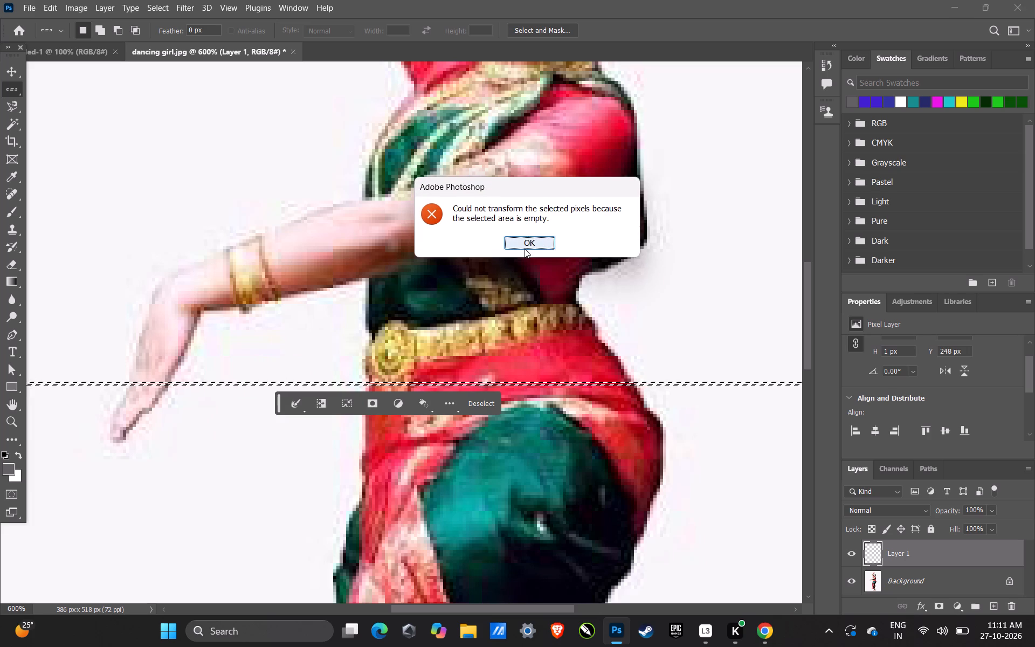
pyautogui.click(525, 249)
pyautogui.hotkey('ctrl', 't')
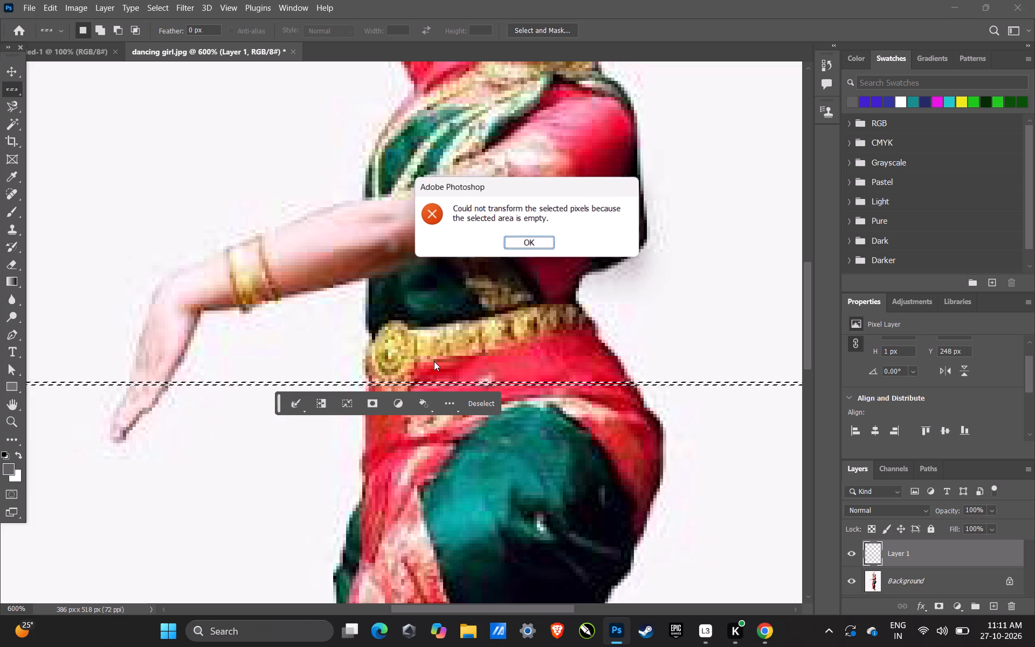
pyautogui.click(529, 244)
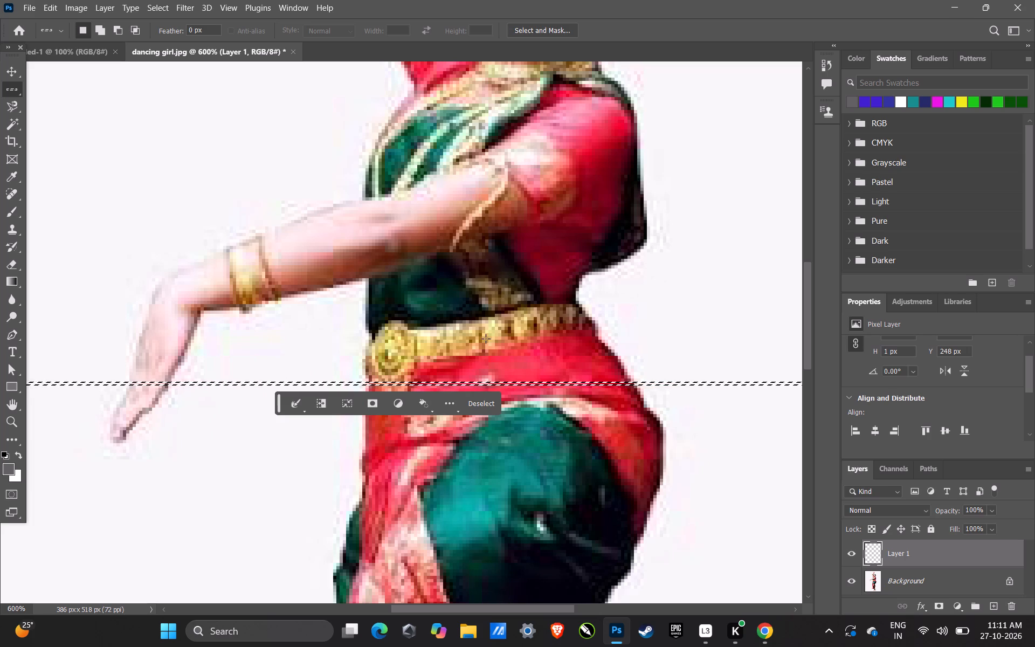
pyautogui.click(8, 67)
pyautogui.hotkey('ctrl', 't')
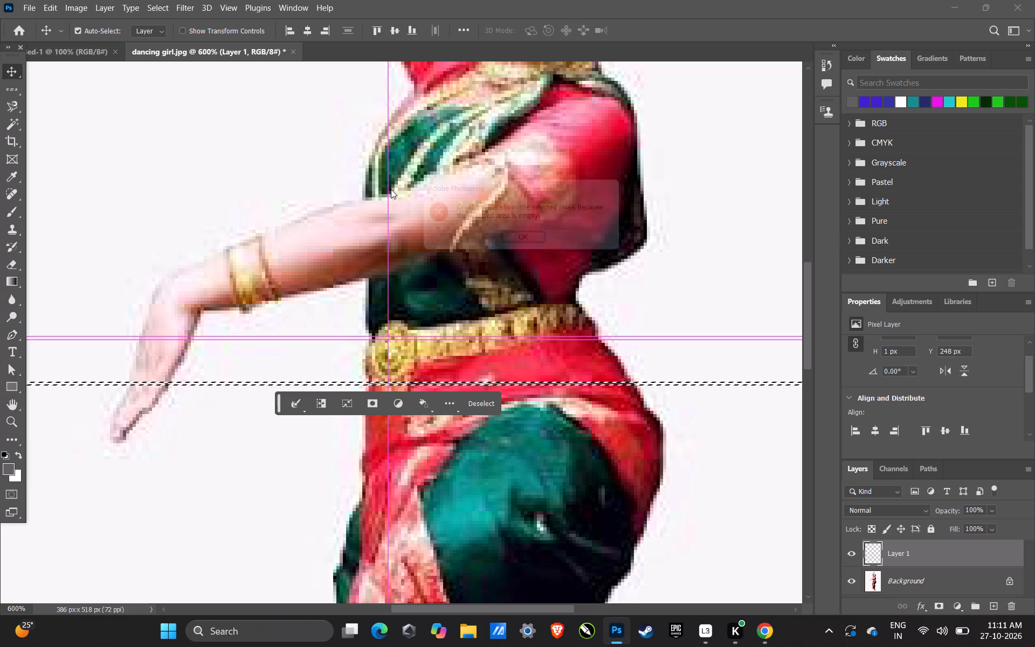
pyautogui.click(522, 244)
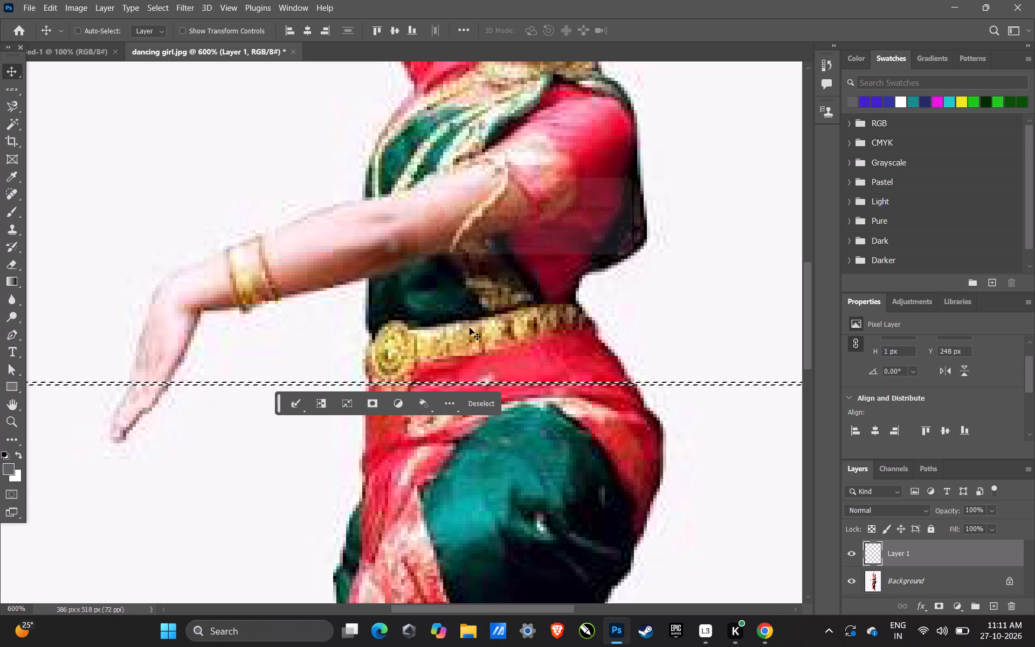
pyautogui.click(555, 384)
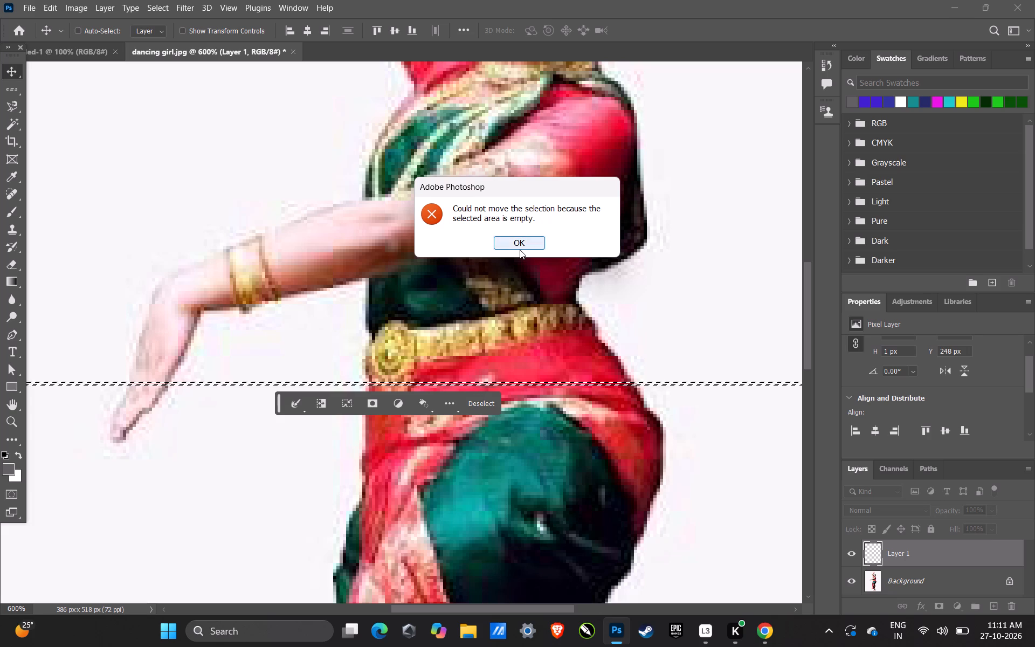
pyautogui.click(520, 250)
# Free-transform the selected pixel row on the Background layer, enlarging it to about 850% into a colour strip.
pyautogui.click(871, 580)
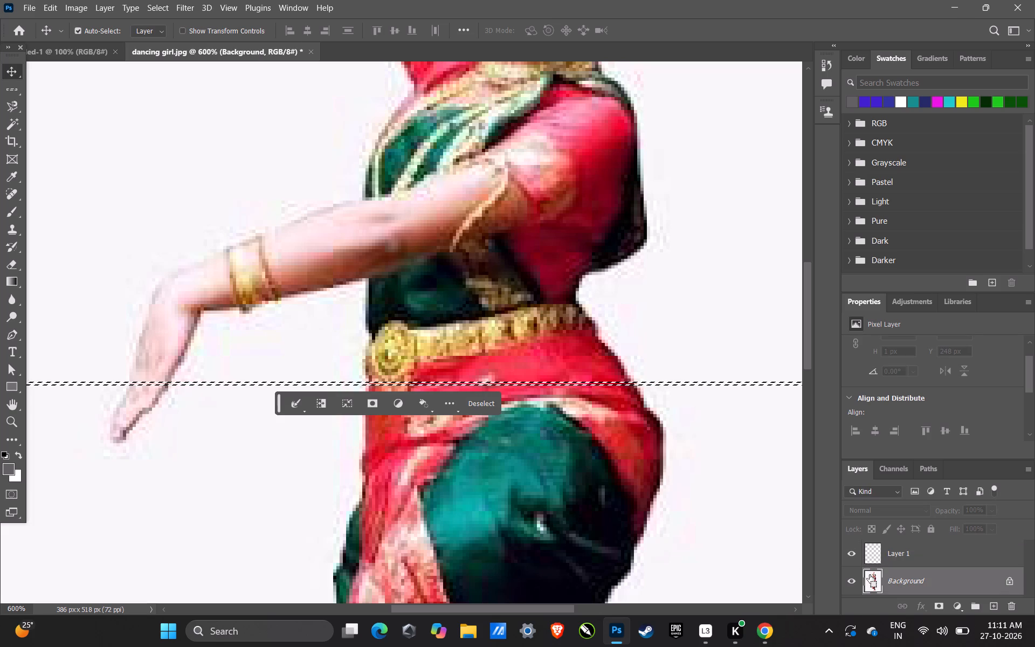
pyautogui.hotkey('ctrl', 't')
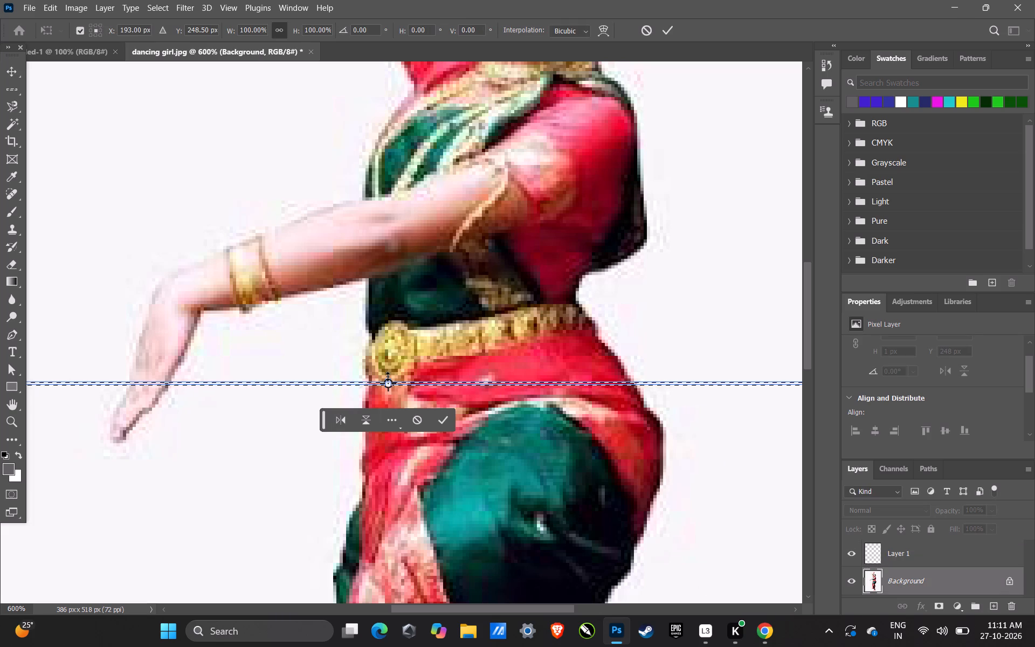
pyautogui.moveTo(388, 376); pyautogui.dragTo(396, 333)
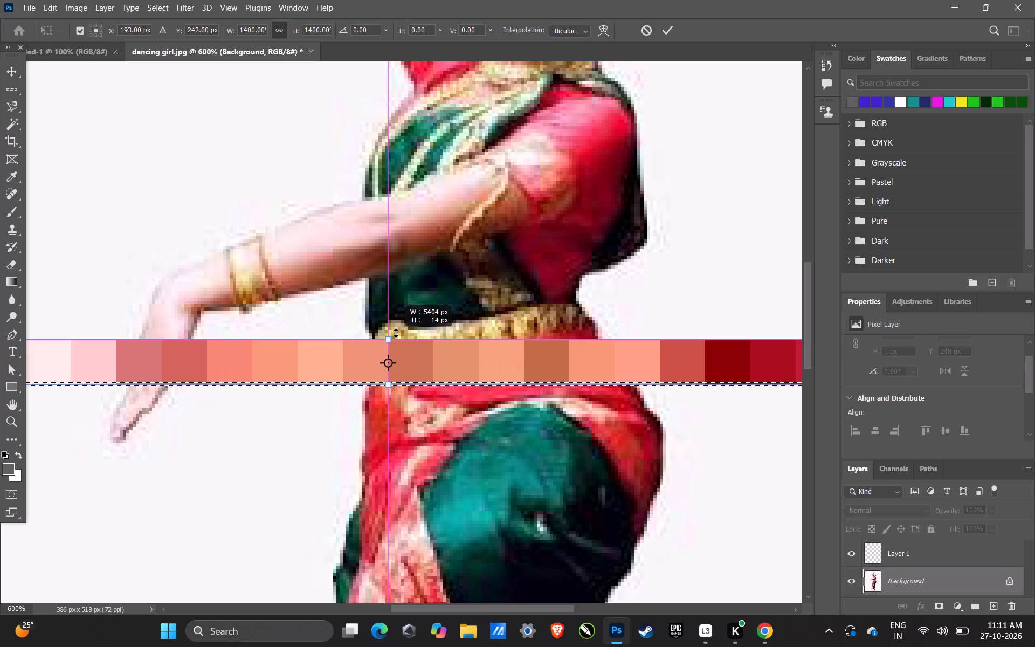
pyautogui.moveTo(396, 333); pyautogui.dragTo(396, 352)
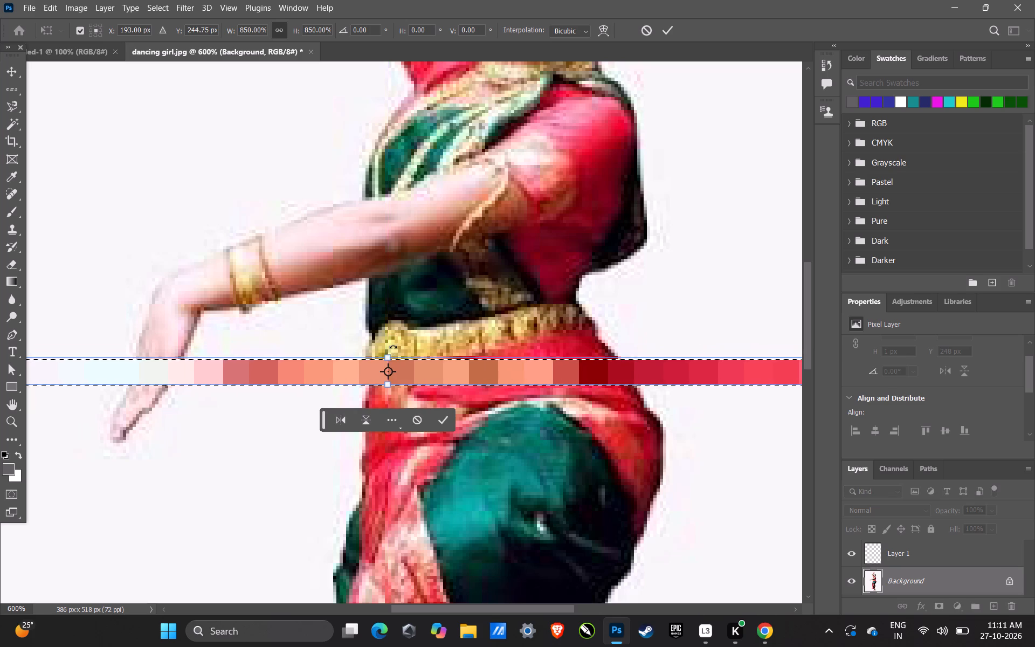
# Flip the colour strip upward across the waist and rescale it to about -1750% in width and height.
pyautogui.hotkey('alt', 'space')
pyautogui.hotkey('alt', 'space')
pyautogui.hotkey('alt', 'space')
pyautogui.hotkey('alt', 'space')
pyautogui.hotkey('alt', 'space')
pyautogui.hotkey('alt', 'space')
pyautogui.hotkey('alt', 'space')
pyautogui.hotkey('alt', 'space')
pyautogui.hotkey('alt', 'space')
pyautogui.hotkey('alt', 'space')
pyautogui.hotkey('alt', 'space')
pyautogui.hotkey('alt', 'space')
pyautogui.hotkey('alt', 'space')
pyautogui.hotkey('alt', 'space')
pyautogui.hotkey('alt', 'space')
pyautogui.hotkey('alt', 'space')
pyautogui.hotkey('alt', 'space')
pyautogui.hotkey('alt', 'space')
pyautogui.hotkey('alt', 'space')
pyautogui.hotkey('alt', 'space')
pyautogui.keyDown('alt'); pyautogui.click(393, 346); pyautogui.keyUp('alt')
pyautogui.keyDown('alt'); pyautogui.doubleClick(393, 346); pyautogui.keyUp('alt')
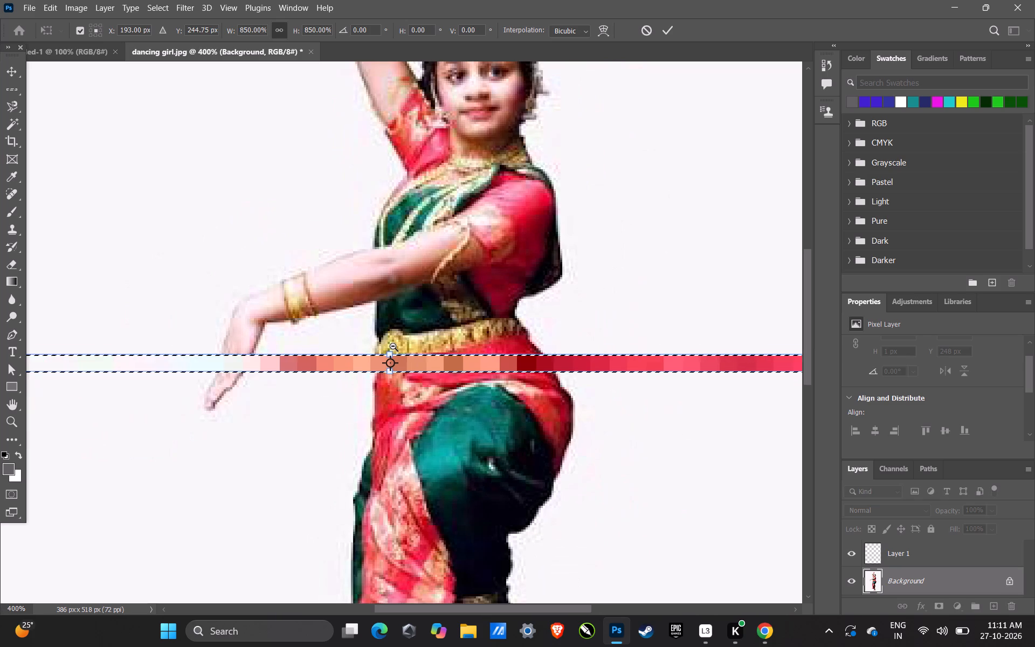
pyautogui.keyDown('alt'); pyautogui.click(393, 346); pyautogui.keyUp('alt')
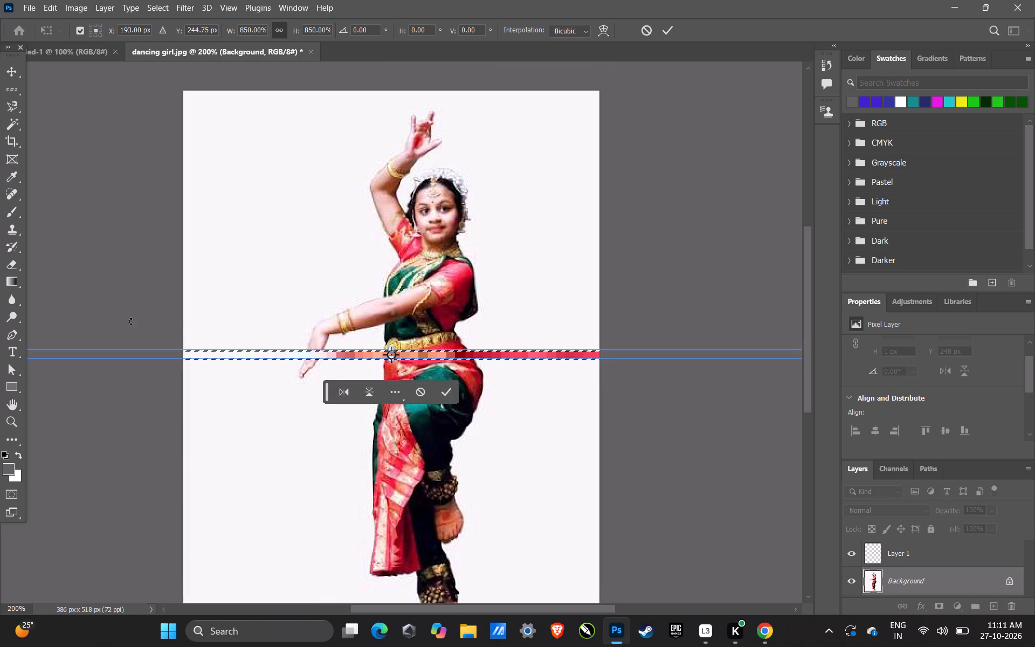
pyautogui.hotkey('alt', 'space')
pyautogui.hotkey('alt', 'space')
pyautogui.hotkey('alt', 'space')
pyautogui.hotkey('alt', 'space')
pyautogui.hotkey('alt', 'space')
pyautogui.hotkey('alt', 'space')
pyautogui.hotkey('alt', 'space')
pyautogui.hotkey('alt', 'space')
pyautogui.keyDown('alt'); pyautogui.click(130, 321); pyautogui.keyUp('alt')
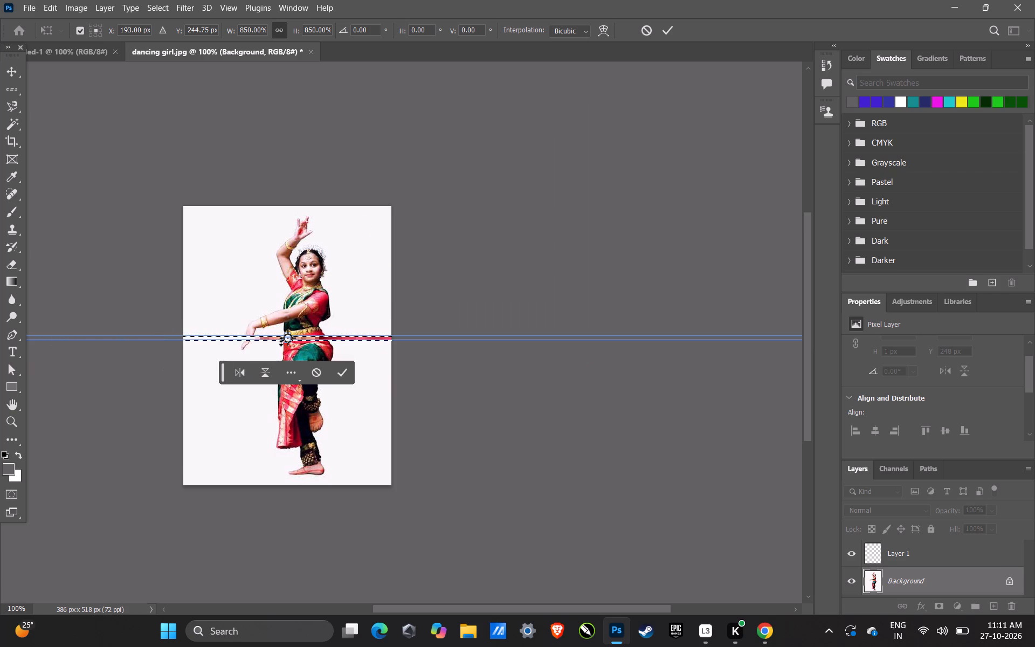
pyautogui.moveTo(281, 341); pyautogui.dragTo(279, 358)
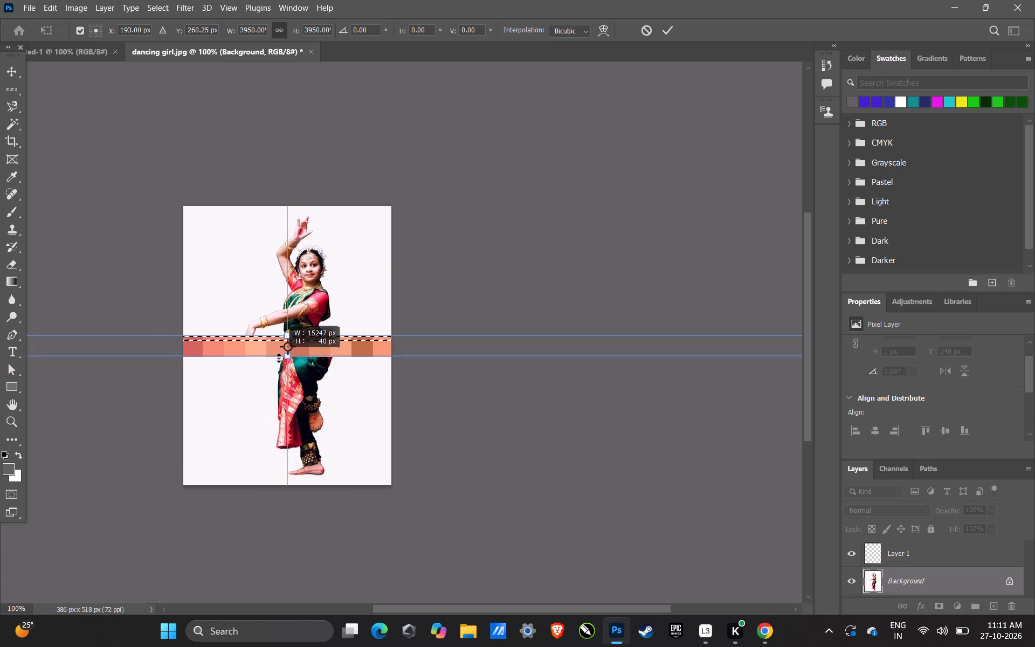
pyautogui.moveTo(279, 358); pyautogui.dragTo(279, 350)
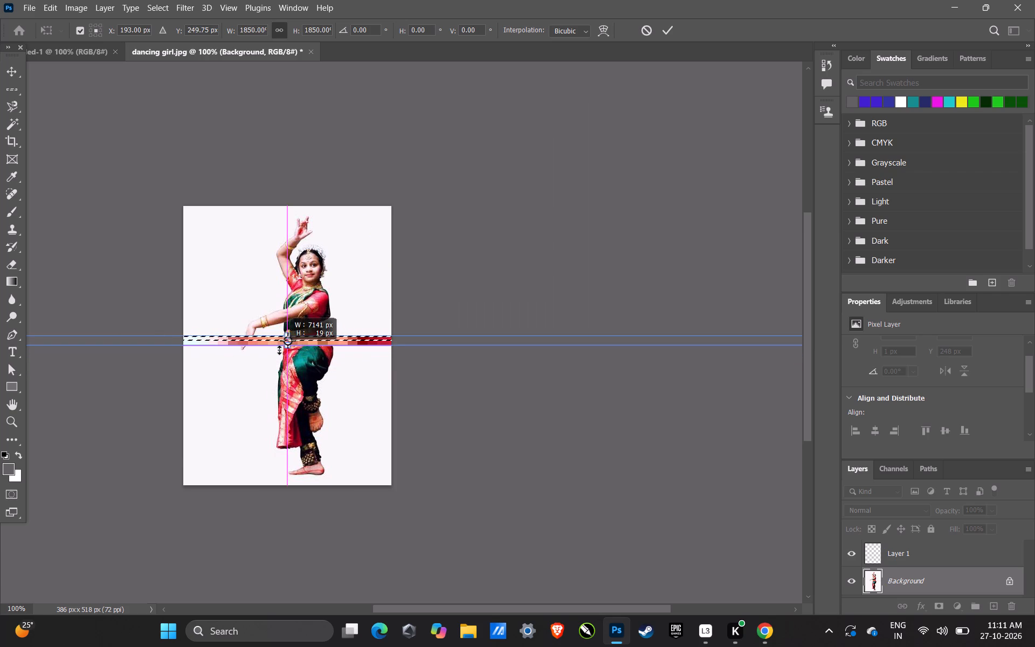
pyautogui.moveTo(279, 350); pyautogui.dragTo(286, 321)
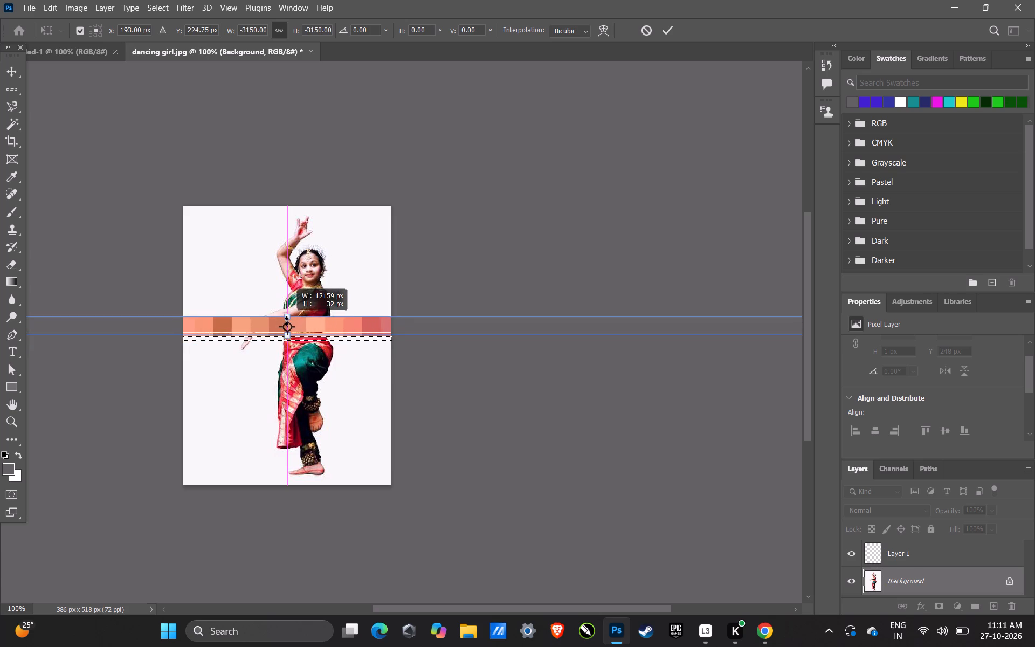
pyautogui.moveTo(286, 321); pyautogui.dragTo(325, 263)
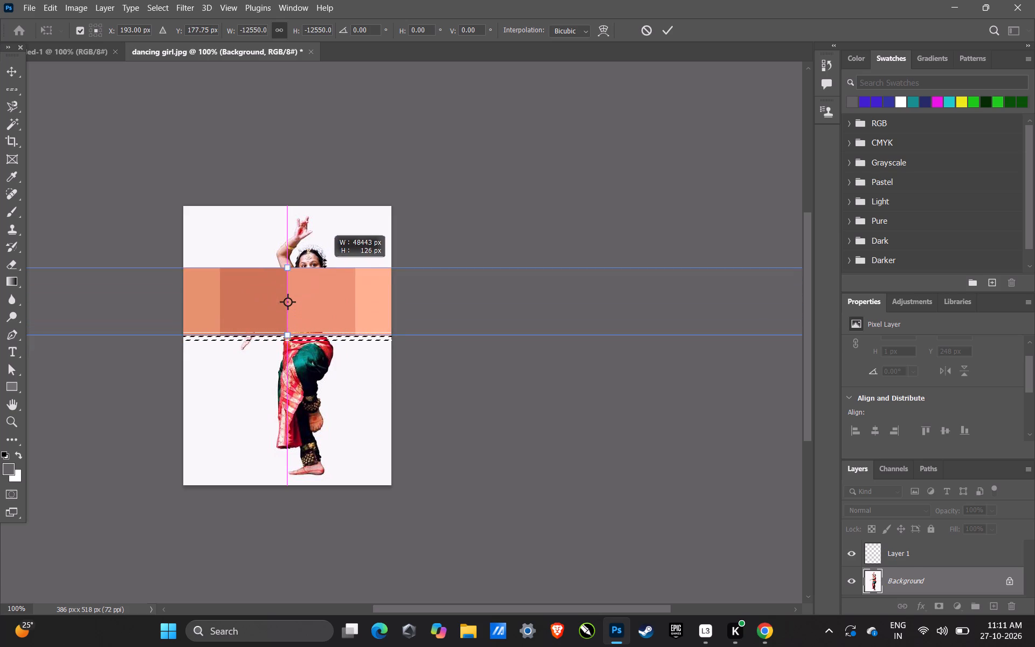
pyautogui.moveTo(325, 263); pyautogui.dragTo(338, 319)
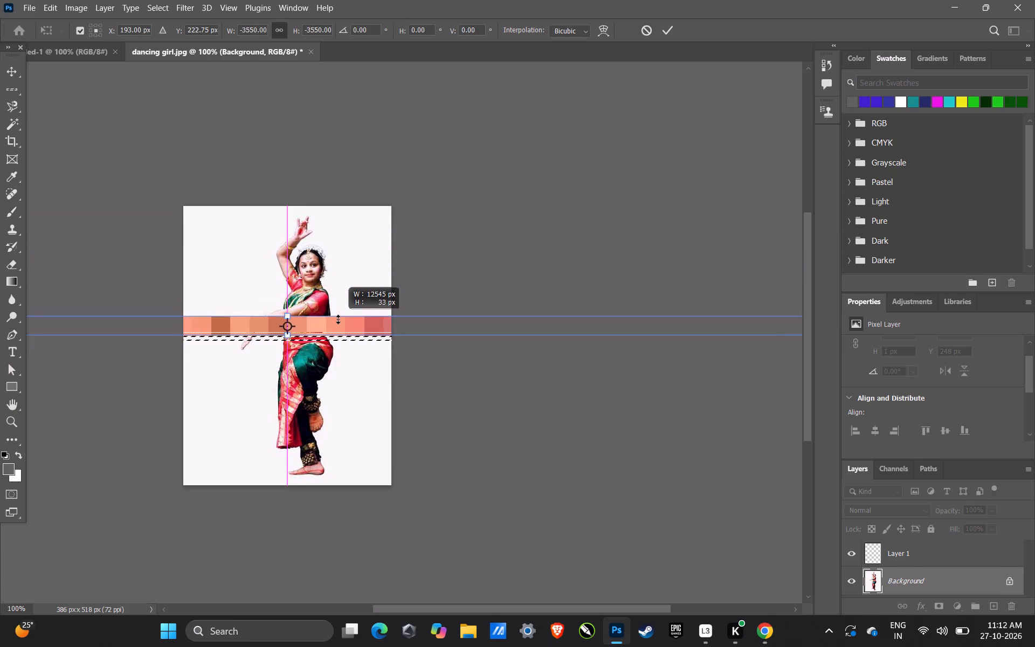
pyautogui.moveTo(338, 319); pyautogui.dragTo(338, 327)
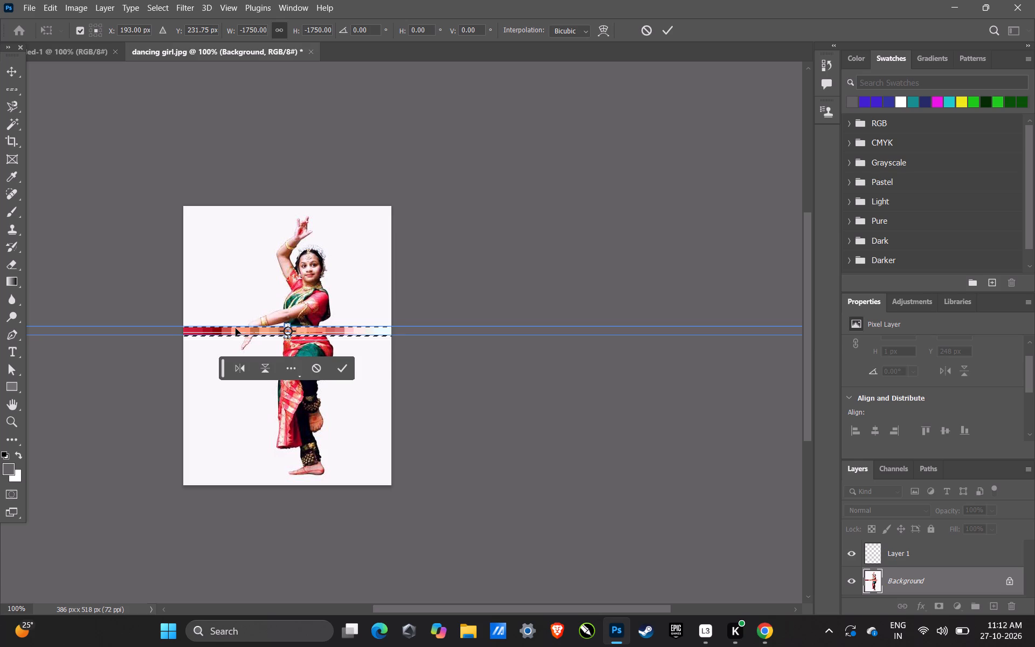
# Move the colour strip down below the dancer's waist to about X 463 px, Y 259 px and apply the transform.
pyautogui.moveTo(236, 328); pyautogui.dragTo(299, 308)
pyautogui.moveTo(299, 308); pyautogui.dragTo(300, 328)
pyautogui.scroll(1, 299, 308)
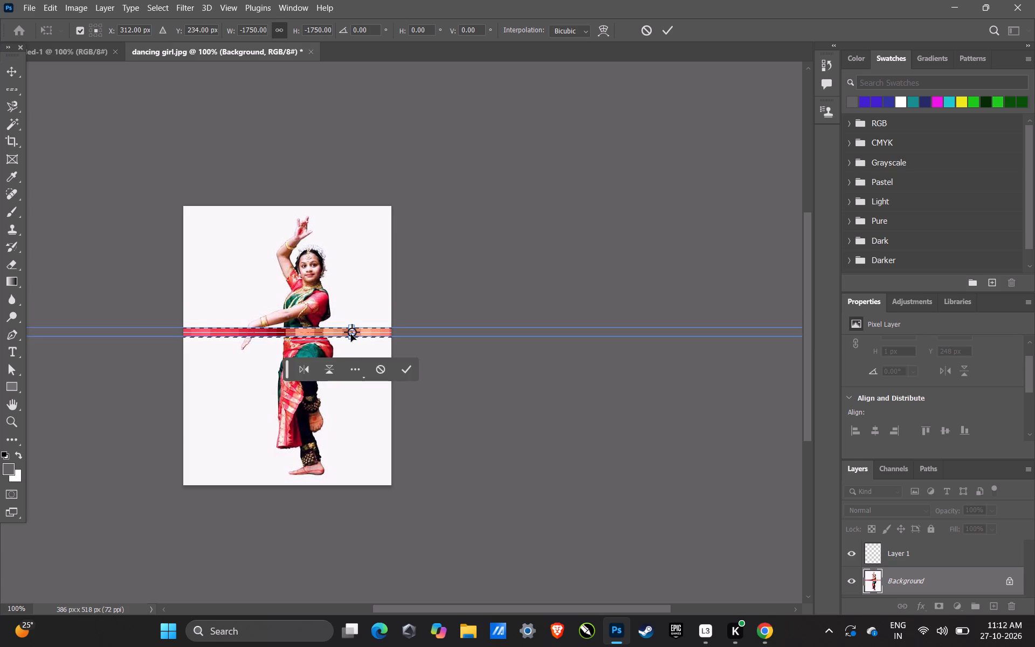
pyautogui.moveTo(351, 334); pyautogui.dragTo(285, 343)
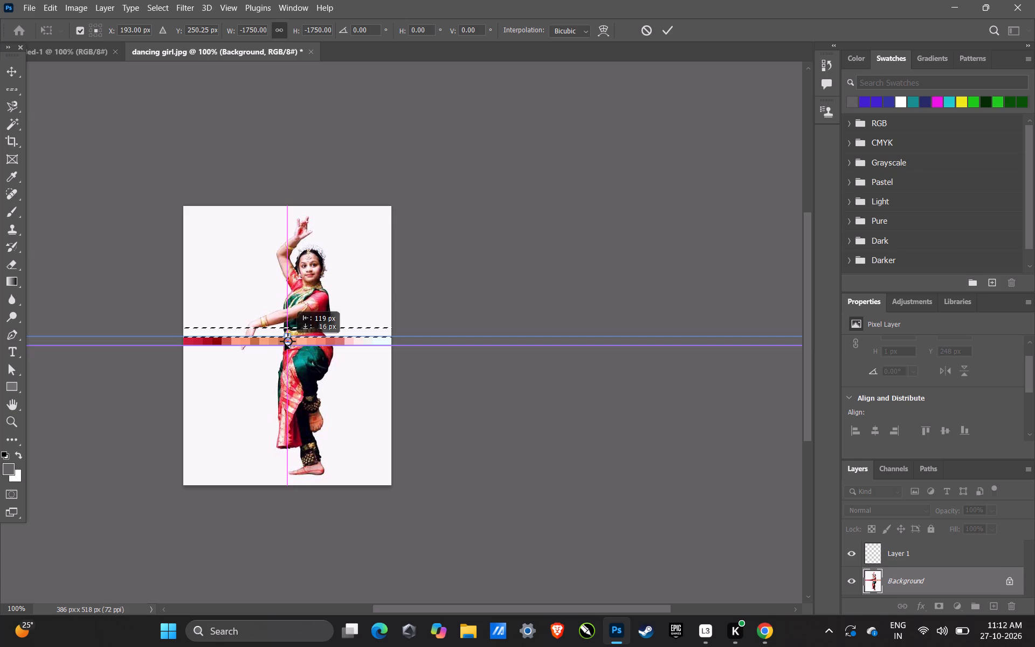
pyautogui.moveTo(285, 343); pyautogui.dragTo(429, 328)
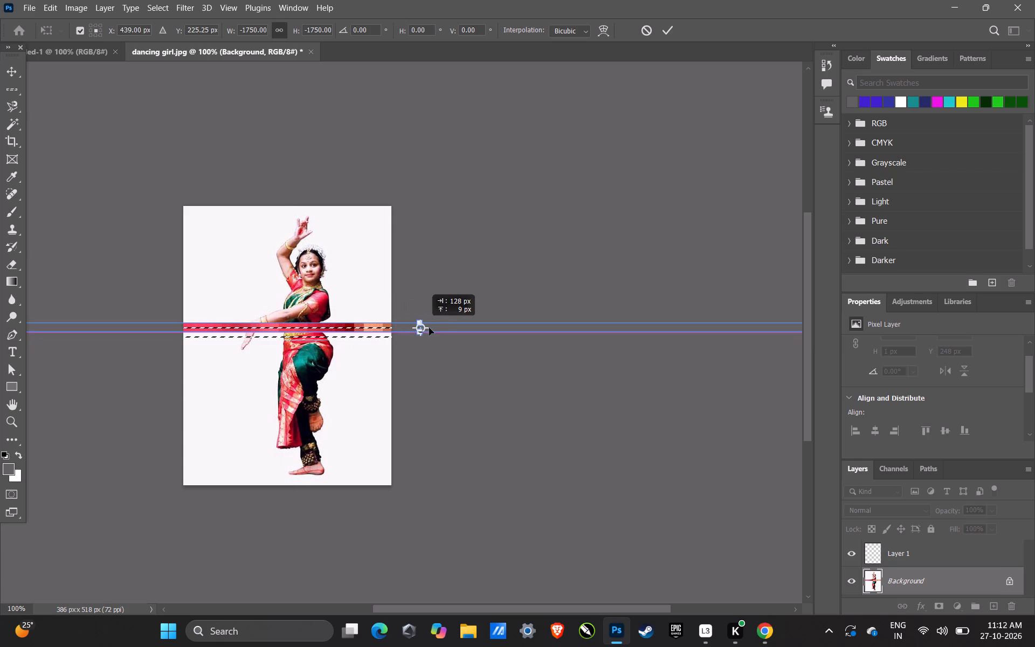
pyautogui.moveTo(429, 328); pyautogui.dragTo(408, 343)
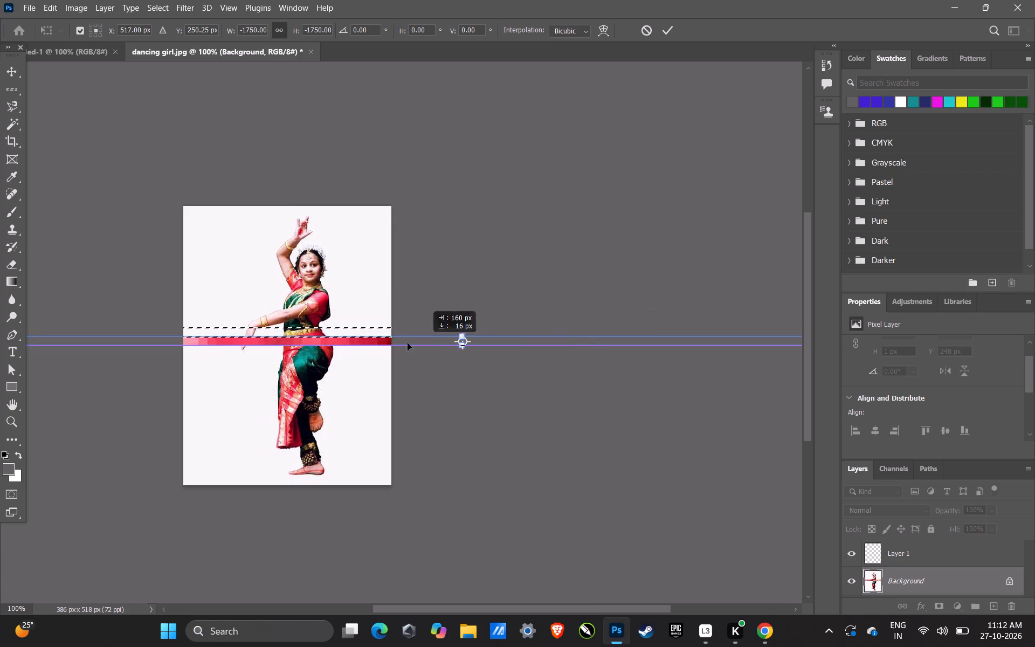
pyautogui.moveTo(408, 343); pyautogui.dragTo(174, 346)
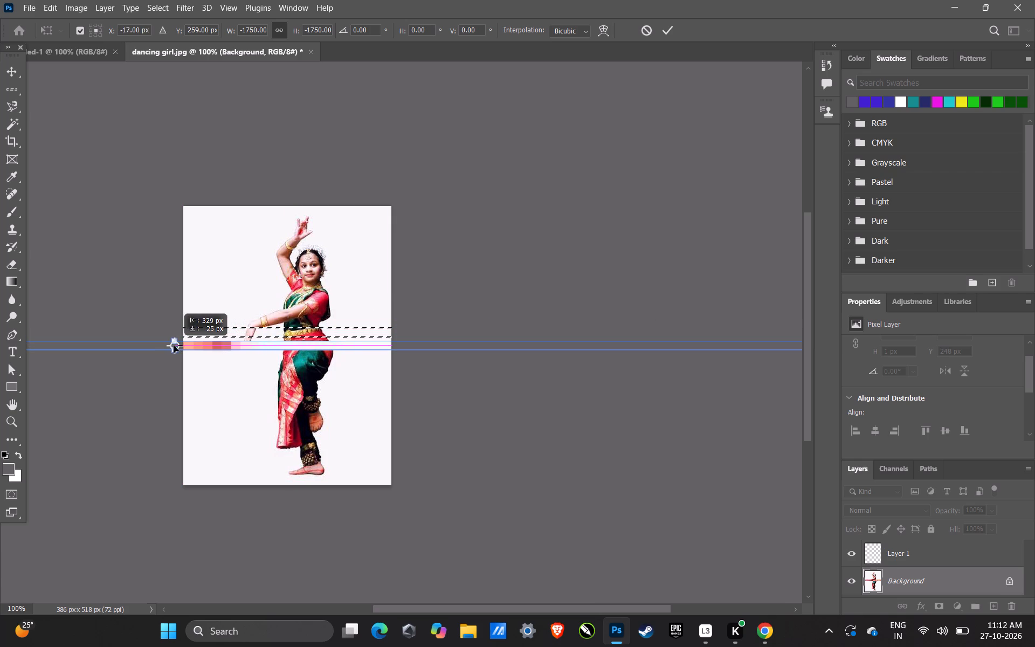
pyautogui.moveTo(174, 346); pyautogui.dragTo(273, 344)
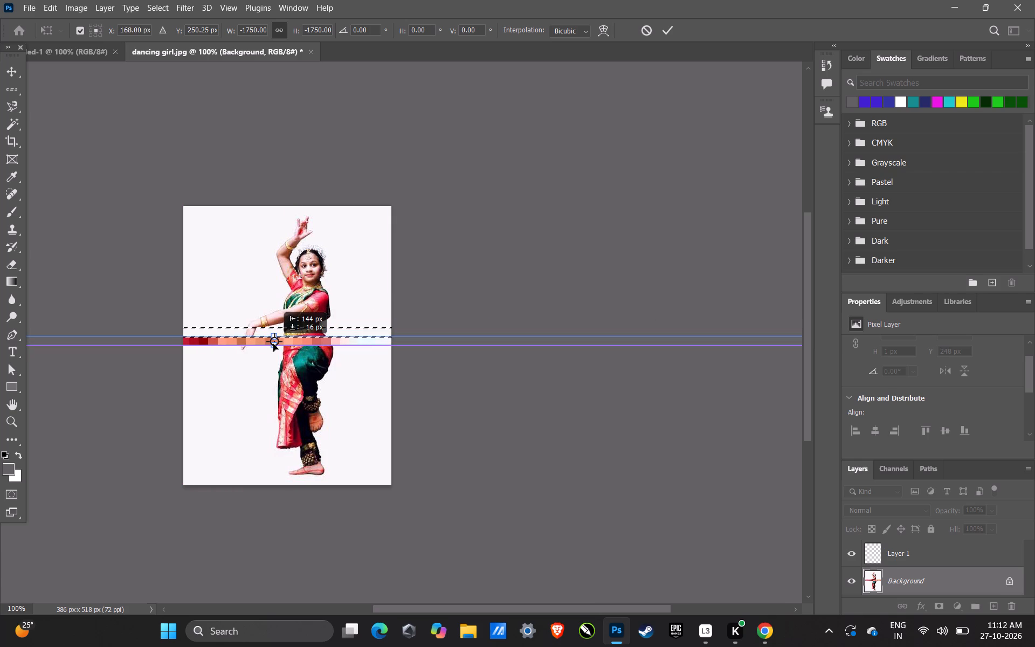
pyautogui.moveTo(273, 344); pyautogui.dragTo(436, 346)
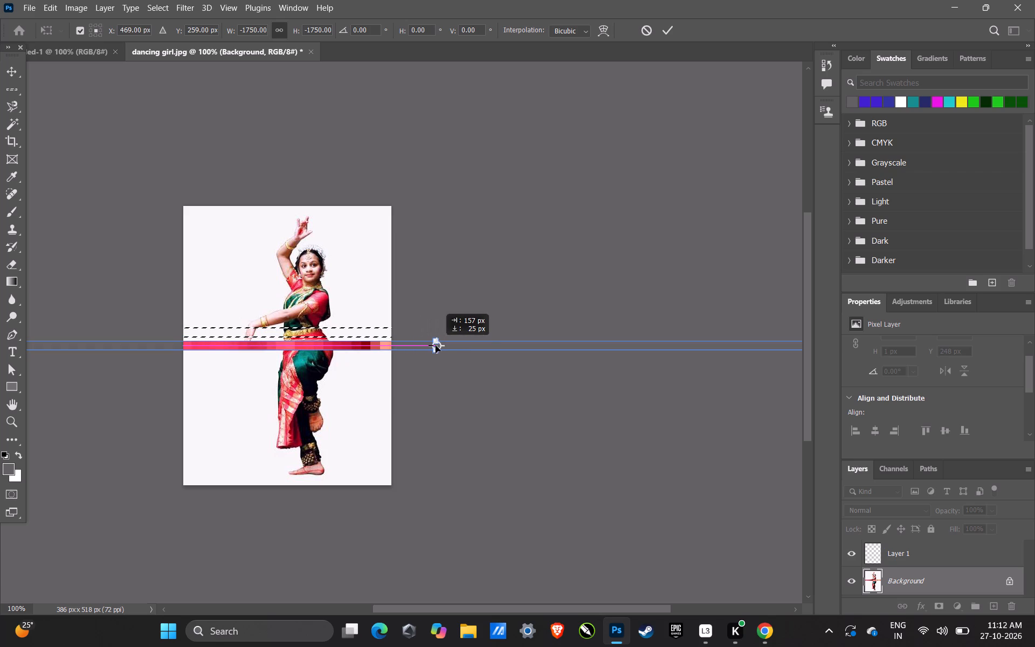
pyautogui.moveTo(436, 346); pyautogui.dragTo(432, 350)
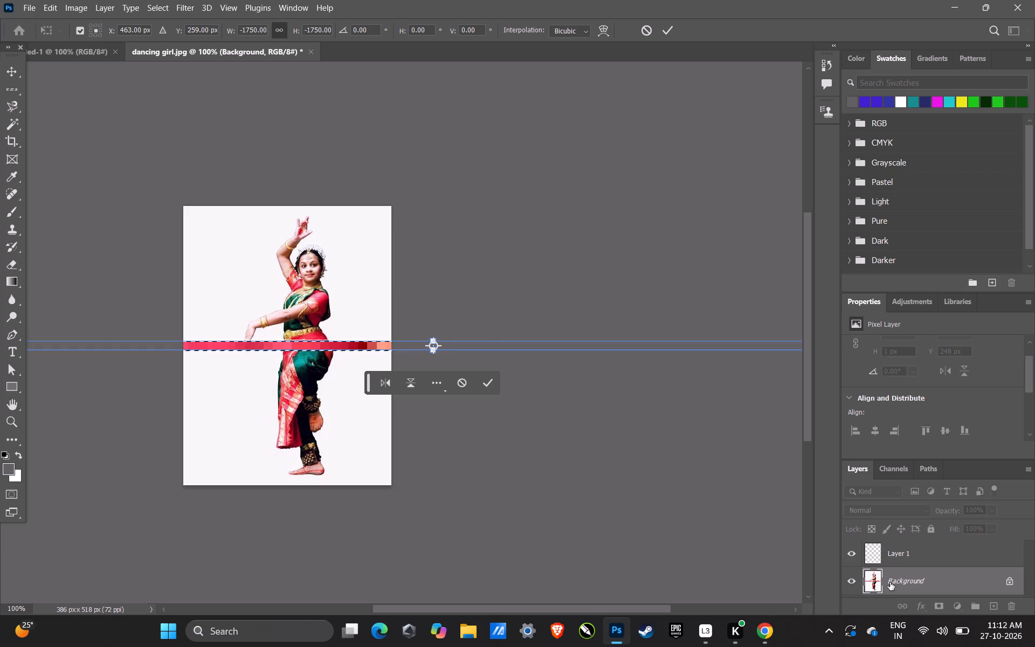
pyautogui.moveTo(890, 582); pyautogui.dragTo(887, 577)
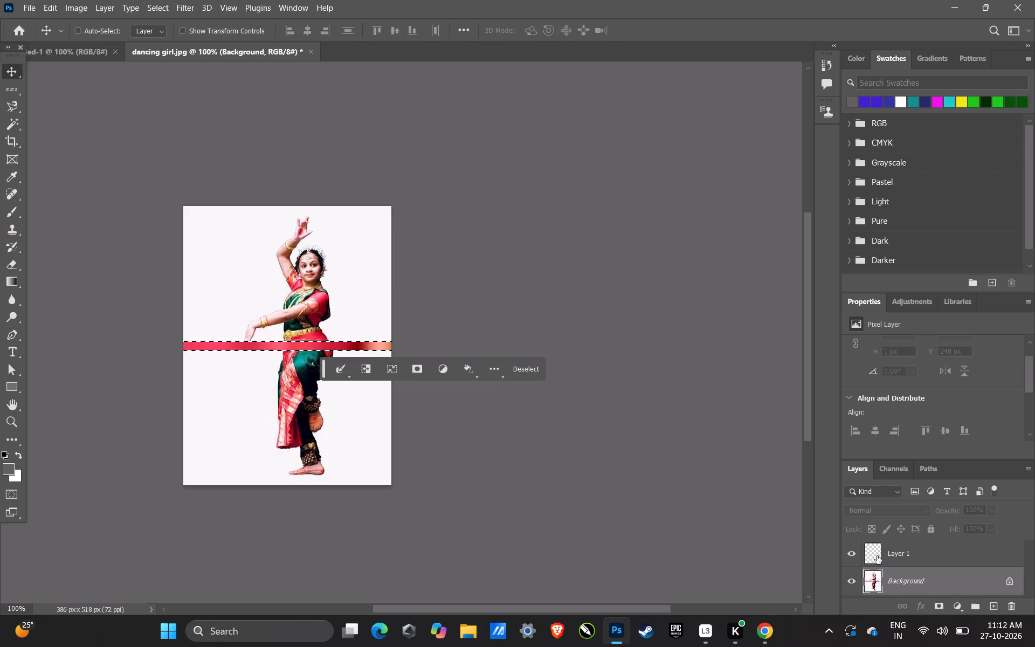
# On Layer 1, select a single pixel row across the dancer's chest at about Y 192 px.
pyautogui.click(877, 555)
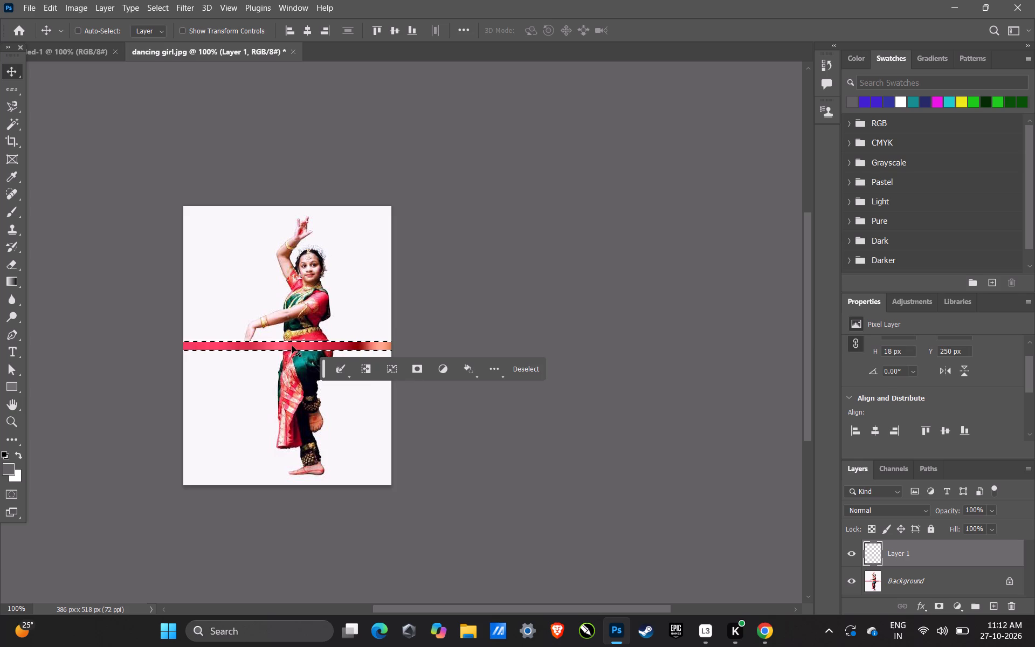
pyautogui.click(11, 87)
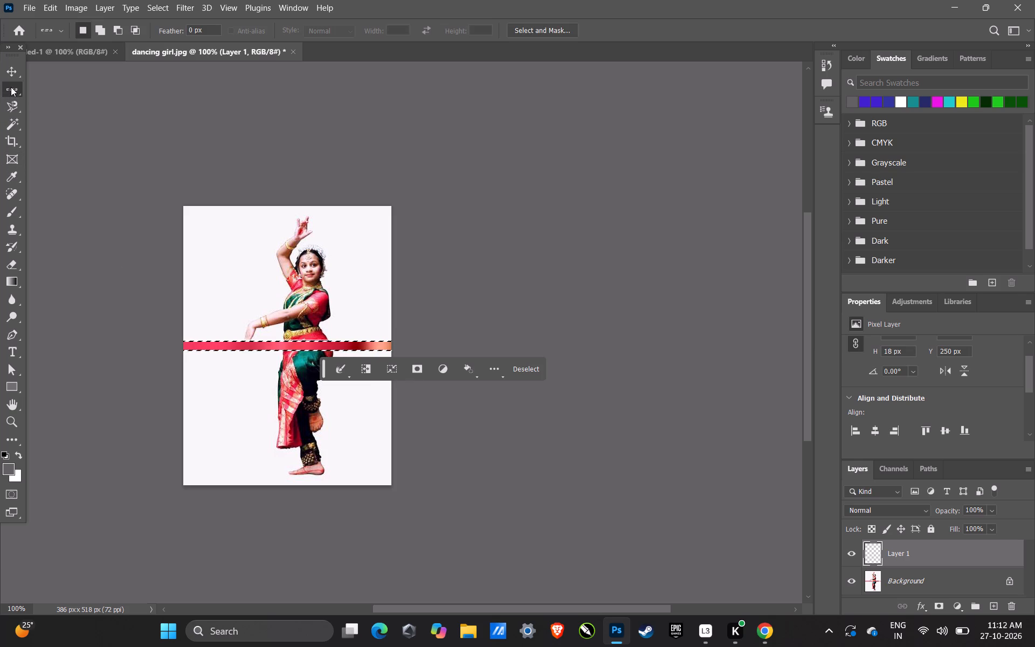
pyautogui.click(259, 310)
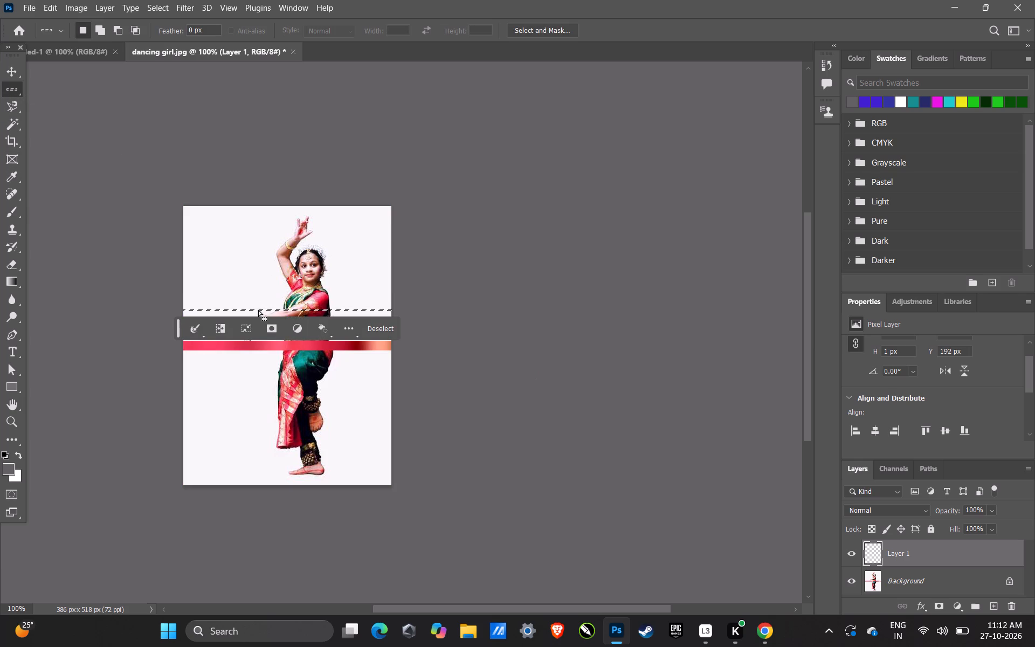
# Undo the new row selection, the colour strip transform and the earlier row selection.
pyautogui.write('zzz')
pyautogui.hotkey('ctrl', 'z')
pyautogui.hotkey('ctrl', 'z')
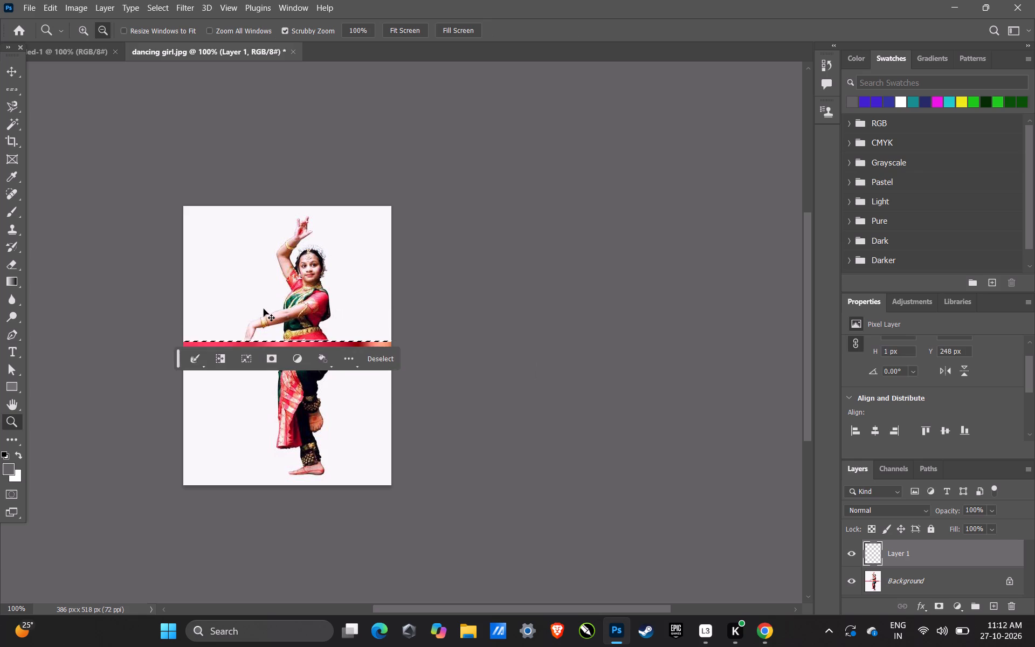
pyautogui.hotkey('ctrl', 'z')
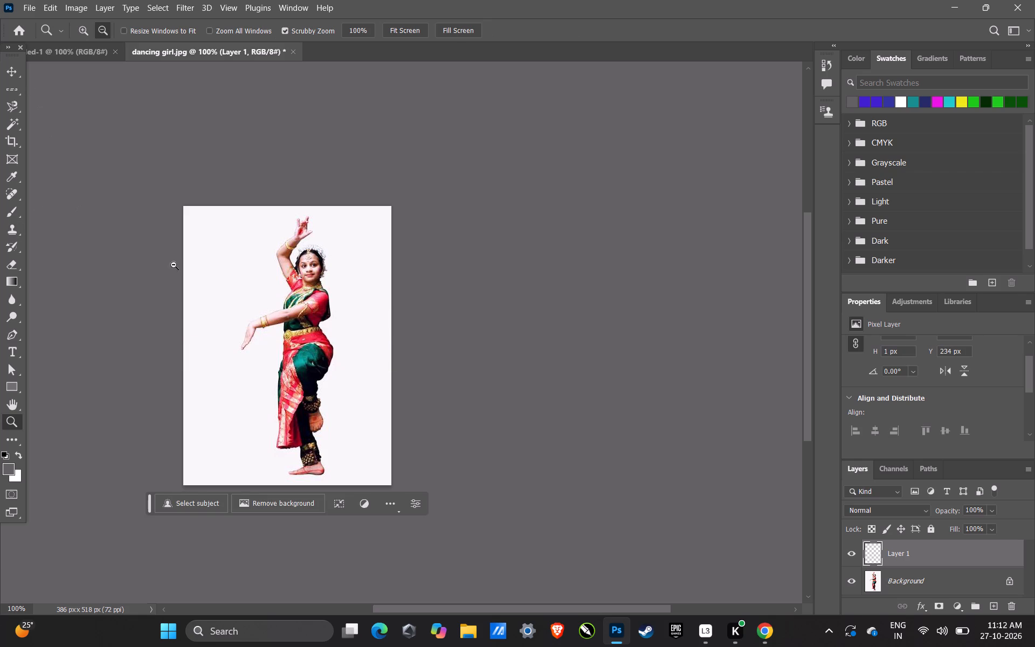
# Select a single pixel row across the dancer's waist at about Y 224 px with the Single Row Marquee tool.
pyautogui.click(5, 93)
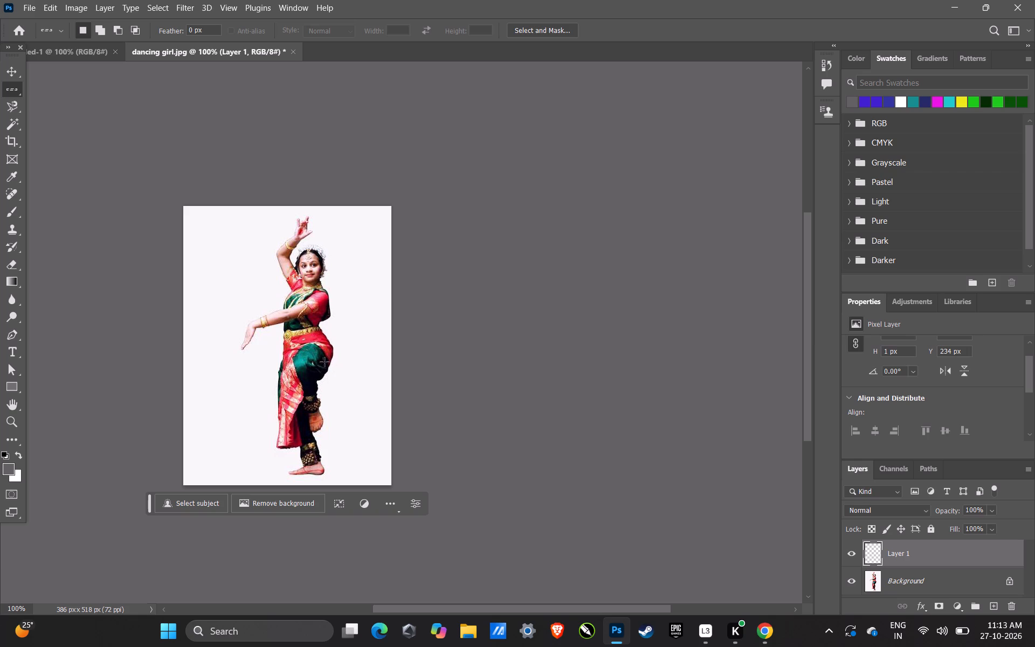
pyautogui.click(319, 327)
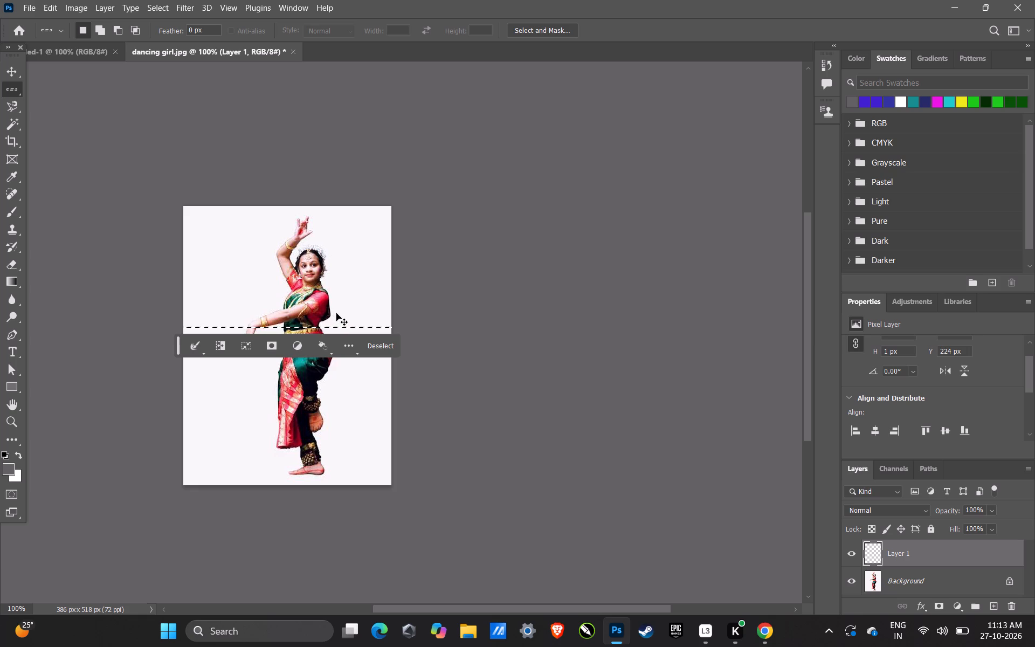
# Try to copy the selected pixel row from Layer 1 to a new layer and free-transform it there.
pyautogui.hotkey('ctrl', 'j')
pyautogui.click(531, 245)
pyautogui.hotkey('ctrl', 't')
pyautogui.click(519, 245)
# Free-transform the selected pixel row on the Background layer, shrinking it to about 39% from its outer end toward the dancer's waist.
pyautogui.click(867, 575)
pyautogui.hotkey('ctrl', 't')
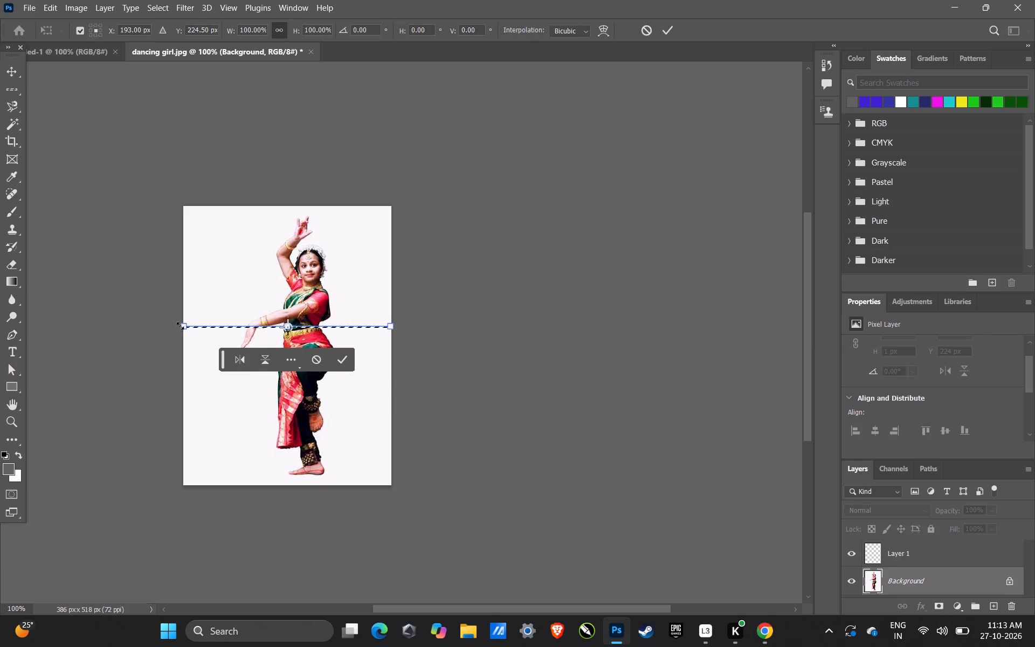
pyautogui.moveTo(180, 326); pyautogui.dragTo(265, 328)
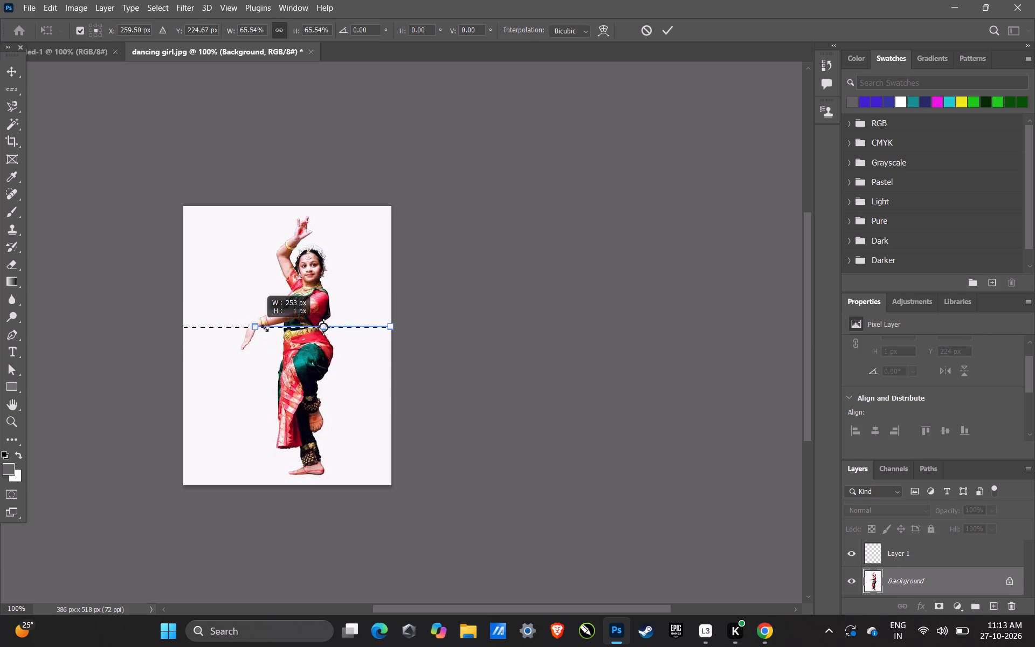
pyautogui.moveTo(265, 328); pyautogui.dragTo(306, 332)
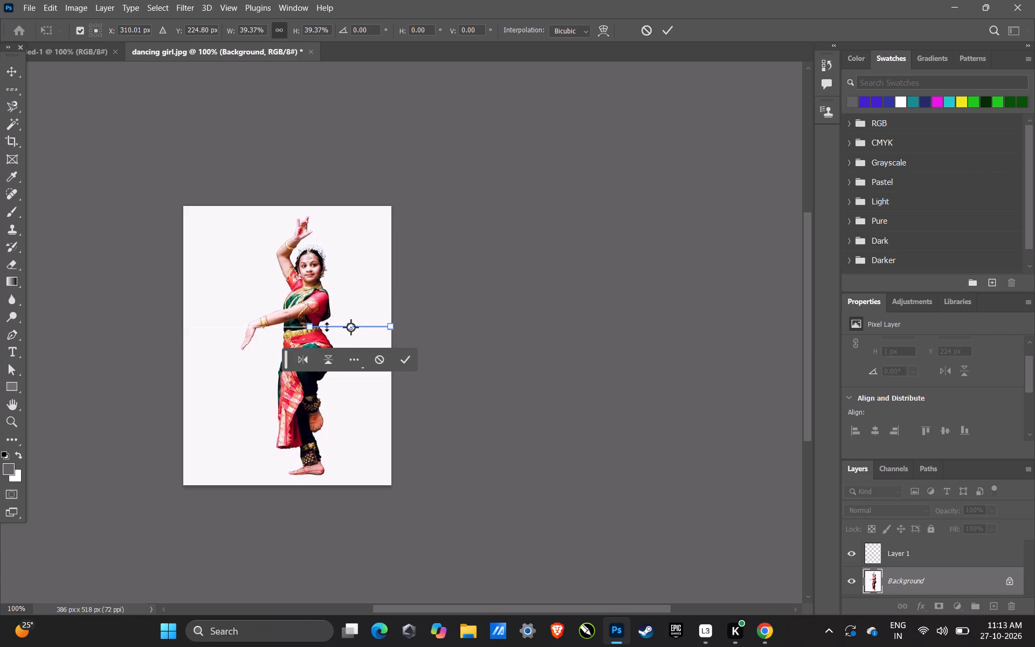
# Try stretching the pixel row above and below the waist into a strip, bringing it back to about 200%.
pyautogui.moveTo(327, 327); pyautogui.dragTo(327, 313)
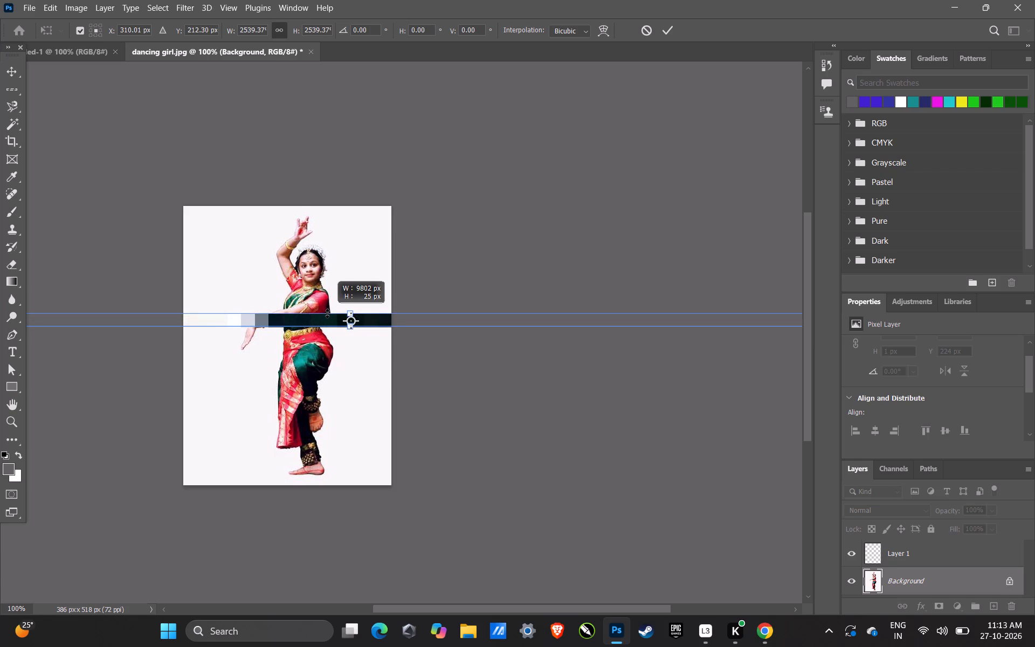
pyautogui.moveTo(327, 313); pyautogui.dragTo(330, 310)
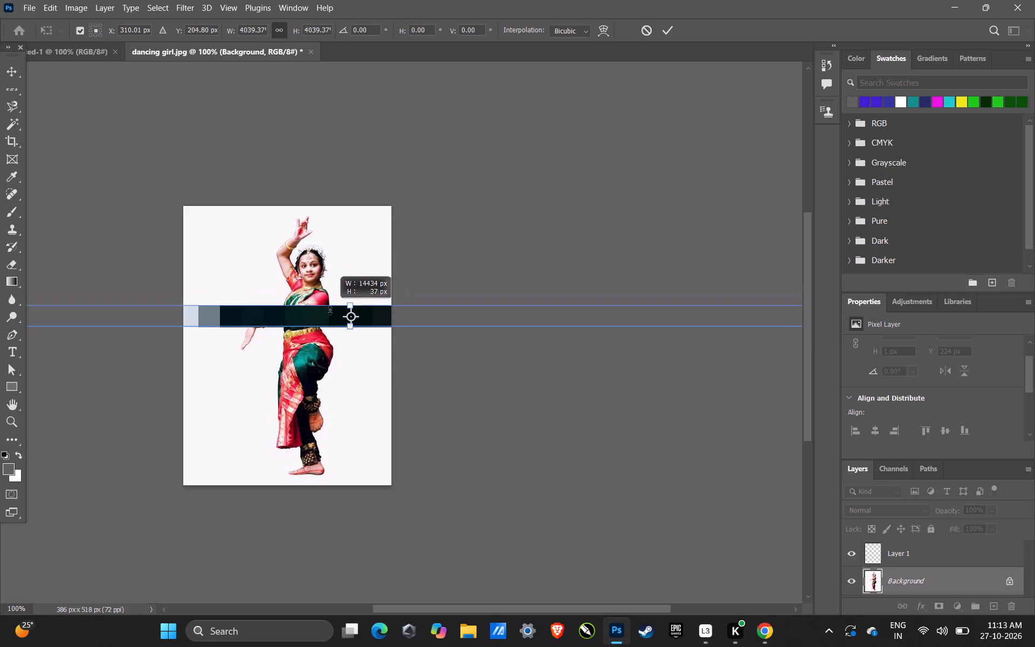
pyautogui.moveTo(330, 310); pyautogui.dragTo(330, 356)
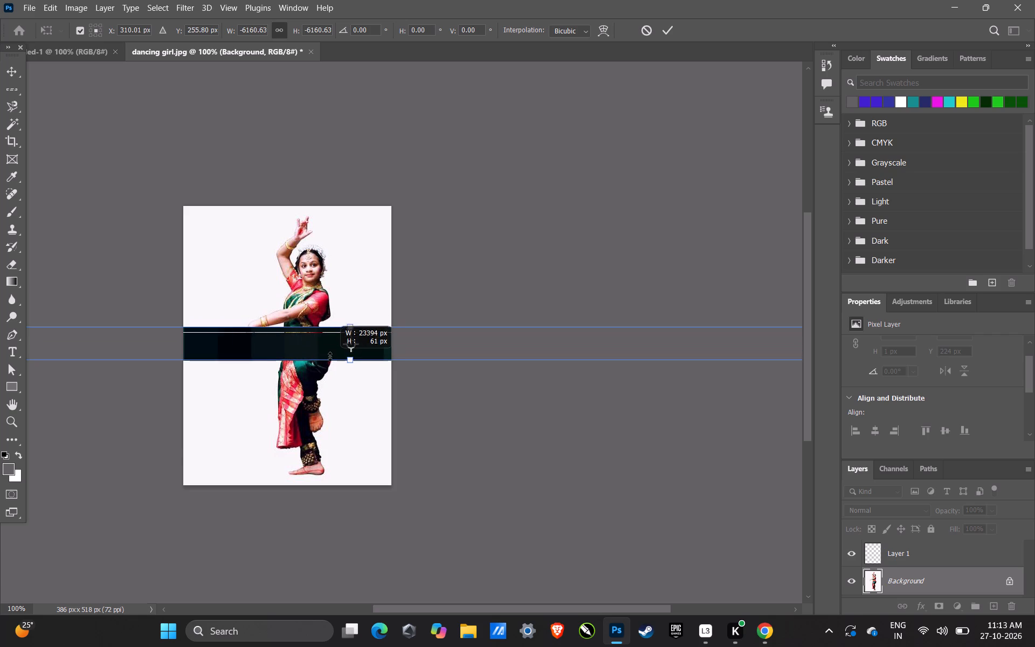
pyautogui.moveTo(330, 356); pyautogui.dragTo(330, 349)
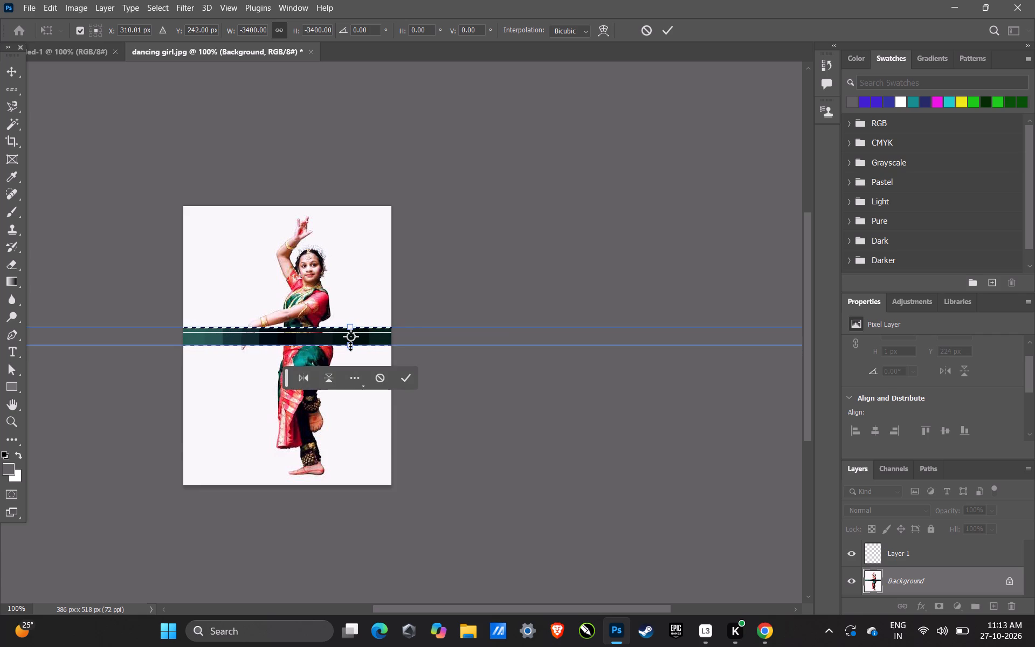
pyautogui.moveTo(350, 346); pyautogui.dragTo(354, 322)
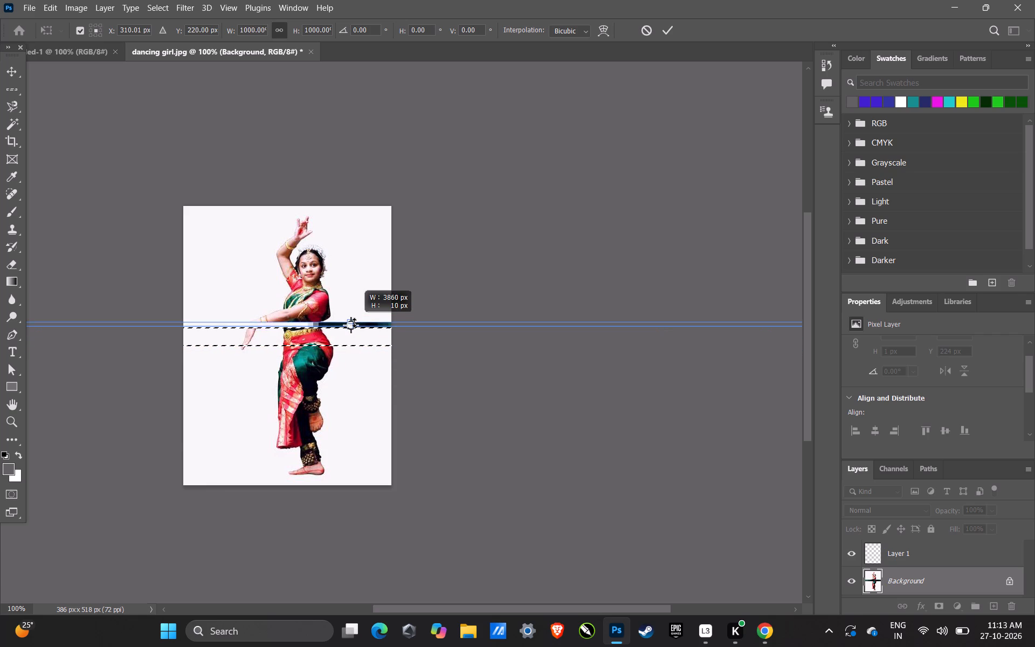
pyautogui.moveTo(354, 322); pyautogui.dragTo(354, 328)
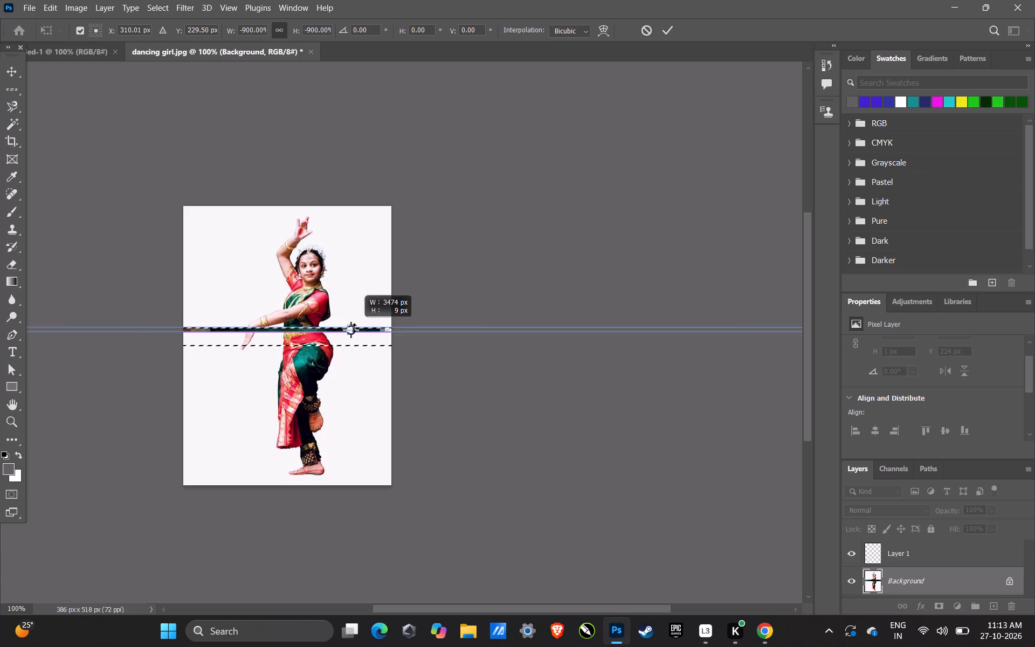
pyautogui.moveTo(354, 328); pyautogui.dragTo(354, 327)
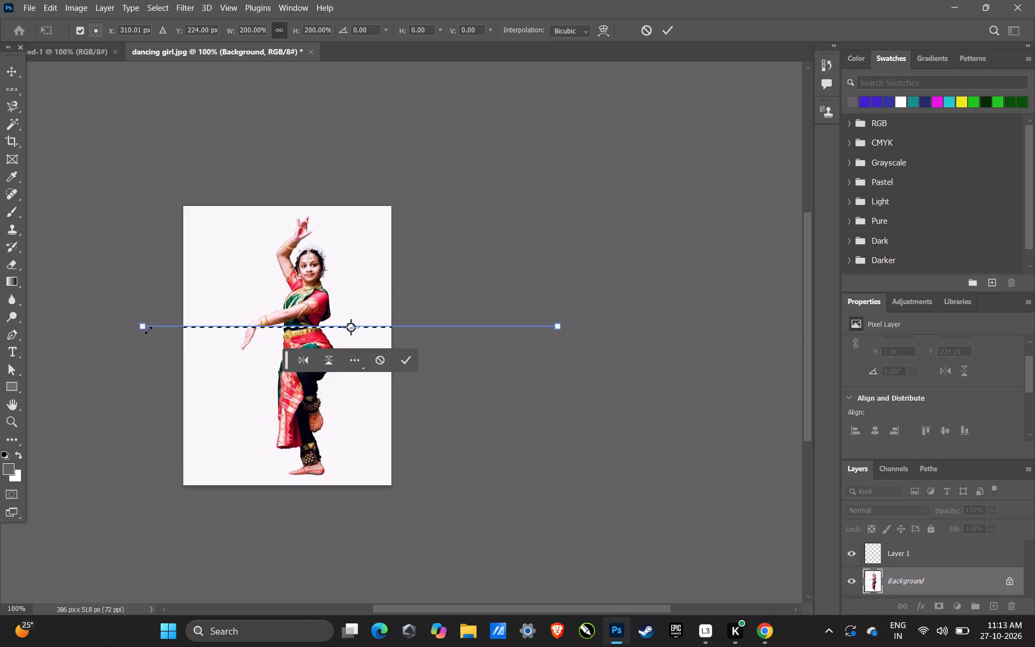
# Shrink the transformed row from both ends to about 48%, spanning from the dancer's waist to the image edge.
pyautogui.moveTo(141, 327); pyautogui.dragTo(277, 332)
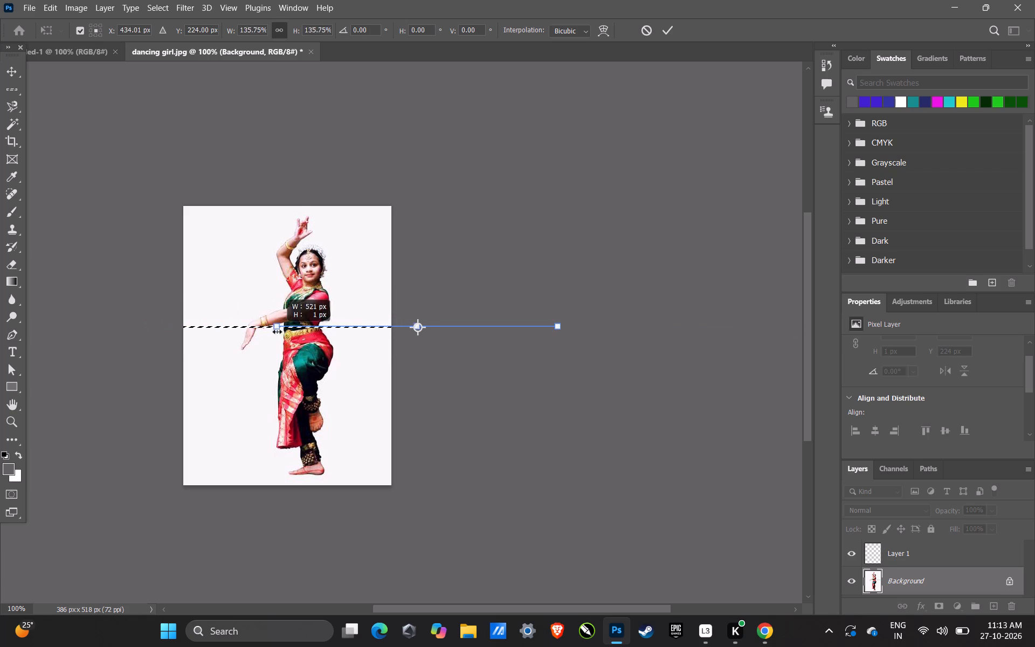
pyautogui.moveTo(277, 332); pyautogui.dragTo(291, 333)
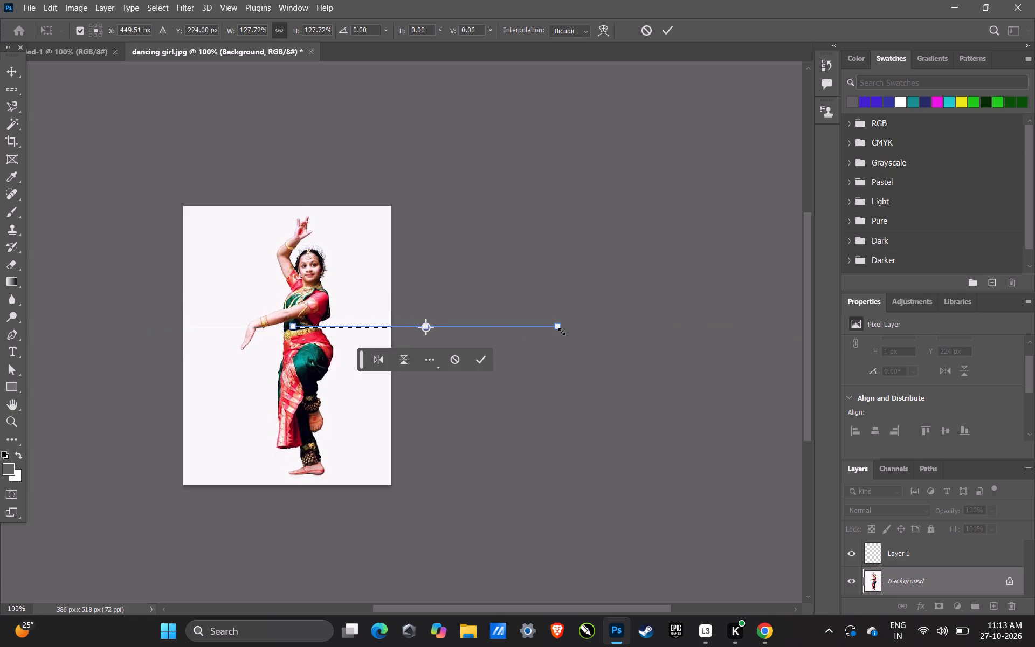
pyautogui.moveTo(557, 328); pyautogui.dragTo(391, 360)
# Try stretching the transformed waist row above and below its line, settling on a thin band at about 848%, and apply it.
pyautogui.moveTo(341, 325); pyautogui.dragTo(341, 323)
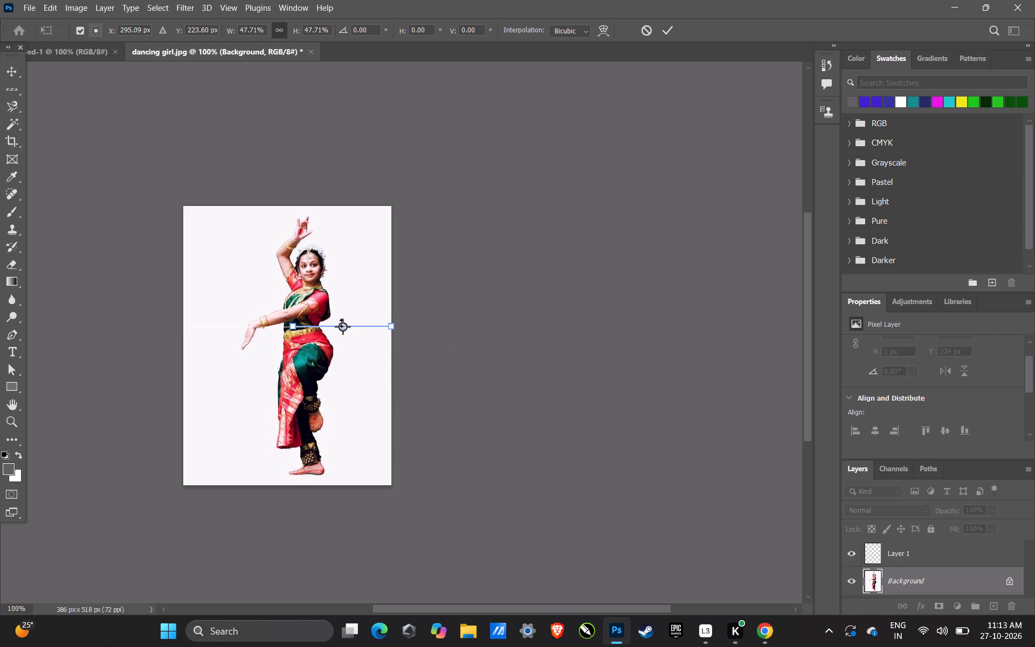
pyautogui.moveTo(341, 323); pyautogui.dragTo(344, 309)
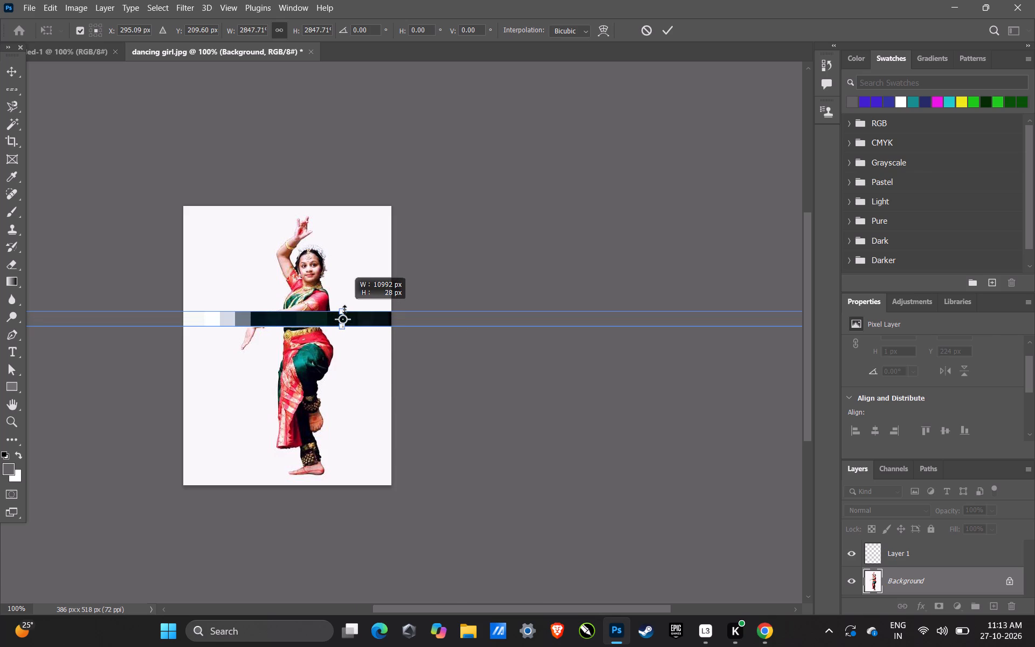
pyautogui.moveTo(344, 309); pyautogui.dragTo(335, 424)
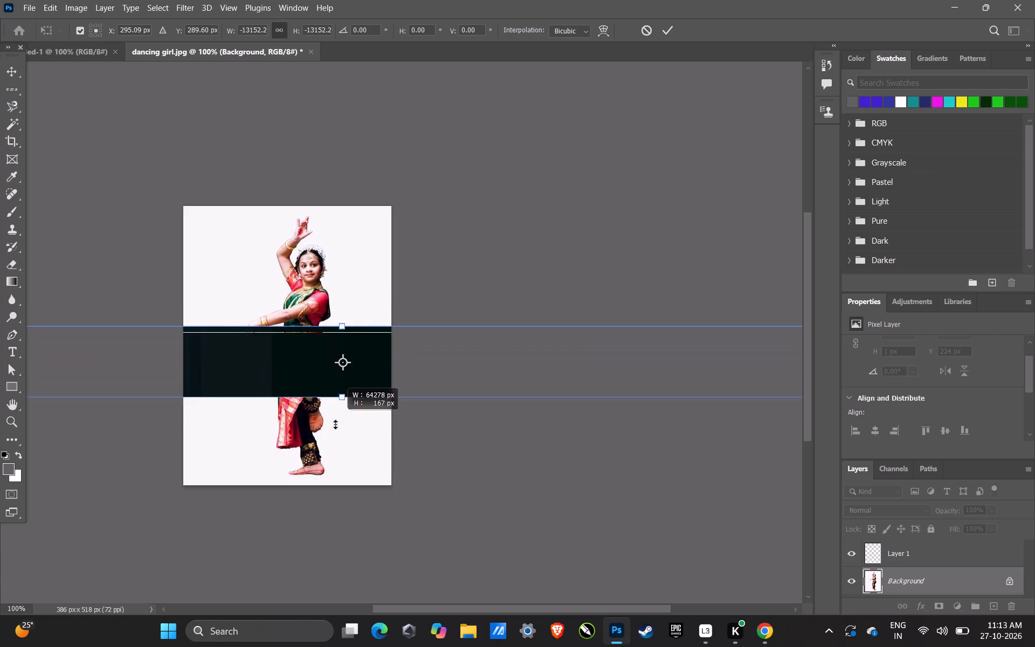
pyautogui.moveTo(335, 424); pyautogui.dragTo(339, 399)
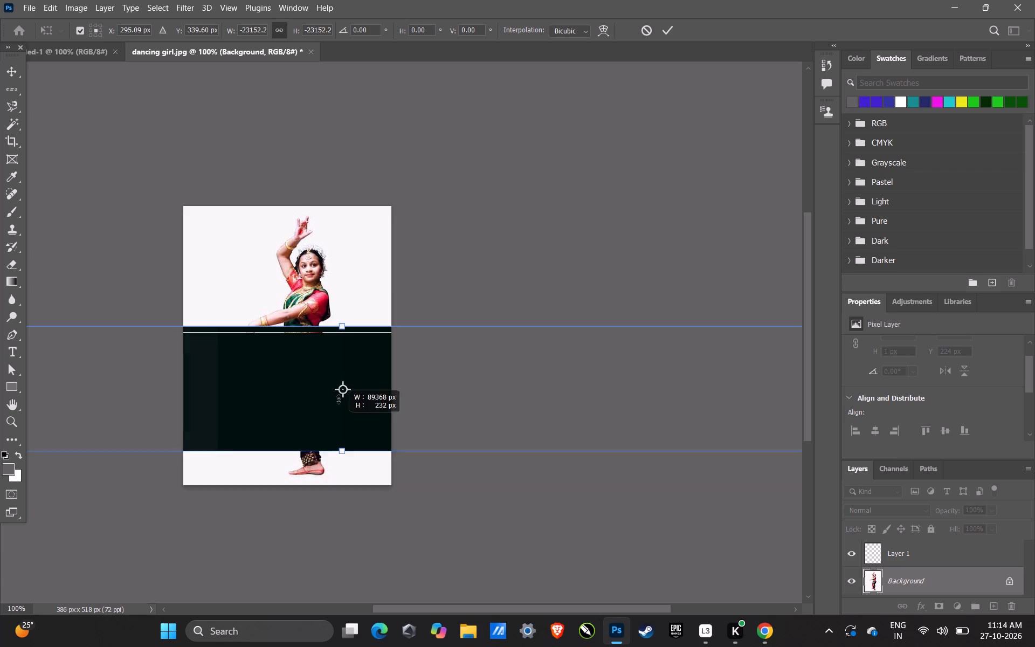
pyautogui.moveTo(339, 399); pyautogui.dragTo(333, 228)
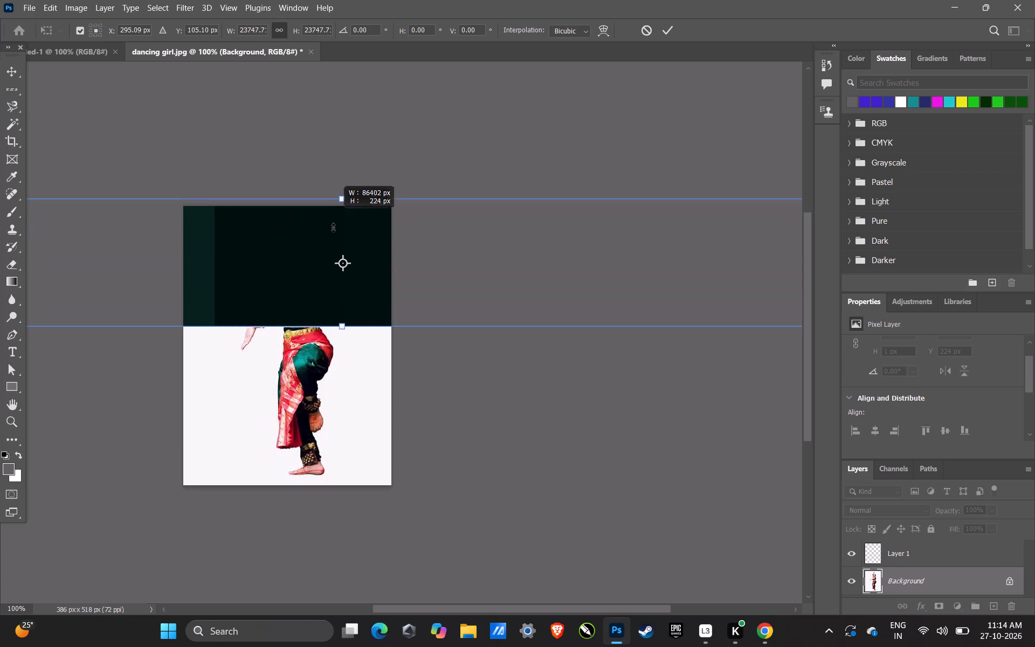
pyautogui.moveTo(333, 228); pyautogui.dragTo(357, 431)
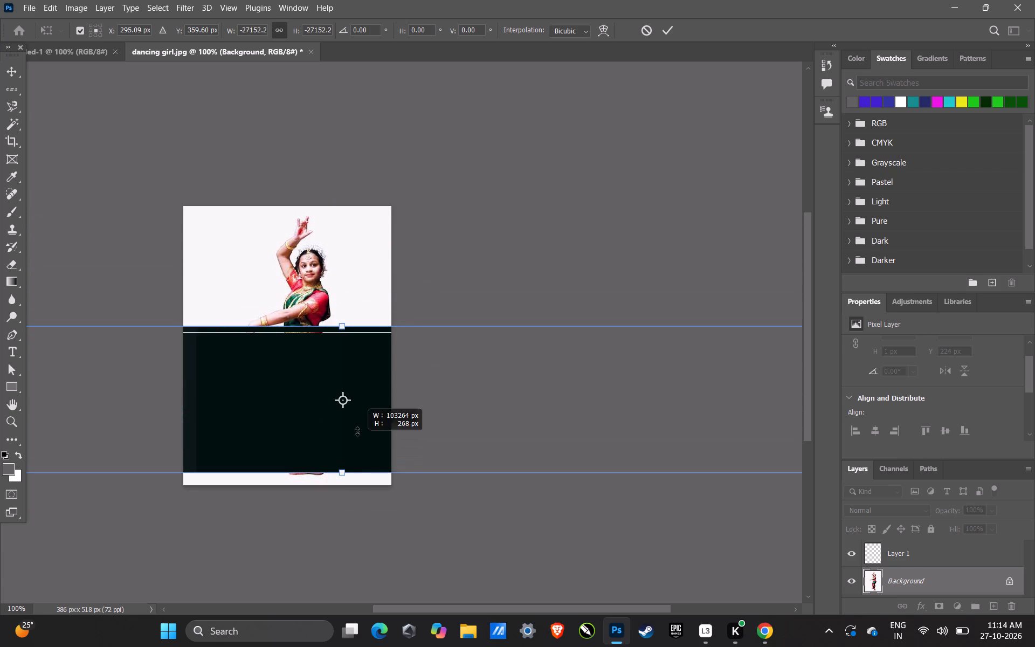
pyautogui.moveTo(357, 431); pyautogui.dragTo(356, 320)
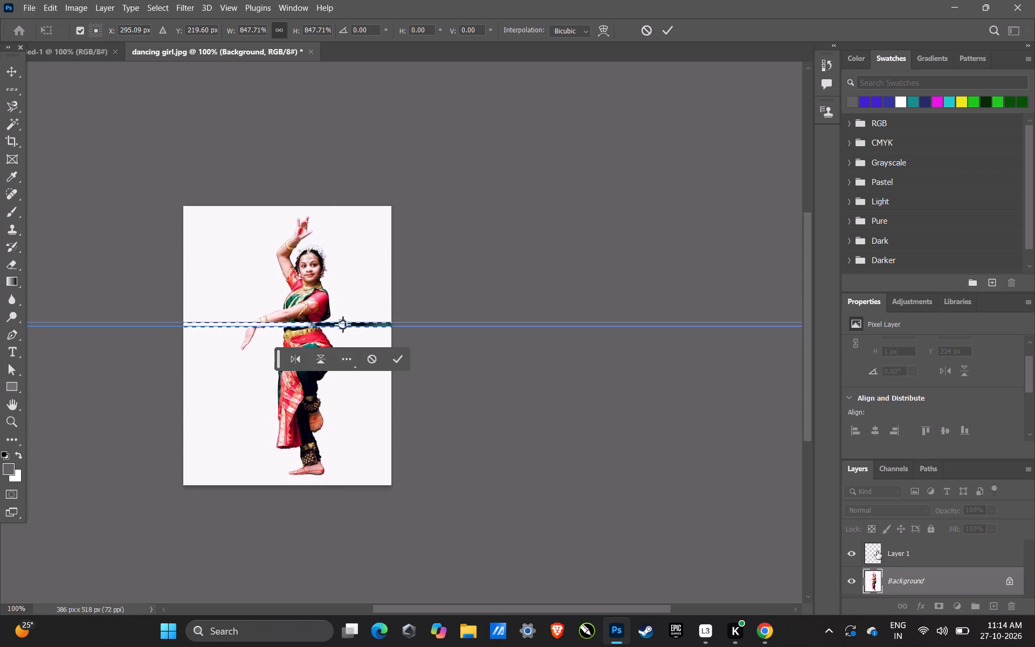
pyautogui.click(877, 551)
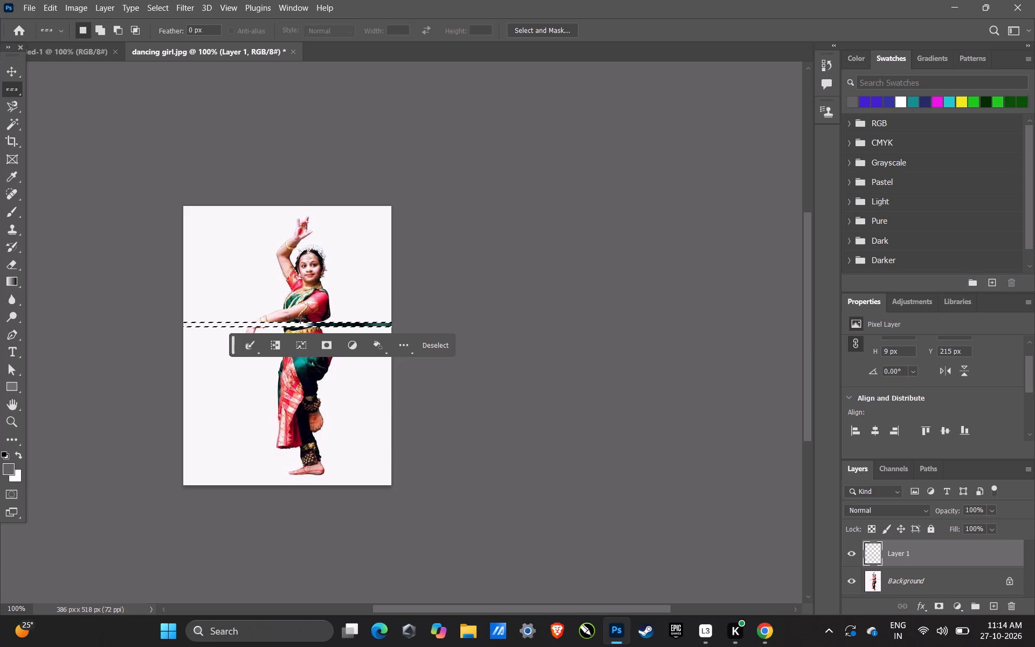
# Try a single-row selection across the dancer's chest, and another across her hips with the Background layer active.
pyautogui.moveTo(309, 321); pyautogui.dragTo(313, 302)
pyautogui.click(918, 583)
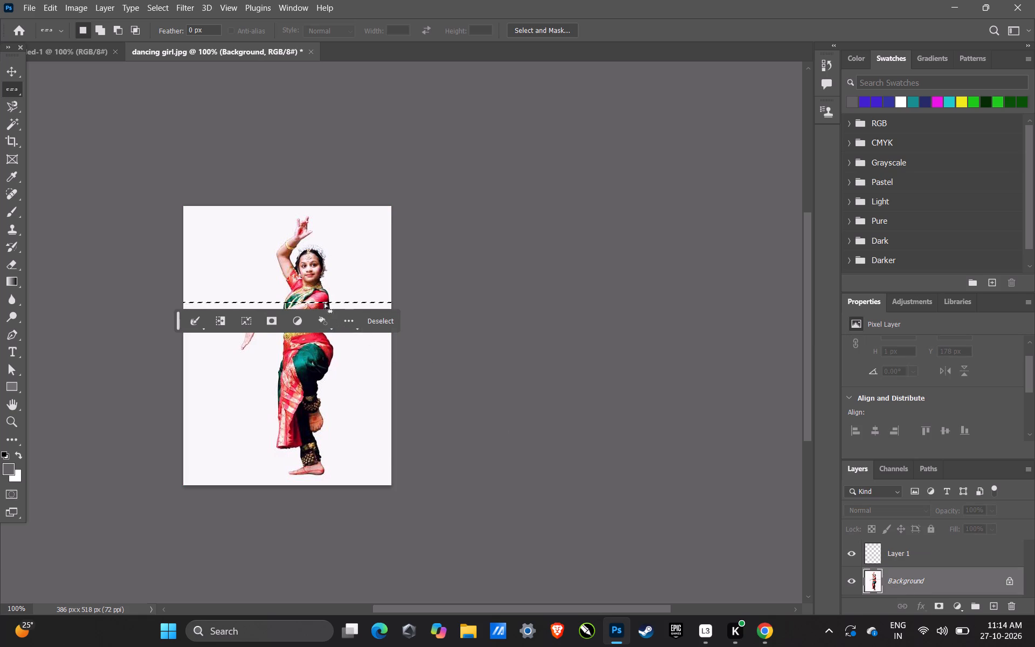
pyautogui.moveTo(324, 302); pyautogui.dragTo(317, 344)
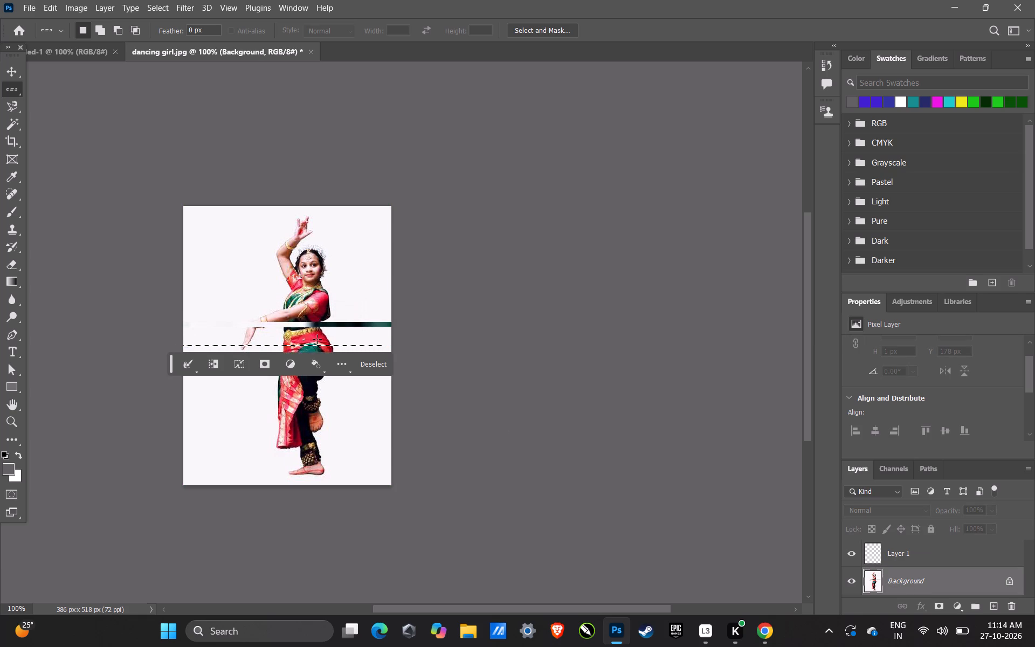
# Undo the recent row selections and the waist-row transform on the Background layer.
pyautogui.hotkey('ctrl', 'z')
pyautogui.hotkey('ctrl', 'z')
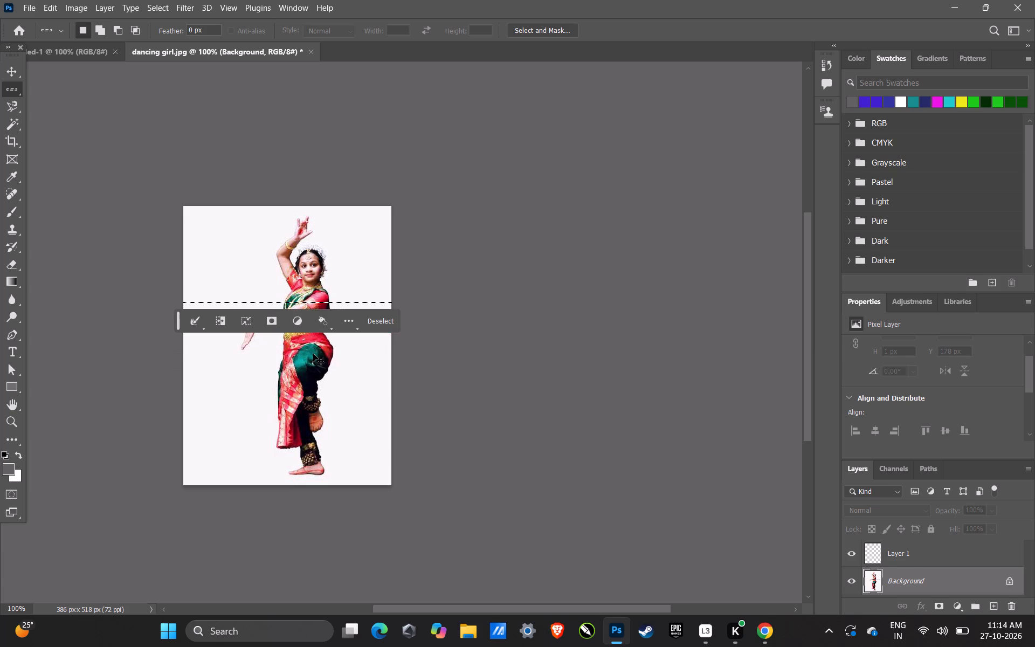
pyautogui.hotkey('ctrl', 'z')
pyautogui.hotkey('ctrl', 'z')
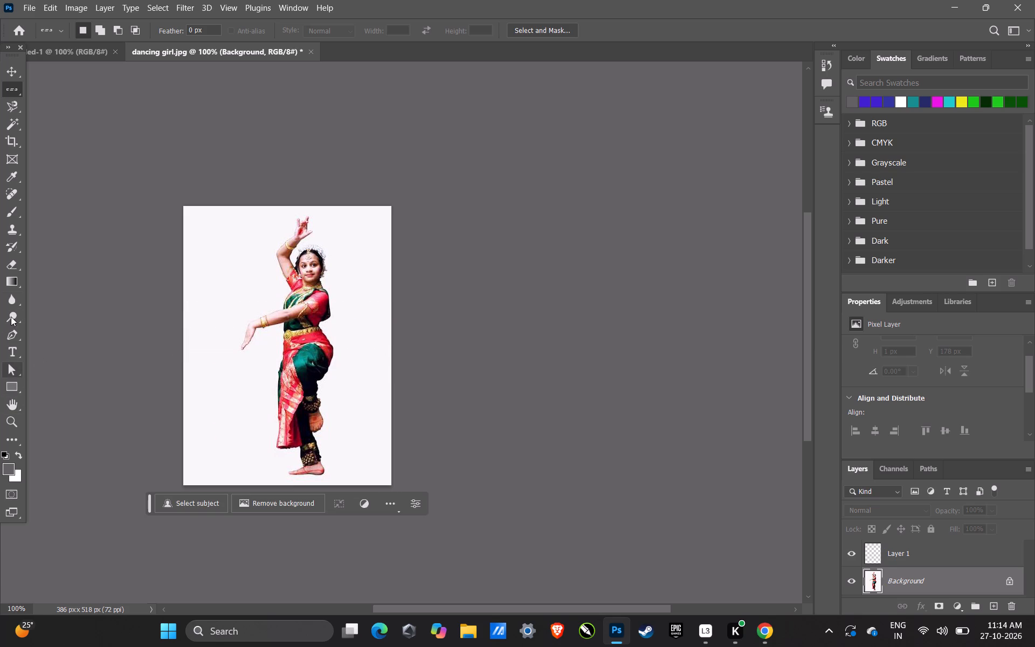
# Select a pixel row across the dancer's hips on the Background layer, free-transform it into a band about 69 px high, and apply it.
pyautogui.click(315, 342)
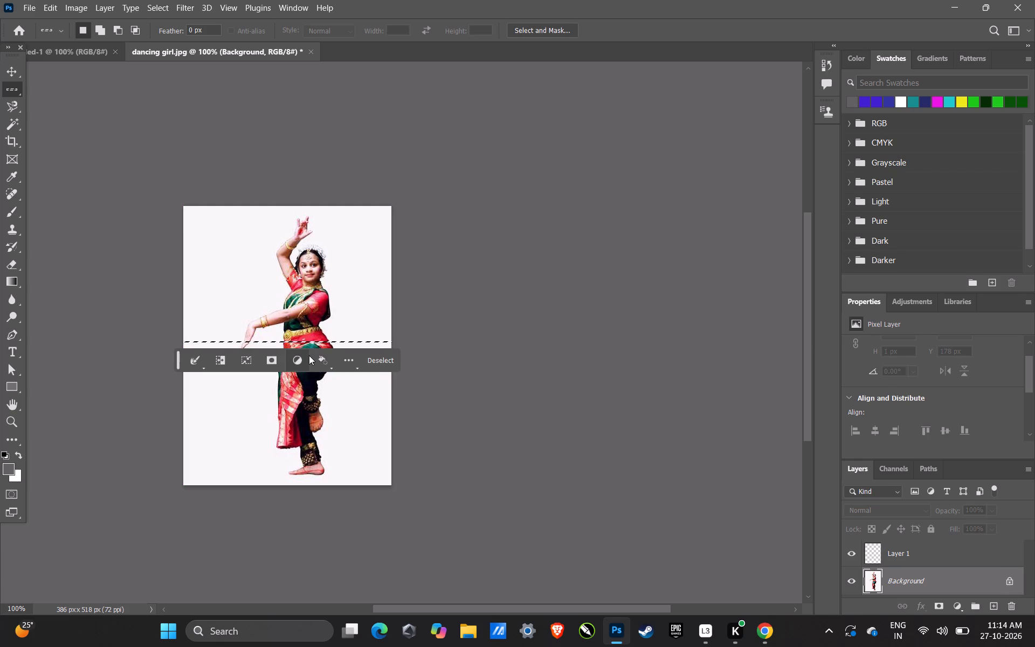
pyautogui.hotkey('ctrl', 't')
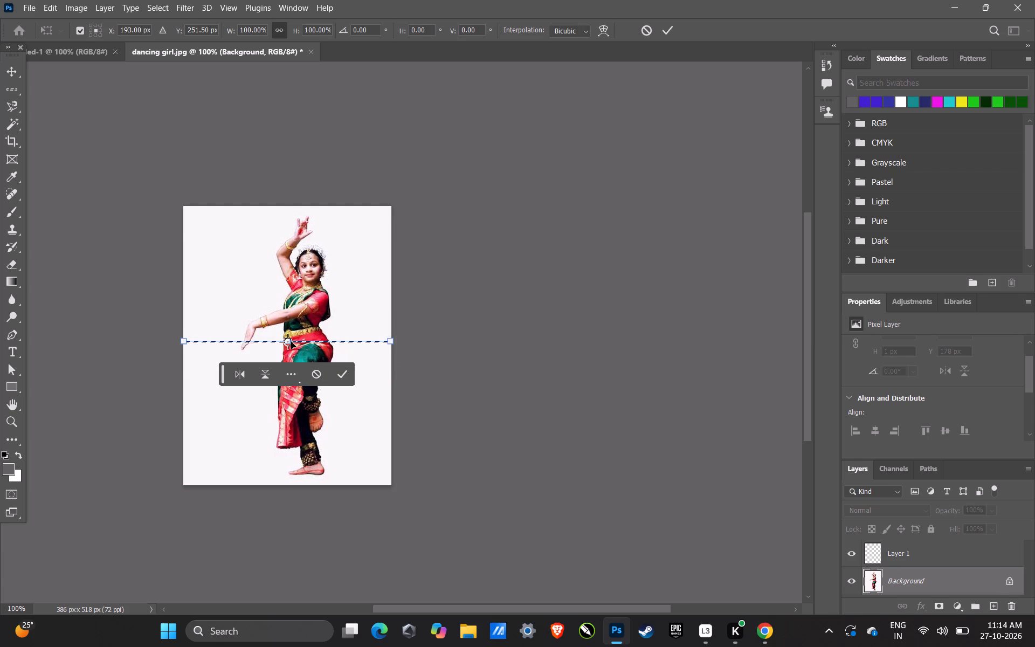
pyautogui.moveTo(287, 339); pyautogui.dragTo(285, 328)
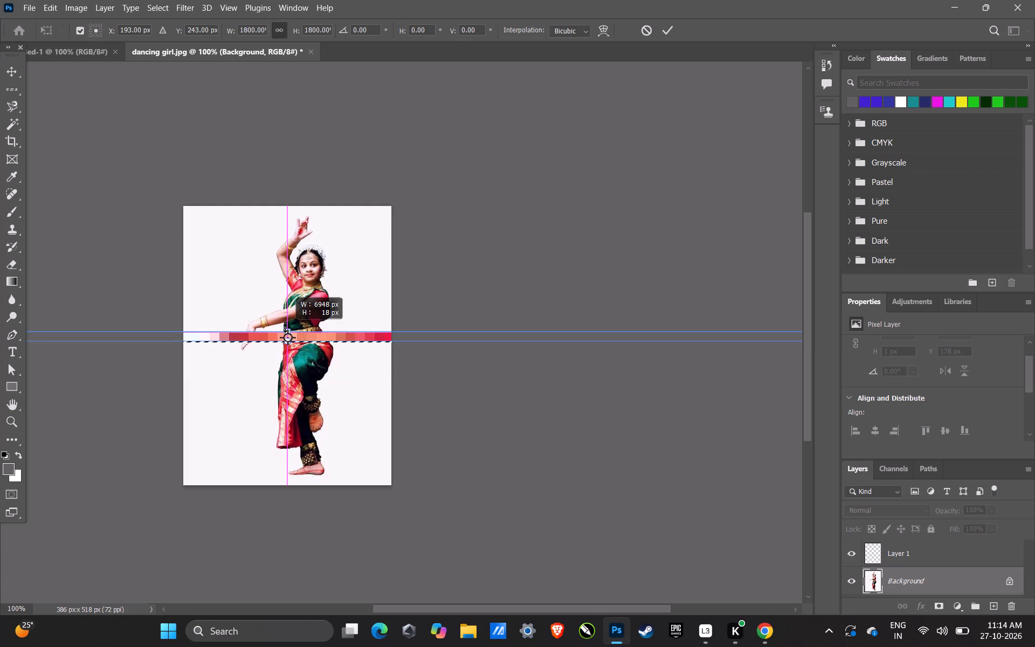
pyautogui.moveTo(285, 328); pyautogui.dragTo(285, 306)
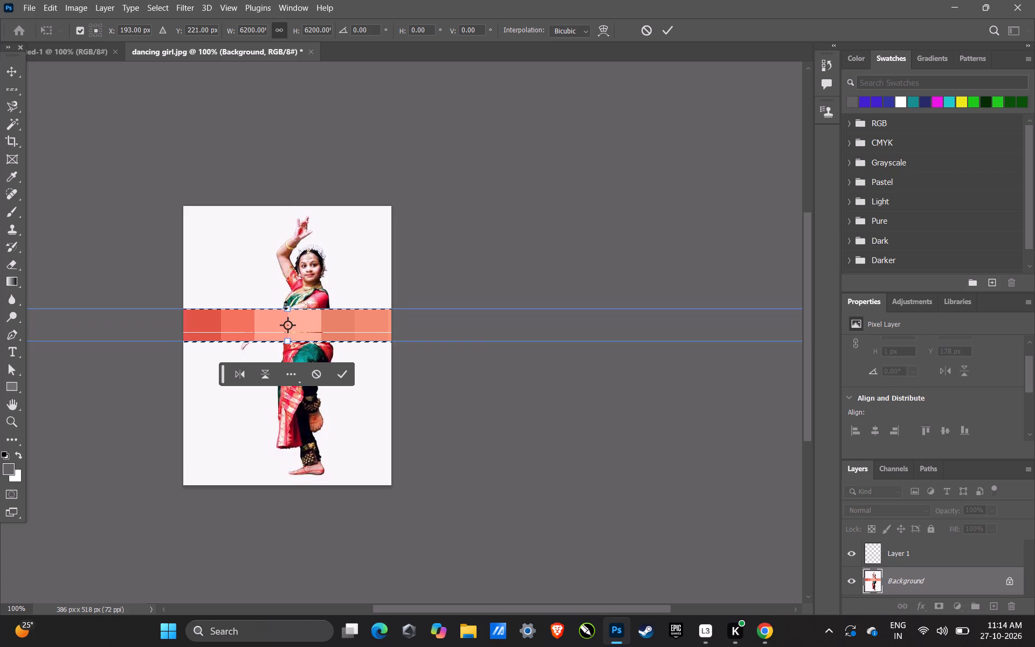
pyautogui.moveTo(288, 342); pyautogui.dragTo(285, 368)
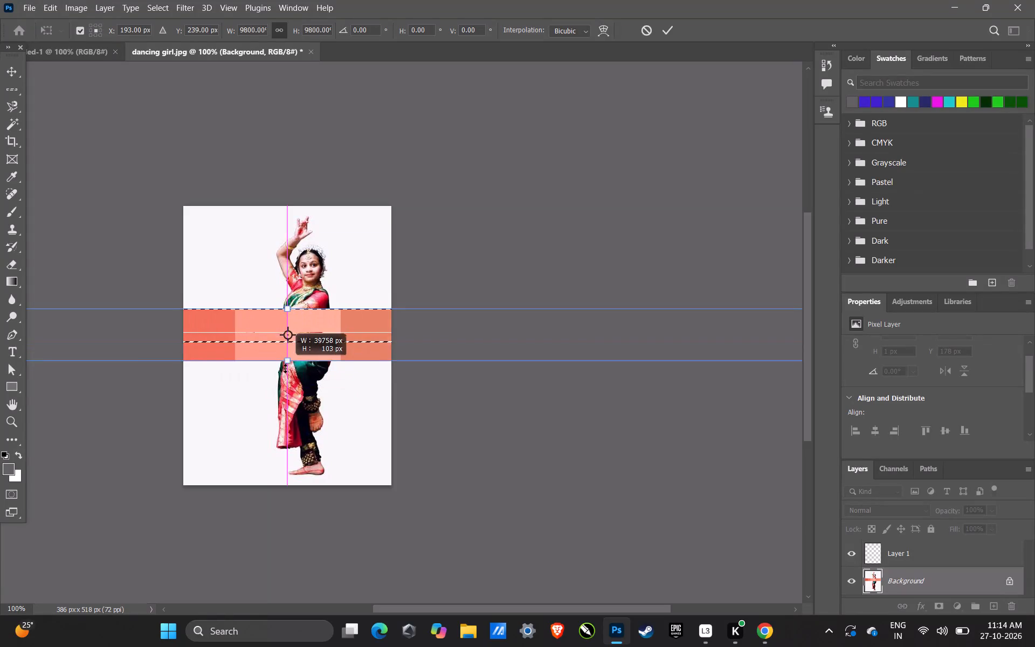
pyautogui.moveTo(285, 368); pyautogui.dragTo(292, 491)
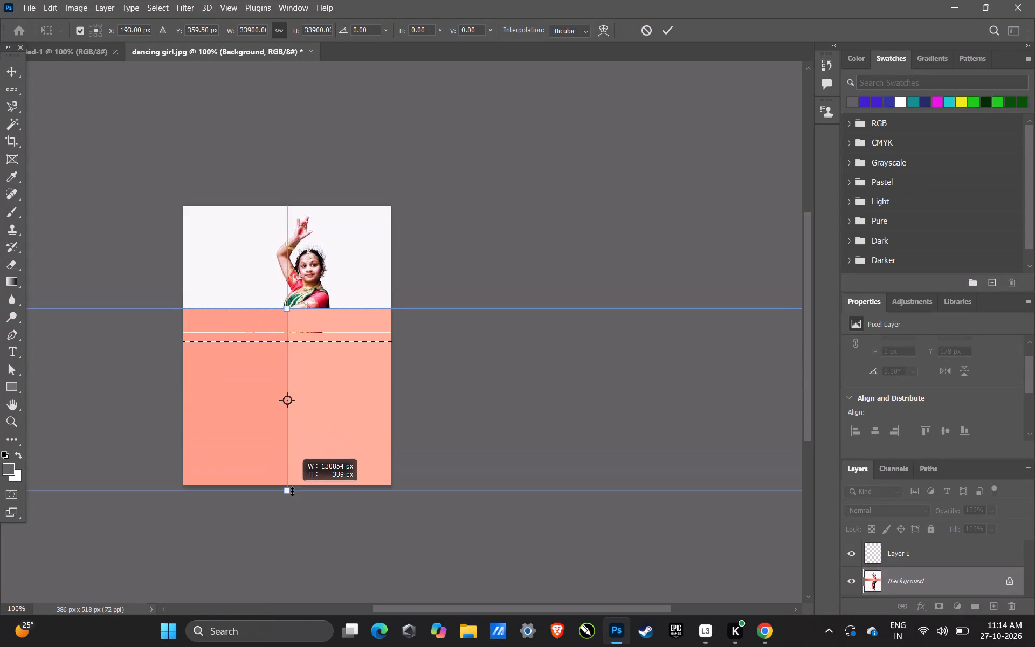
pyautogui.moveTo(292, 491); pyautogui.dragTo(295, 347)
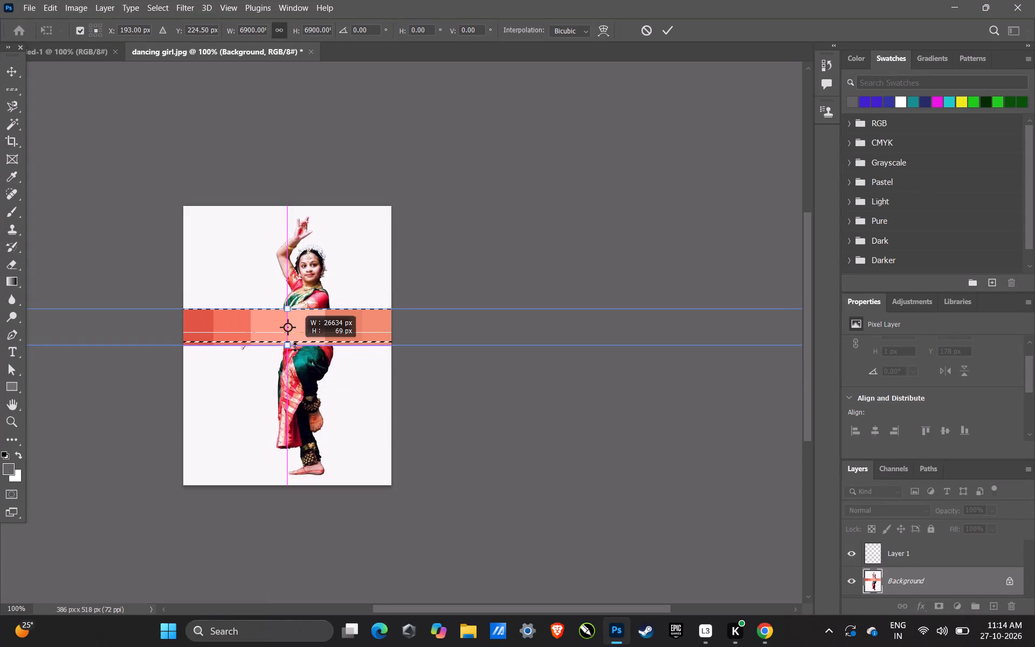
pyautogui.moveTo(295, 347); pyautogui.dragTo(294, 342)
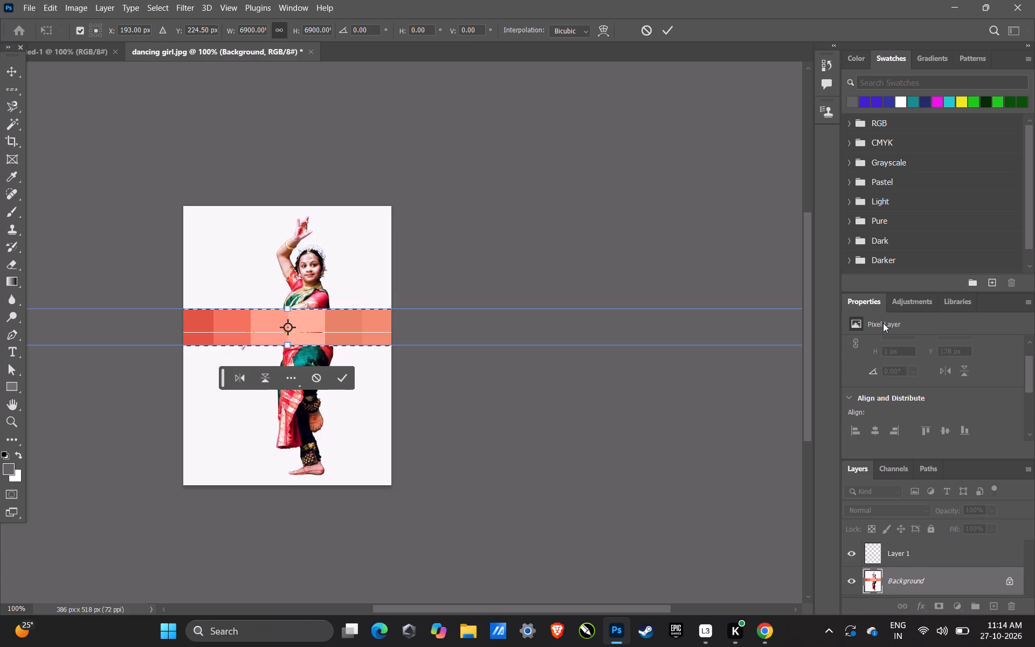
pyautogui.scroll(2, 913, 377)
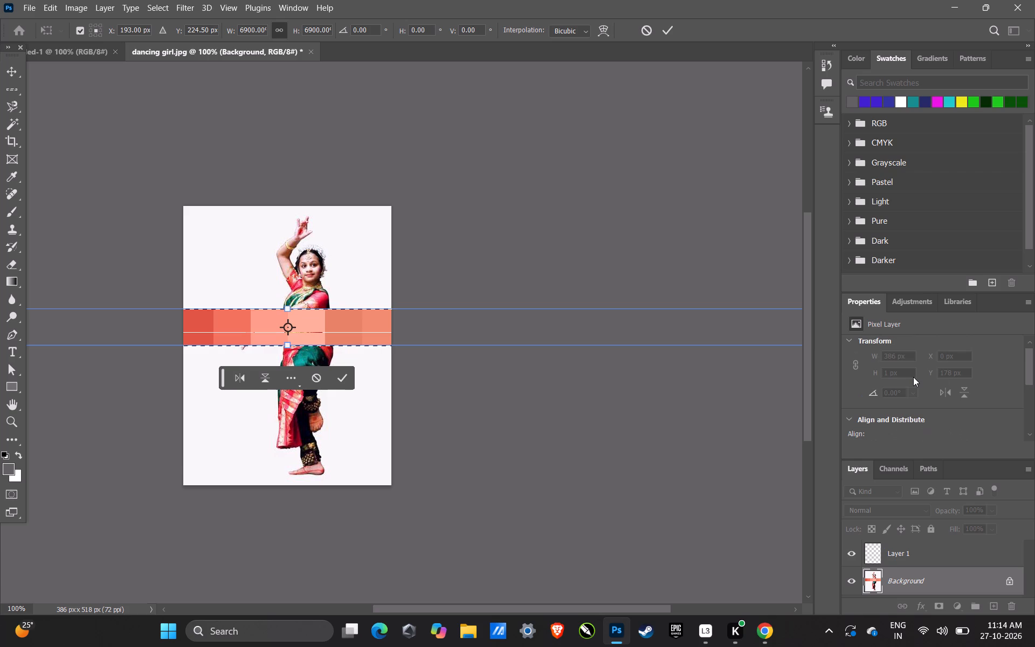
pyautogui.click(904, 356)
pyautogui.click(154, 5)
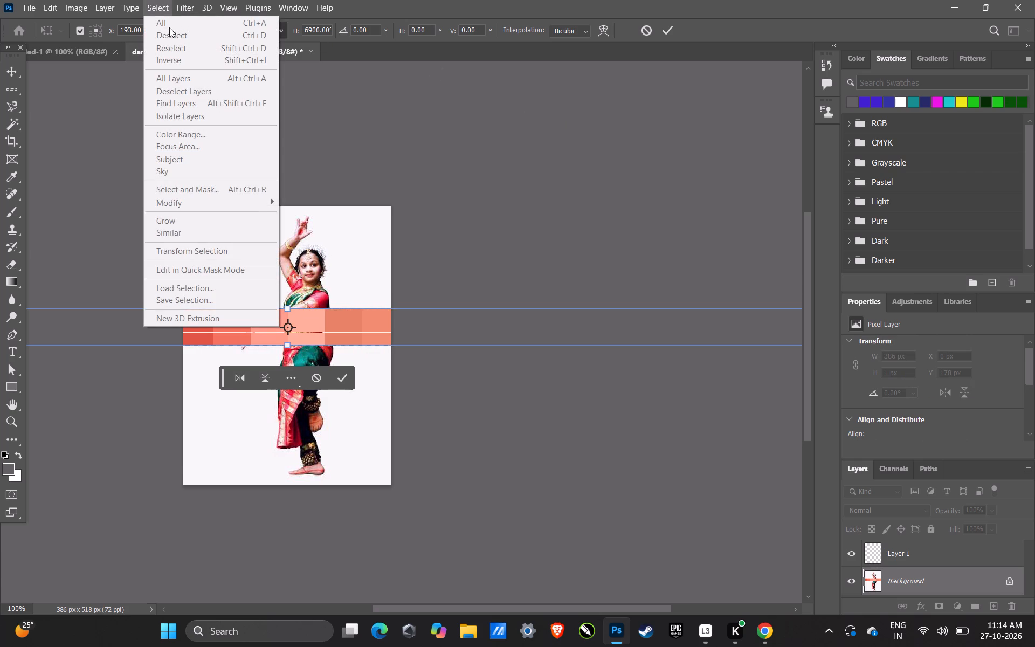
pyautogui.click(169, 61)
pyautogui.click(388, 151)
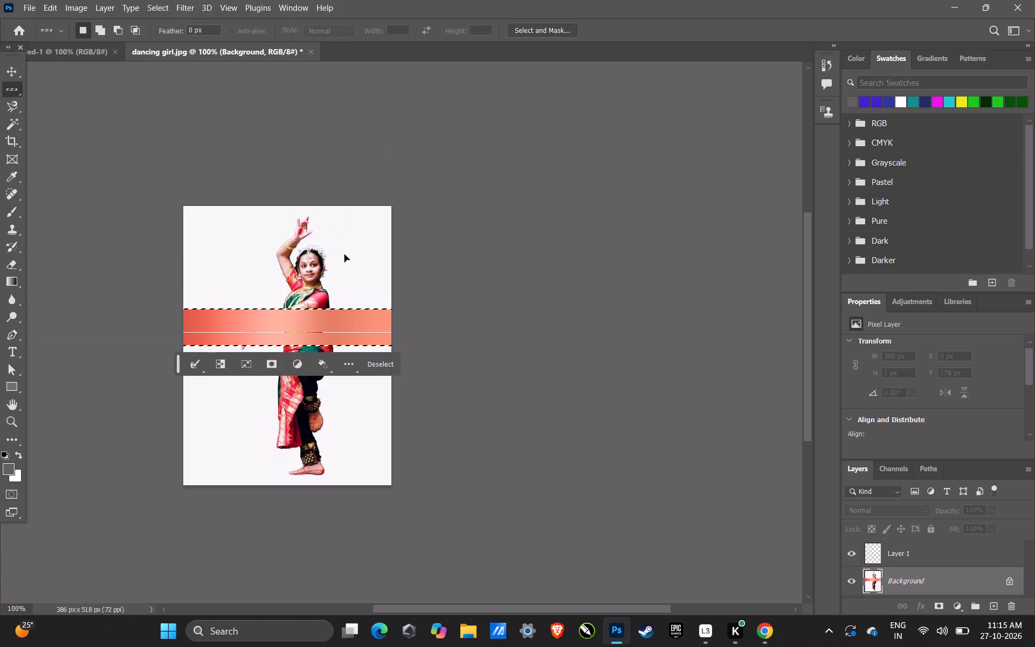
# Colorize the selected band with Hue/Saturation, setting saturation to 35 and lightness to -11.
pyautogui.hotkey('ctrl', 'u')
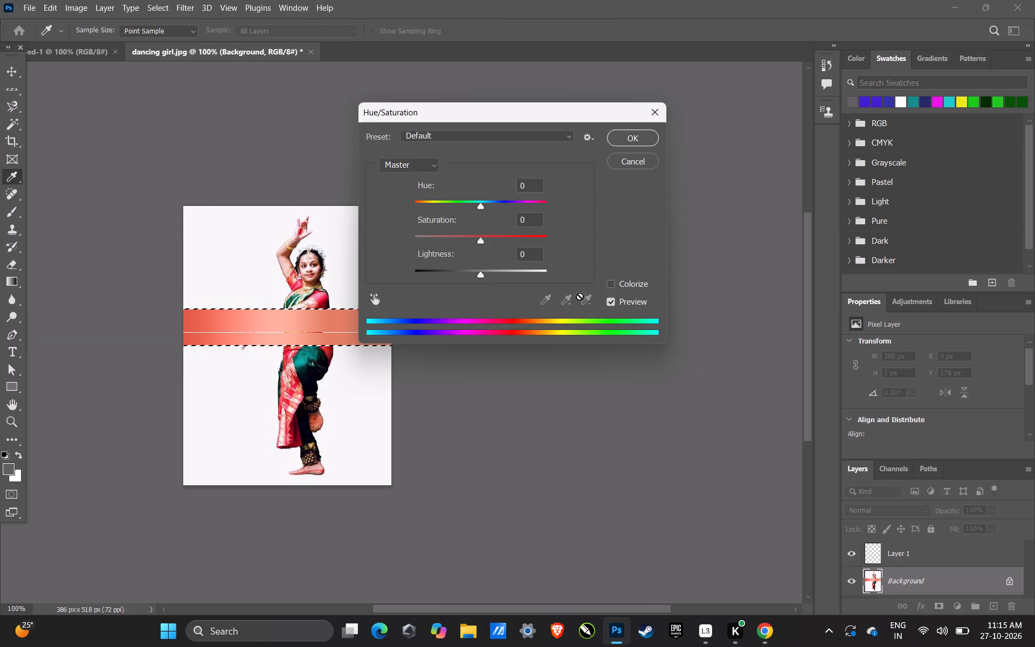
pyautogui.click(612, 283)
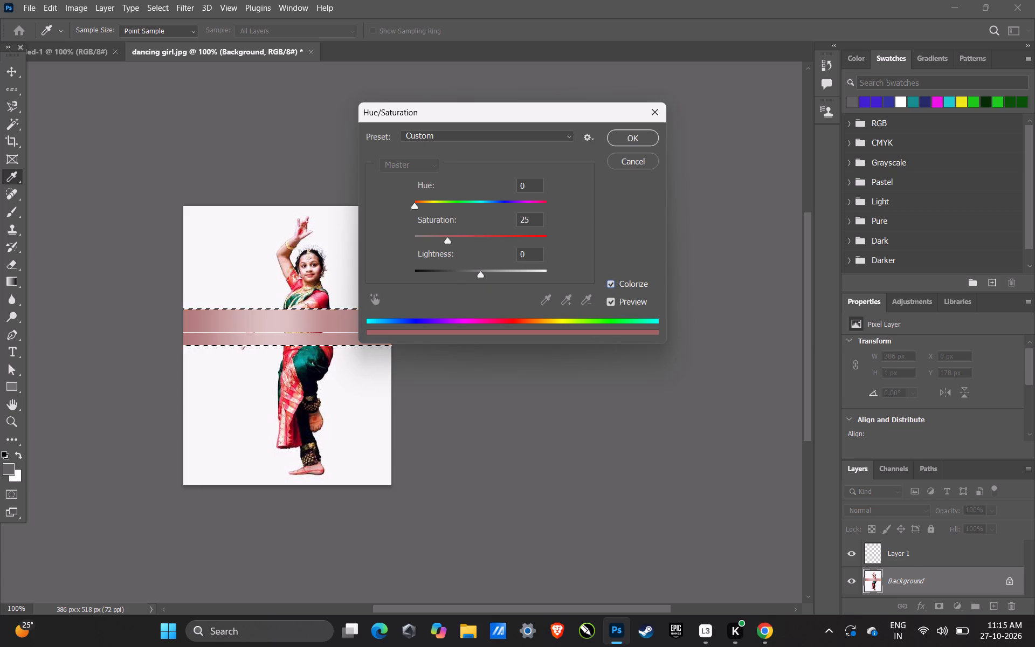
pyautogui.moveTo(447, 240); pyautogui.dragTo(467, 235)
pyautogui.moveTo(467, 235); pyautogui.dragTo(507, 246)
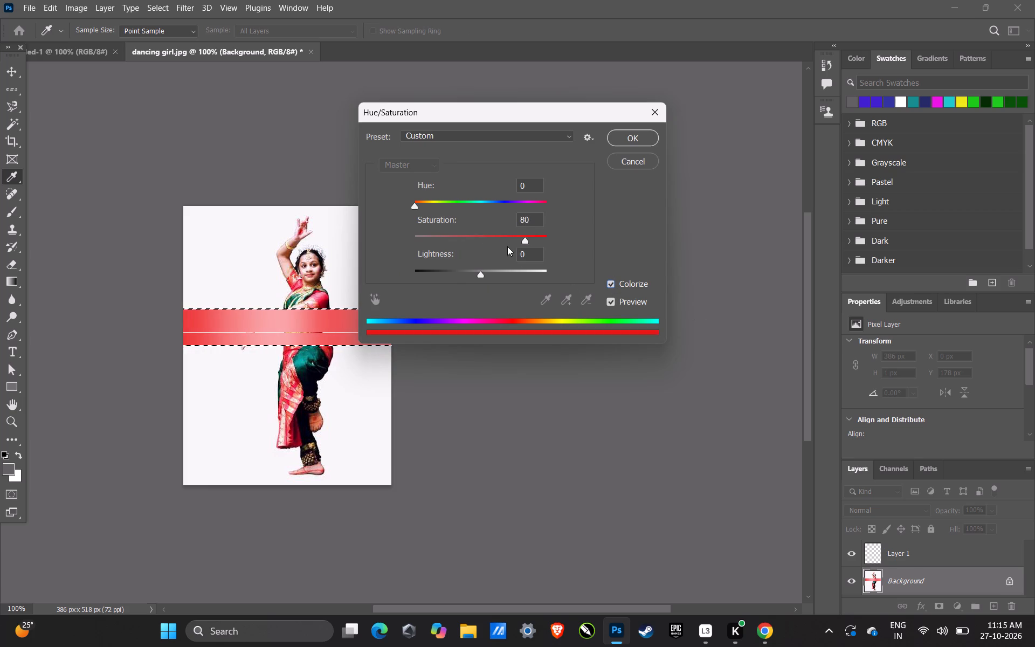
pyautogui.moveTo(507, 246); pyautogui.dragTo(460, 254)
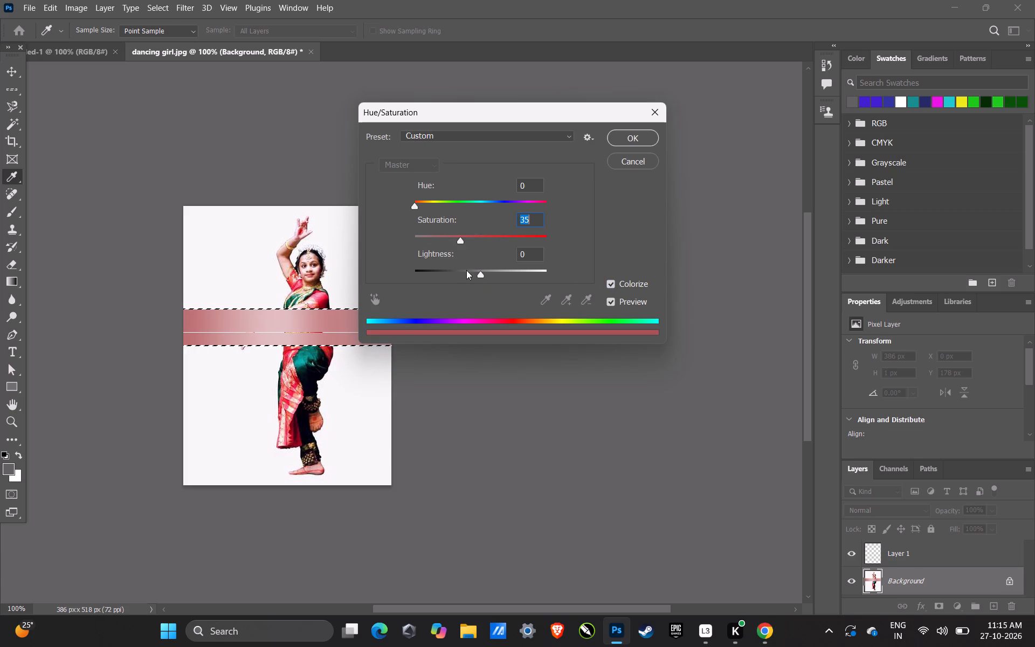
pyautogui.moveTo(480, 276); pyautogui.dragTo(523, 277)
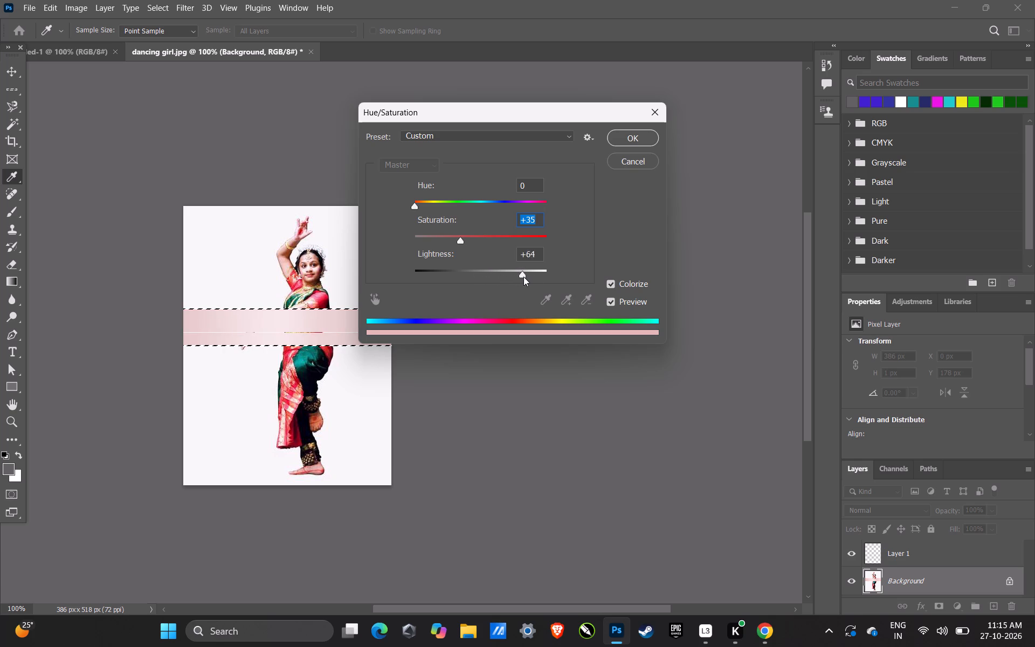
pyautogui.moveTo(523, 277); pyautogui.dragTo(473, 281)
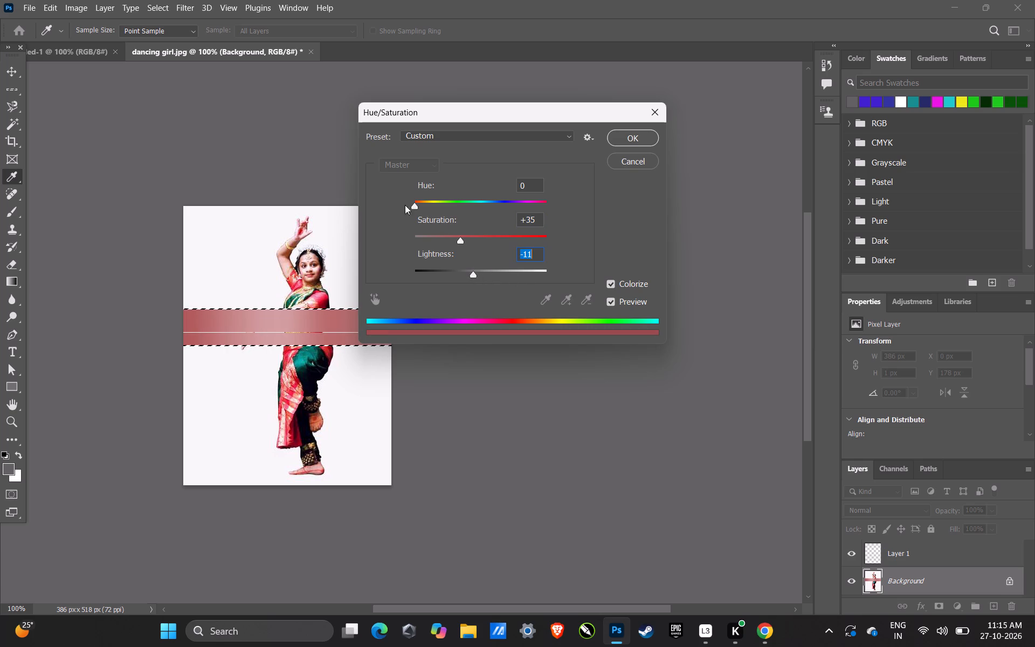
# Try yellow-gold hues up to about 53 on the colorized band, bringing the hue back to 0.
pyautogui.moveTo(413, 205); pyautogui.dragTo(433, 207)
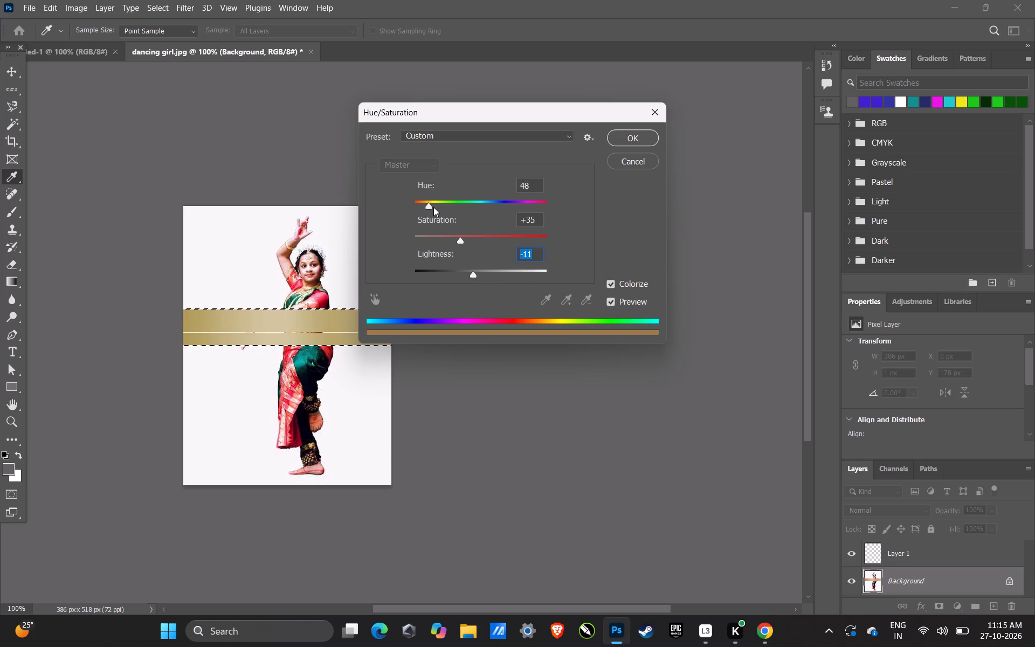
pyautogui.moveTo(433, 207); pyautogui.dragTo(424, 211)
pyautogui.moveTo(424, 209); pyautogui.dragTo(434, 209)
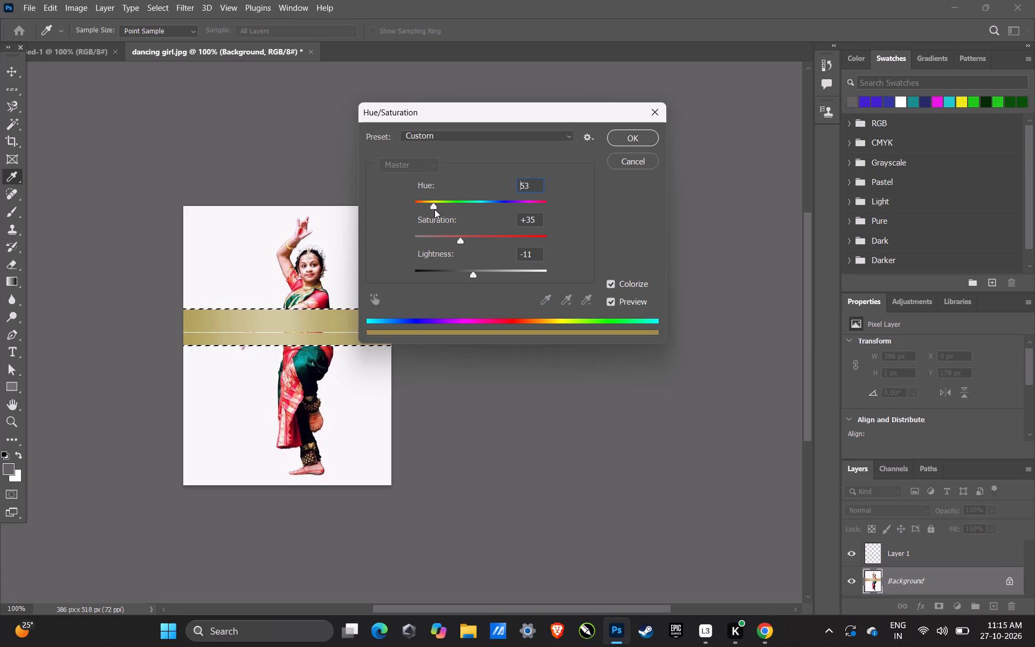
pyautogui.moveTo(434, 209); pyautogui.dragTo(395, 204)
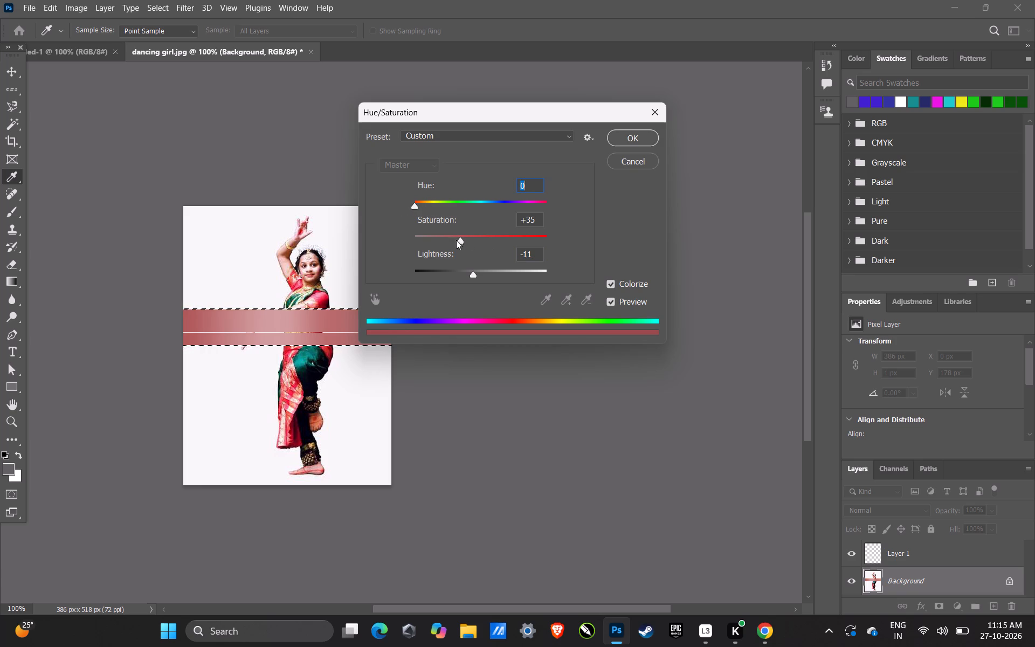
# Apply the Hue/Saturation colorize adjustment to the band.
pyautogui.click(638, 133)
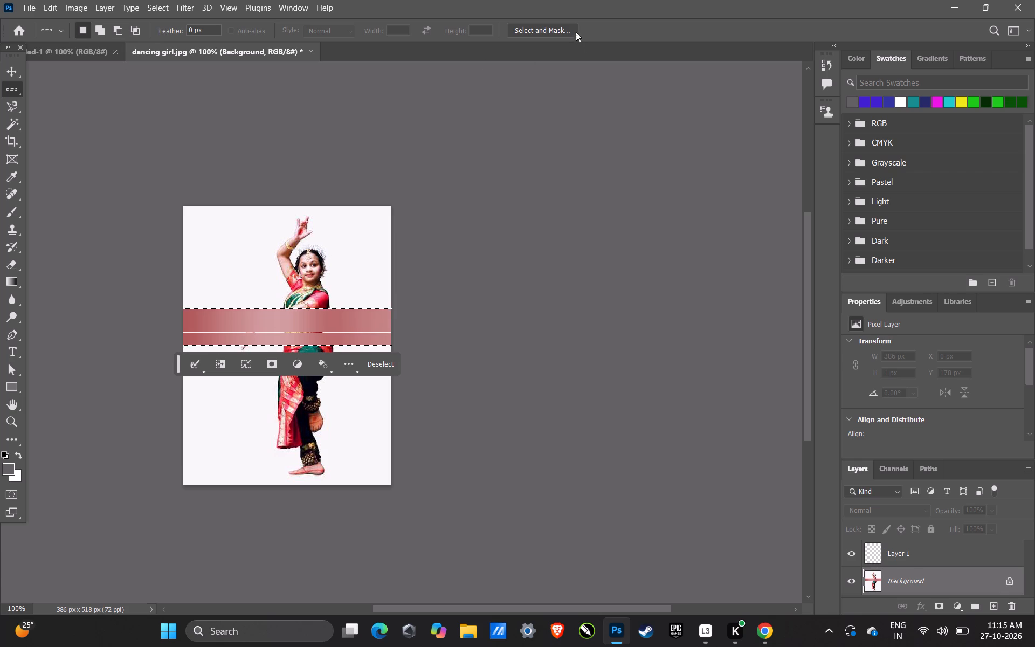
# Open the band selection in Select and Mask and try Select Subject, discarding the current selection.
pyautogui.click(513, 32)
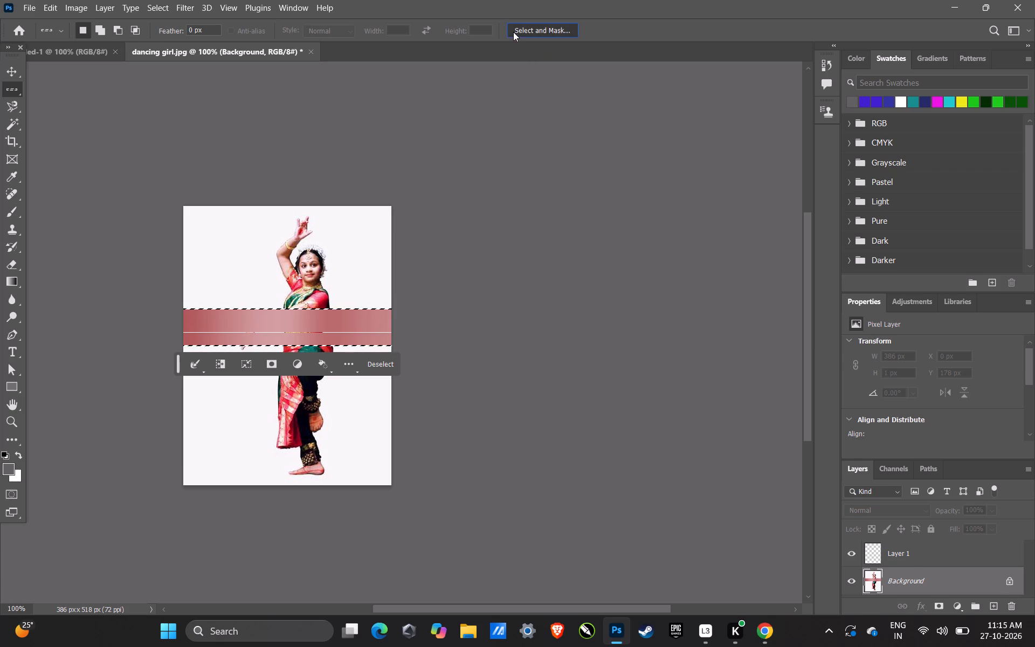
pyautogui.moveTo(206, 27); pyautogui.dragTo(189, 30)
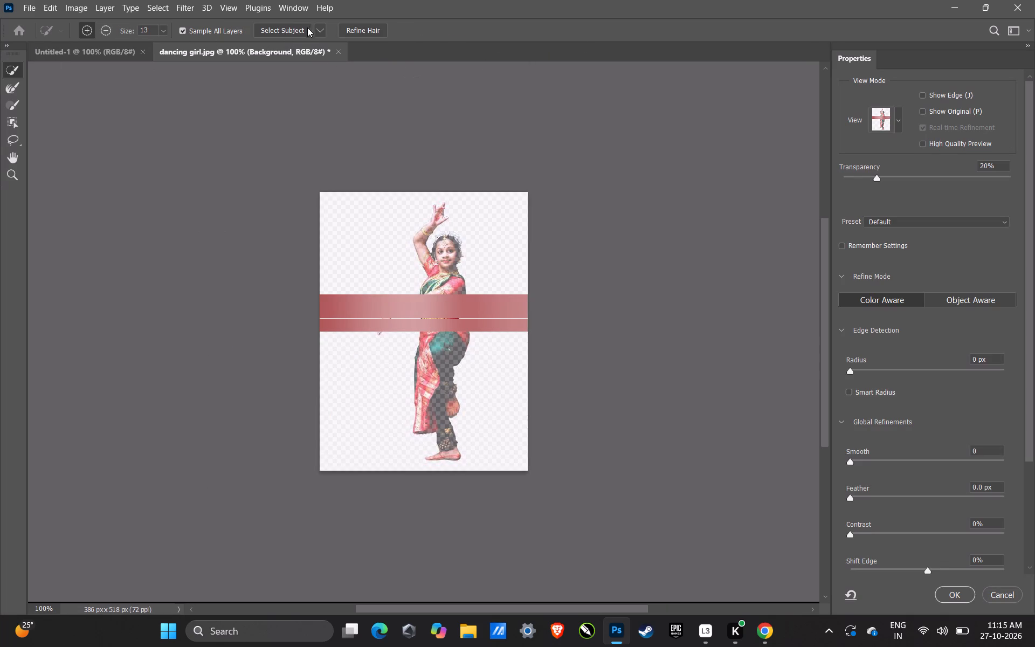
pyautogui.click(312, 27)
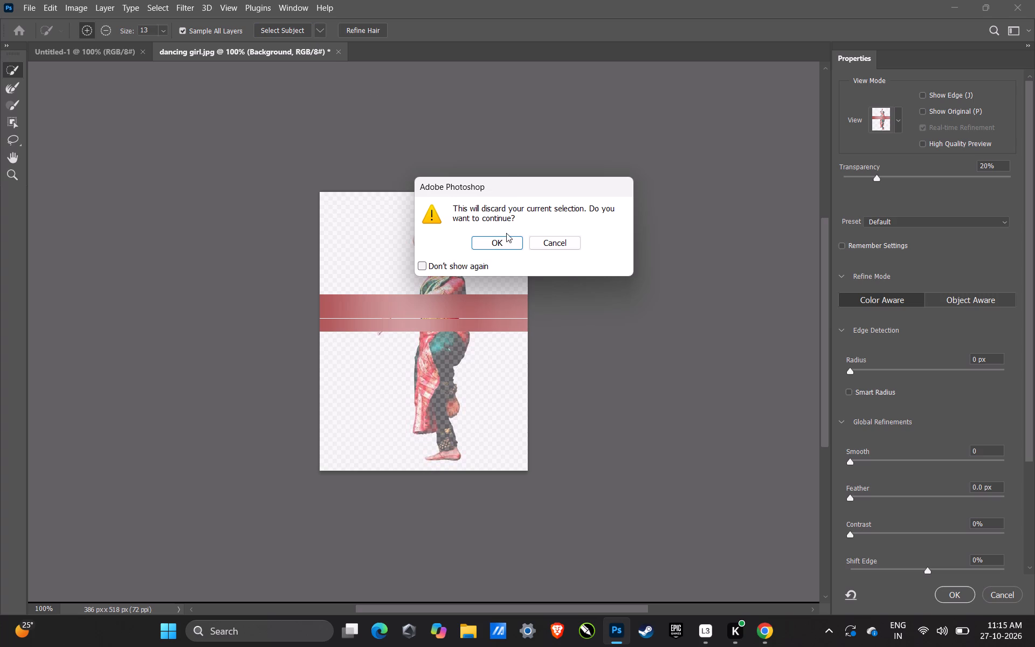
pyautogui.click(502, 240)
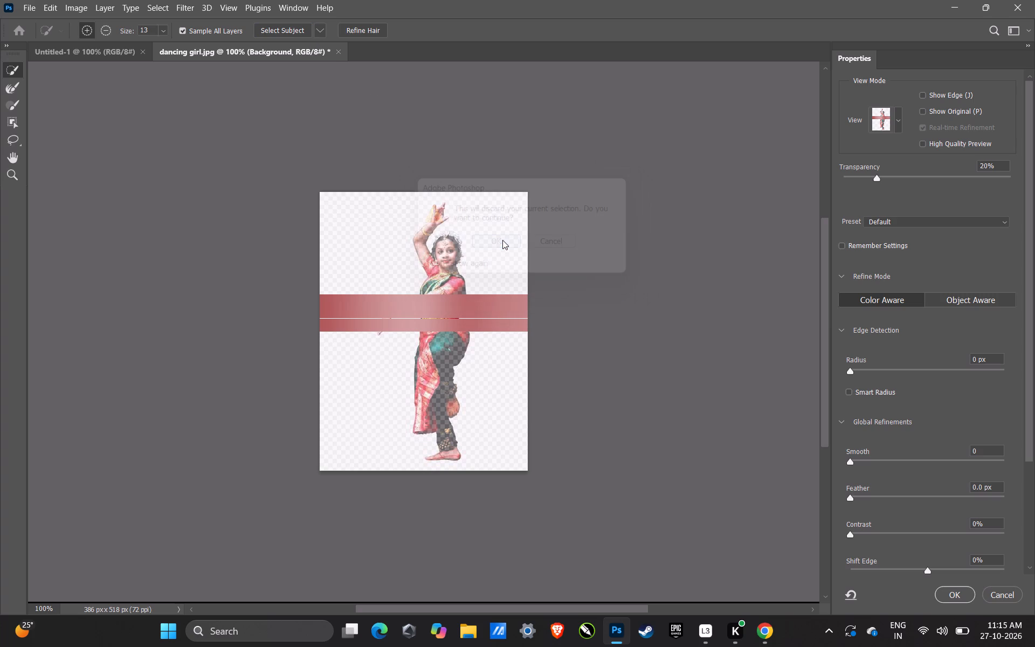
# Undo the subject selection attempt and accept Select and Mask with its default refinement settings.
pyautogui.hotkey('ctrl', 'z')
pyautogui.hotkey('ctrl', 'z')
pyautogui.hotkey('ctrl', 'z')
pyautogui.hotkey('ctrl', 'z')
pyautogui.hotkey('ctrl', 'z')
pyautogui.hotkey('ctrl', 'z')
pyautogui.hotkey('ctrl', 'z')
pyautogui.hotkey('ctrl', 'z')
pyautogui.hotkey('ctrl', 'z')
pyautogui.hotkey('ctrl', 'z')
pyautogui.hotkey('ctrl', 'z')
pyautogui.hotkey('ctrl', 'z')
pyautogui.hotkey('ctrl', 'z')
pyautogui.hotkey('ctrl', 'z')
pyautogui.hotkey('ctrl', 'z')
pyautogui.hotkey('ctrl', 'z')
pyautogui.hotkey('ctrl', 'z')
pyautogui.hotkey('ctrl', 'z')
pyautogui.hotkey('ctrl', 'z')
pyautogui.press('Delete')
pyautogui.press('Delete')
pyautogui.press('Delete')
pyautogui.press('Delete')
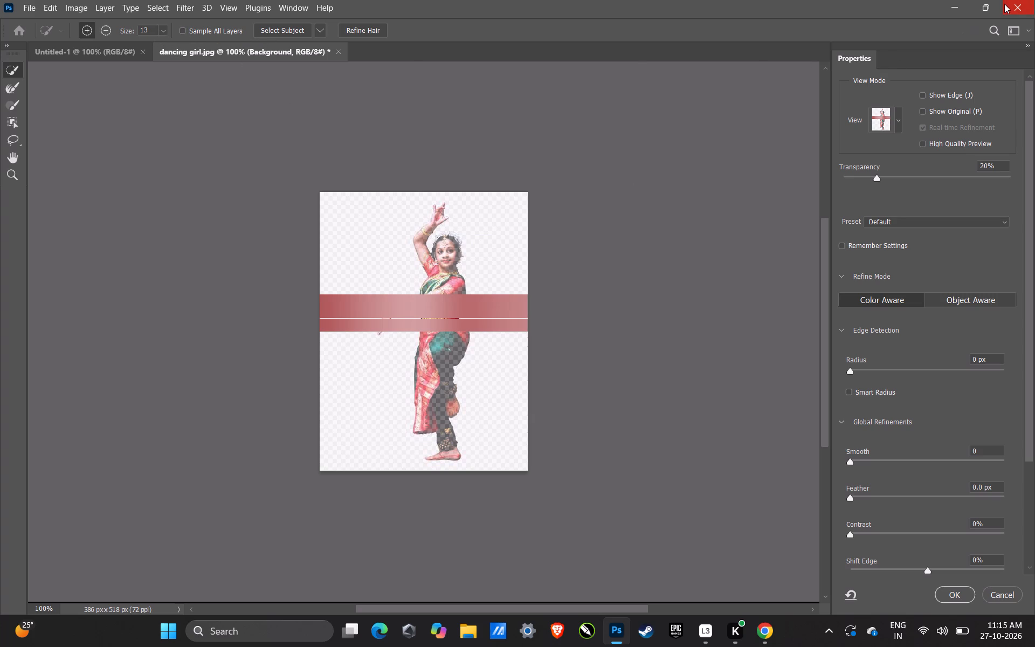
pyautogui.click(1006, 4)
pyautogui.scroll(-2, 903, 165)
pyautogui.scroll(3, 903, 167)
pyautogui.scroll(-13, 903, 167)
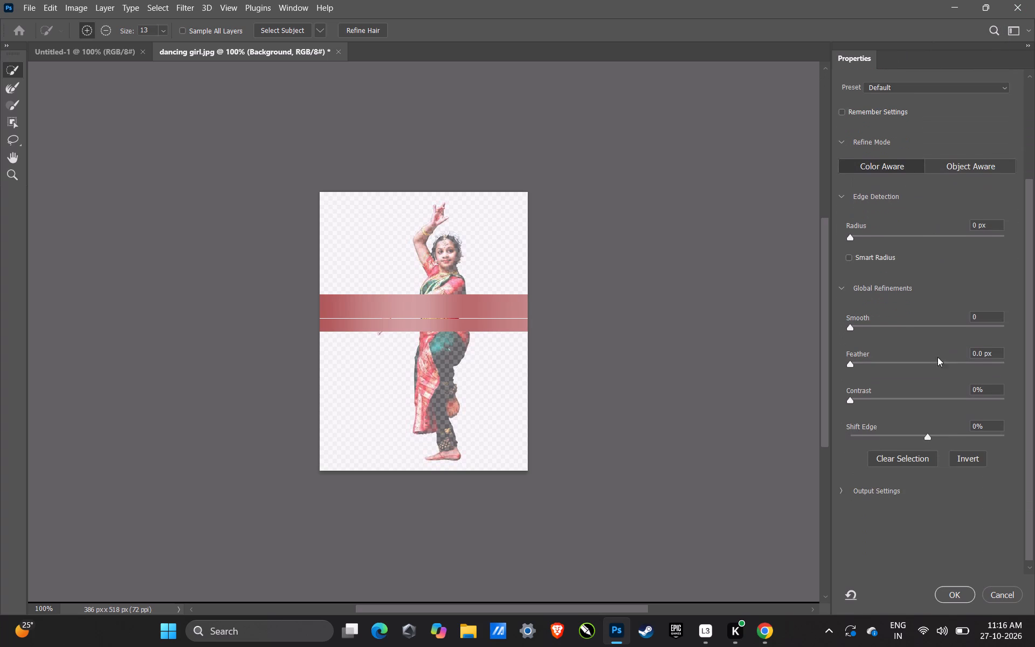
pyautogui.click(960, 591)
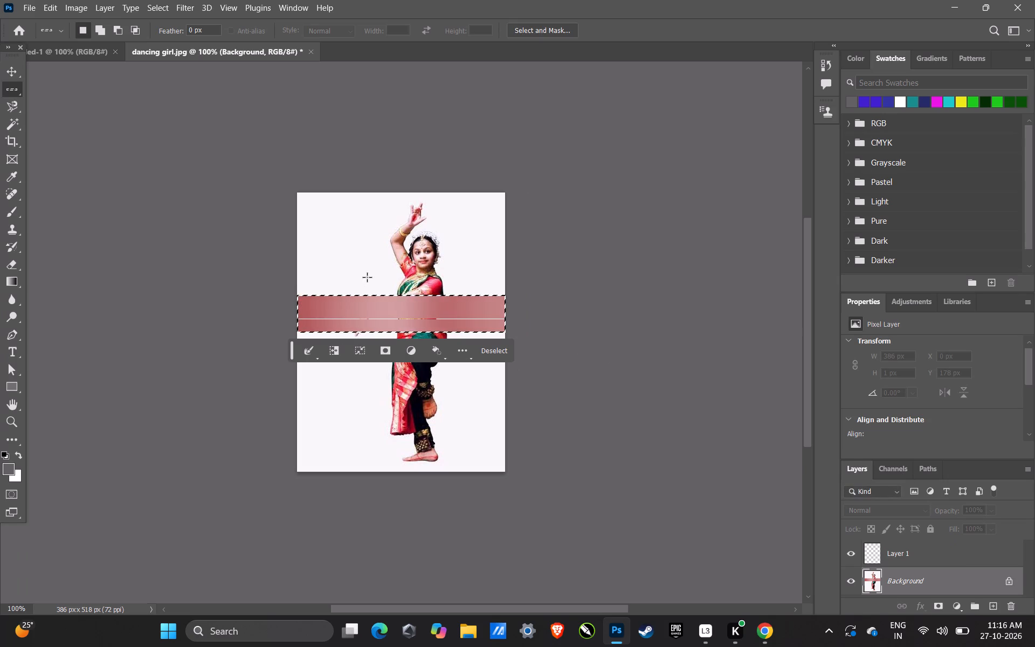
# Set the Single Row Marquee tool's feather to 20 px.
pyautogui.click(460, 350)
pyautogui.click(659, 341)
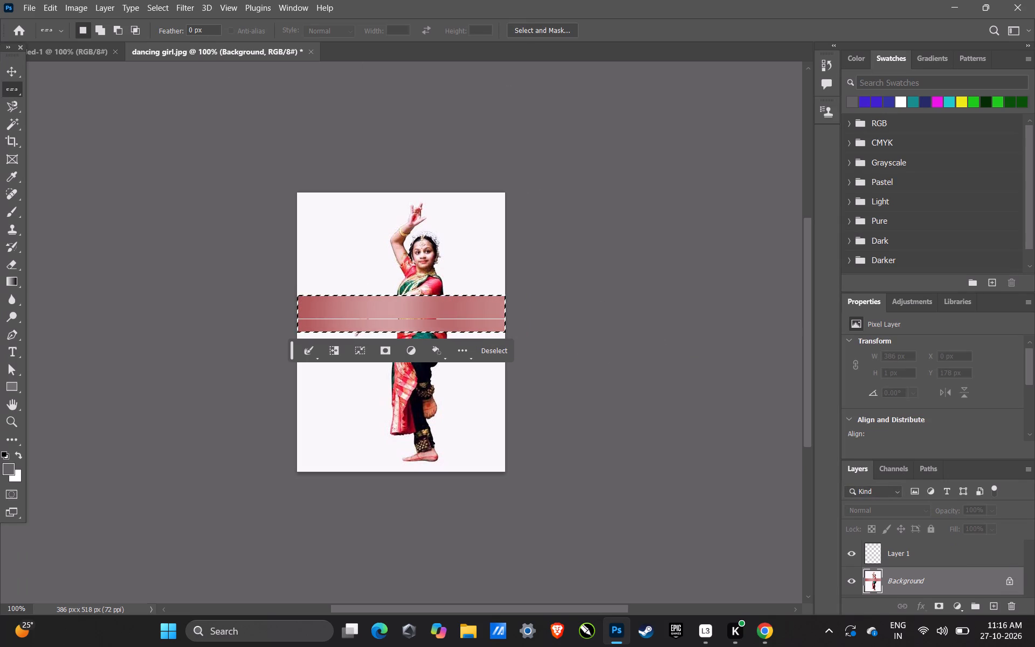
pyautogui.moveTo(205, 28); pyautogui.dragTo(180, 30)
pyautogui.press('2')
pyautogui.press('0')
pyautogui.press('Return')
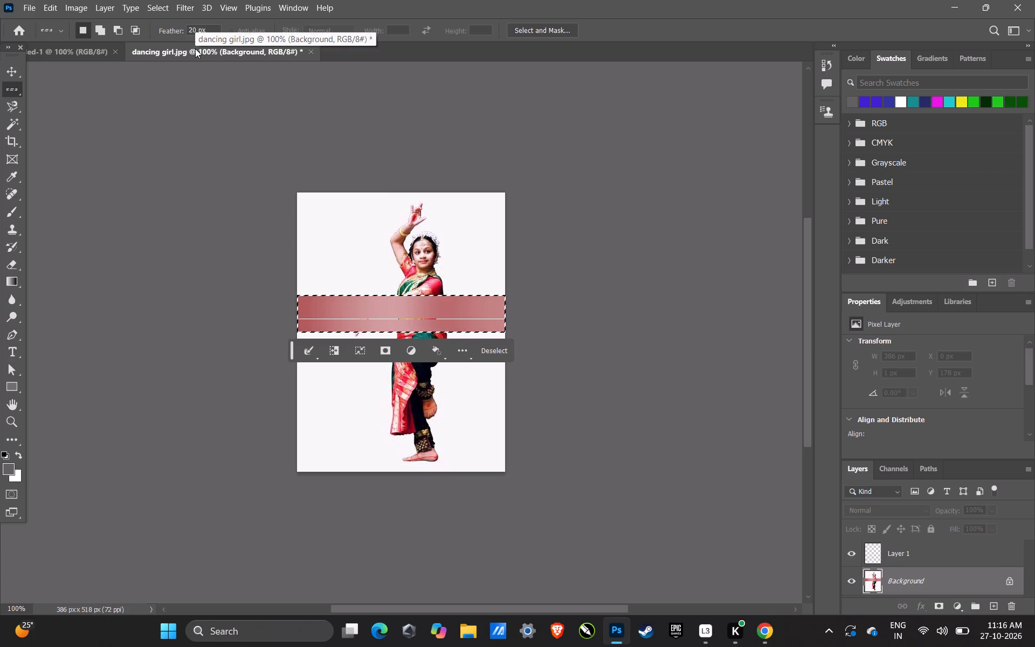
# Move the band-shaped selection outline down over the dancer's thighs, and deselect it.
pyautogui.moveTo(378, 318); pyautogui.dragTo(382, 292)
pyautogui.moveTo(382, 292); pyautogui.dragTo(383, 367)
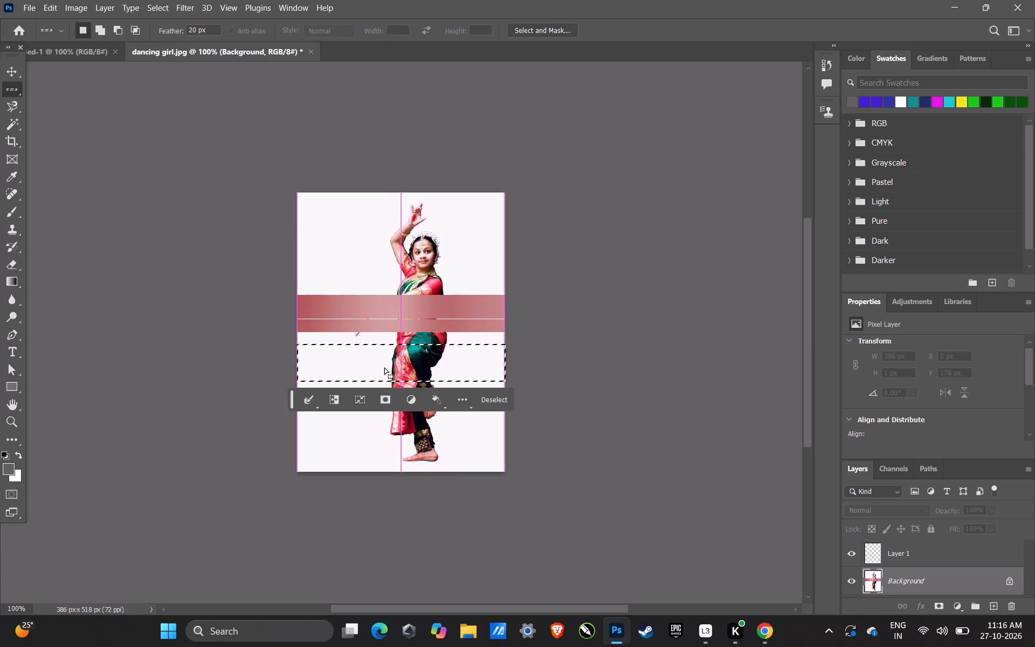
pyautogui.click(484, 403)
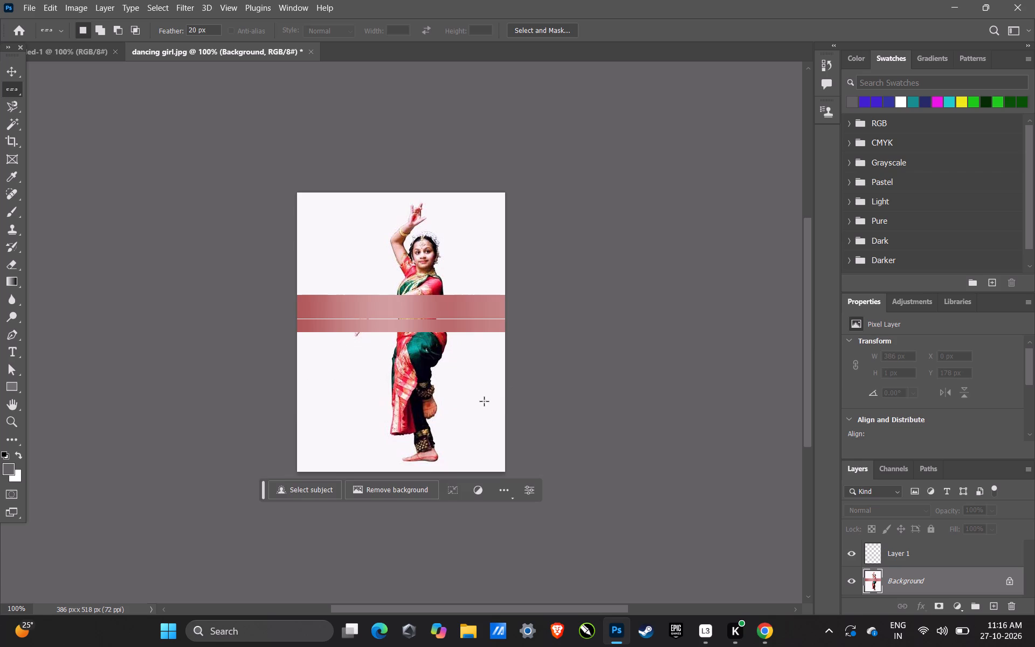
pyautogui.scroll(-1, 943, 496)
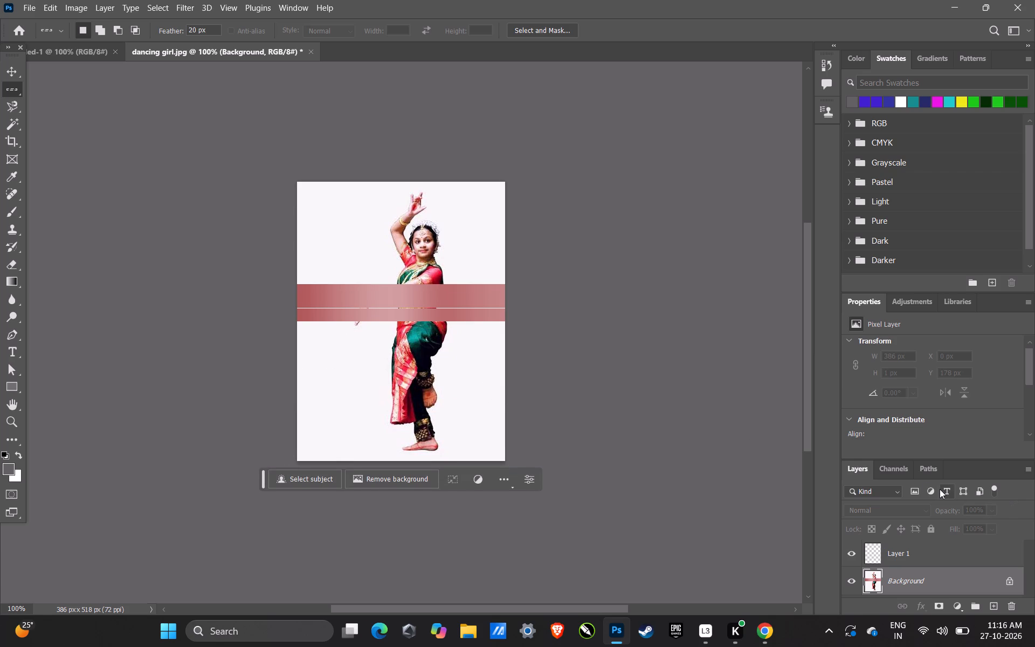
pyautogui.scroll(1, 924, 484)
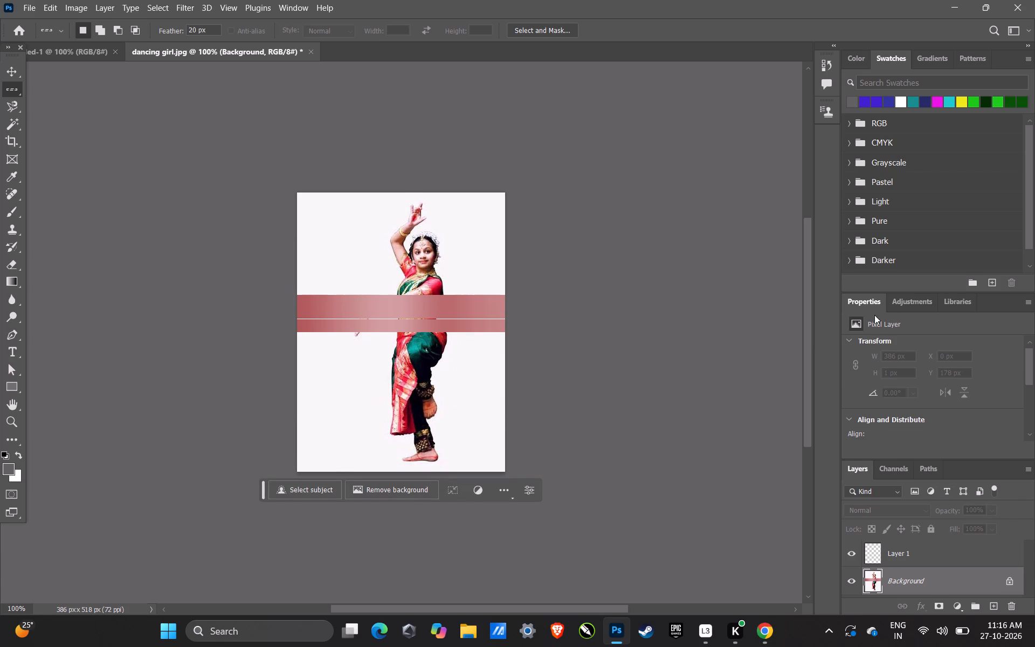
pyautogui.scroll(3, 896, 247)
# Undo the selection moves, the colorizing and the band transform until the Background layer shows the original dancer.
pyautogui.hotkey('ctrl', 'z')
pyautogui.hotkey('ctrl', 'z')
pyautogui.hotkey('ctrl', 'z')
pyautogui.hotkey('ctrl', 'z')
pyautogui.hotkey('ctrl', 'z')
pyautogui.hotkey('ctrl', 'z')
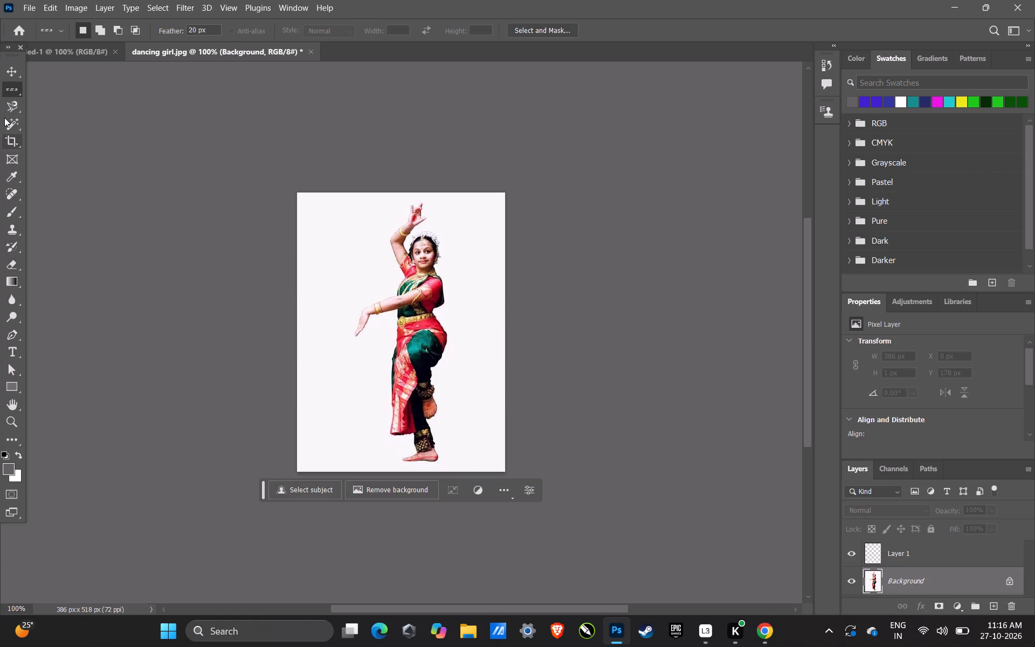
# Select a single-pixel column through the dancer at about X 223 px on the Background layer and copy it to a new layer.
pyautogui.click(12, 90)
pyautogui.rightClick(12, 90)
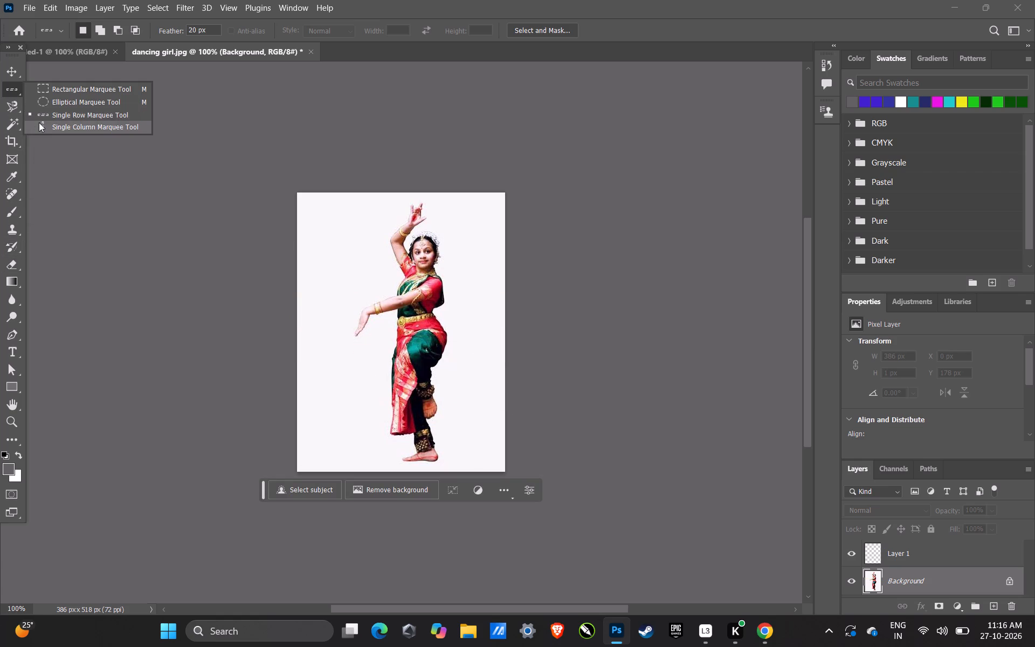
pyautogui.click(39, 122)
pyautogui.click(418, 353)
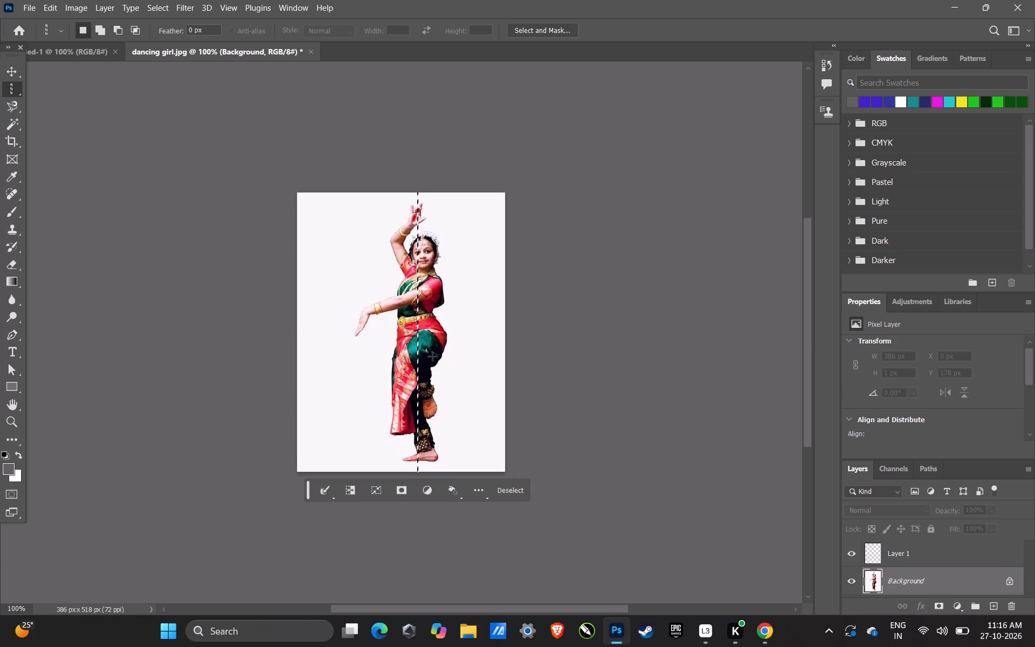
pyautogui.hotkey('ctrl', 'j')
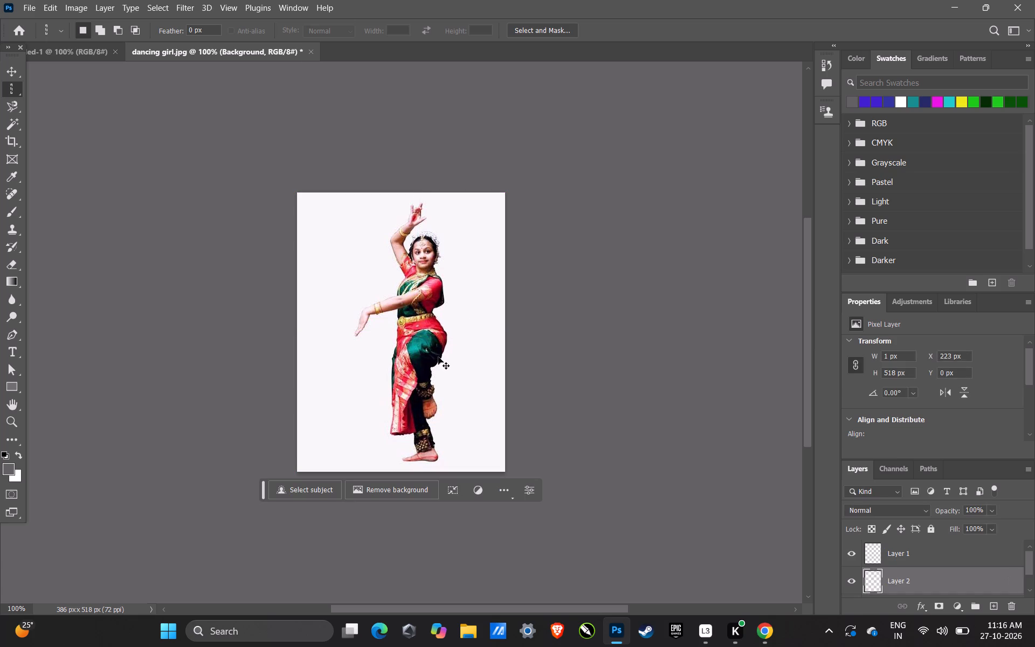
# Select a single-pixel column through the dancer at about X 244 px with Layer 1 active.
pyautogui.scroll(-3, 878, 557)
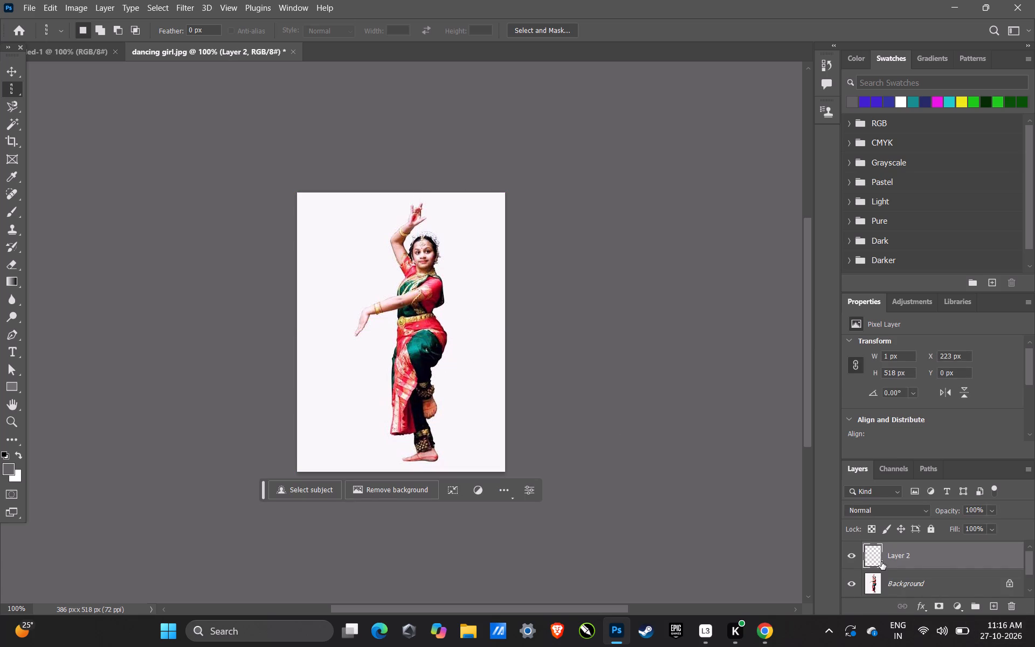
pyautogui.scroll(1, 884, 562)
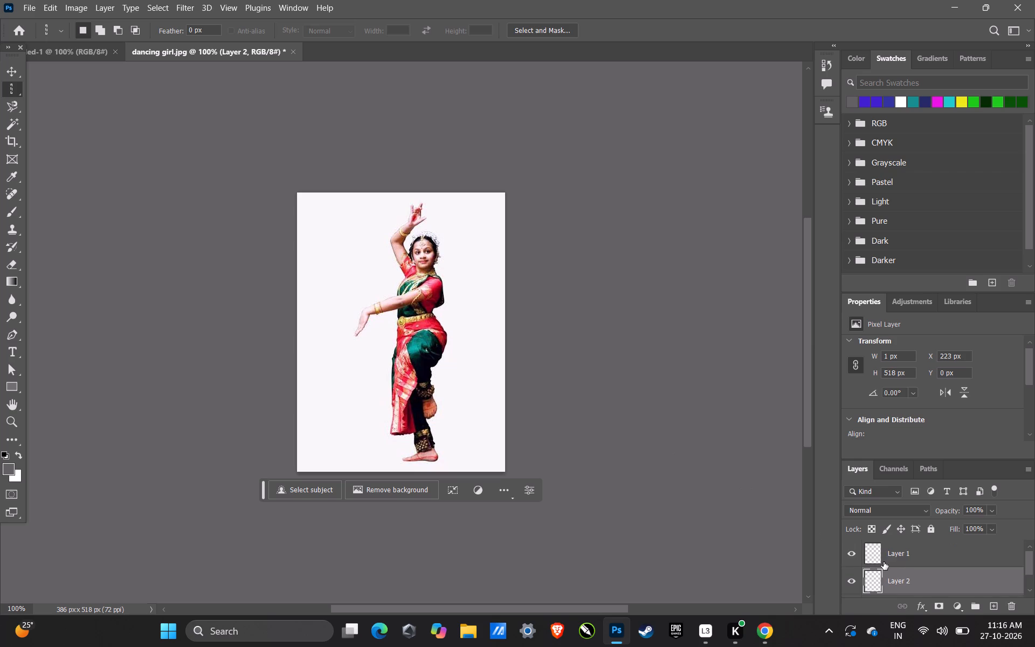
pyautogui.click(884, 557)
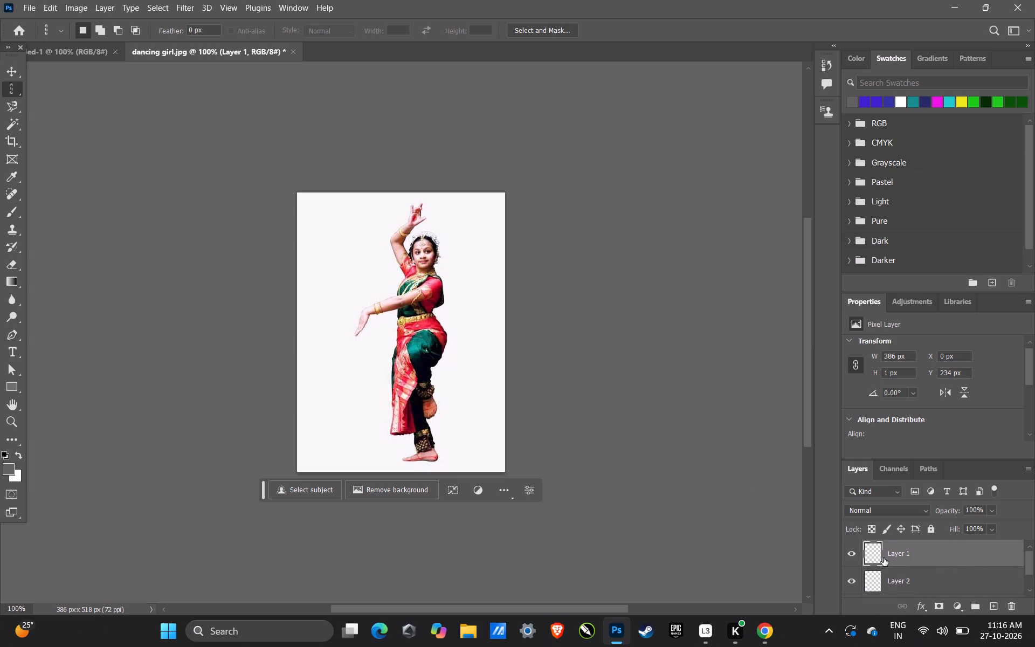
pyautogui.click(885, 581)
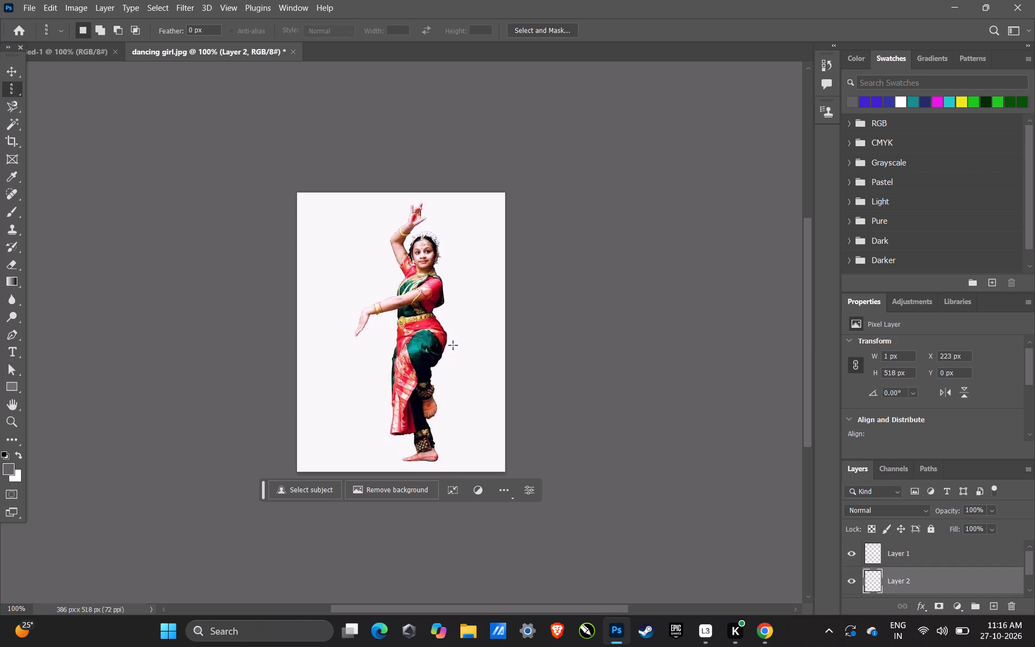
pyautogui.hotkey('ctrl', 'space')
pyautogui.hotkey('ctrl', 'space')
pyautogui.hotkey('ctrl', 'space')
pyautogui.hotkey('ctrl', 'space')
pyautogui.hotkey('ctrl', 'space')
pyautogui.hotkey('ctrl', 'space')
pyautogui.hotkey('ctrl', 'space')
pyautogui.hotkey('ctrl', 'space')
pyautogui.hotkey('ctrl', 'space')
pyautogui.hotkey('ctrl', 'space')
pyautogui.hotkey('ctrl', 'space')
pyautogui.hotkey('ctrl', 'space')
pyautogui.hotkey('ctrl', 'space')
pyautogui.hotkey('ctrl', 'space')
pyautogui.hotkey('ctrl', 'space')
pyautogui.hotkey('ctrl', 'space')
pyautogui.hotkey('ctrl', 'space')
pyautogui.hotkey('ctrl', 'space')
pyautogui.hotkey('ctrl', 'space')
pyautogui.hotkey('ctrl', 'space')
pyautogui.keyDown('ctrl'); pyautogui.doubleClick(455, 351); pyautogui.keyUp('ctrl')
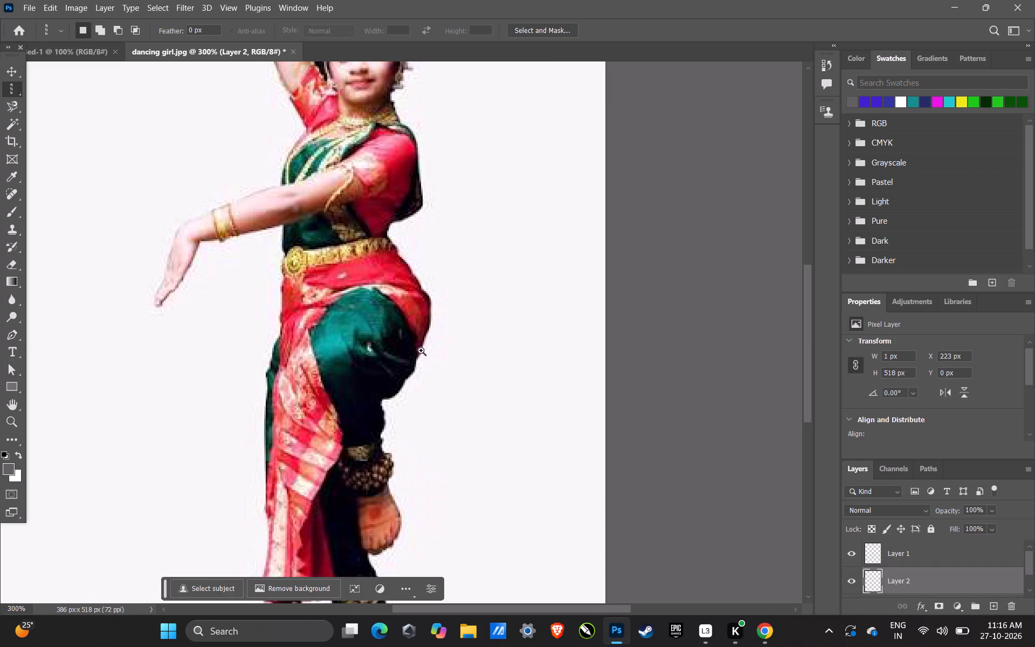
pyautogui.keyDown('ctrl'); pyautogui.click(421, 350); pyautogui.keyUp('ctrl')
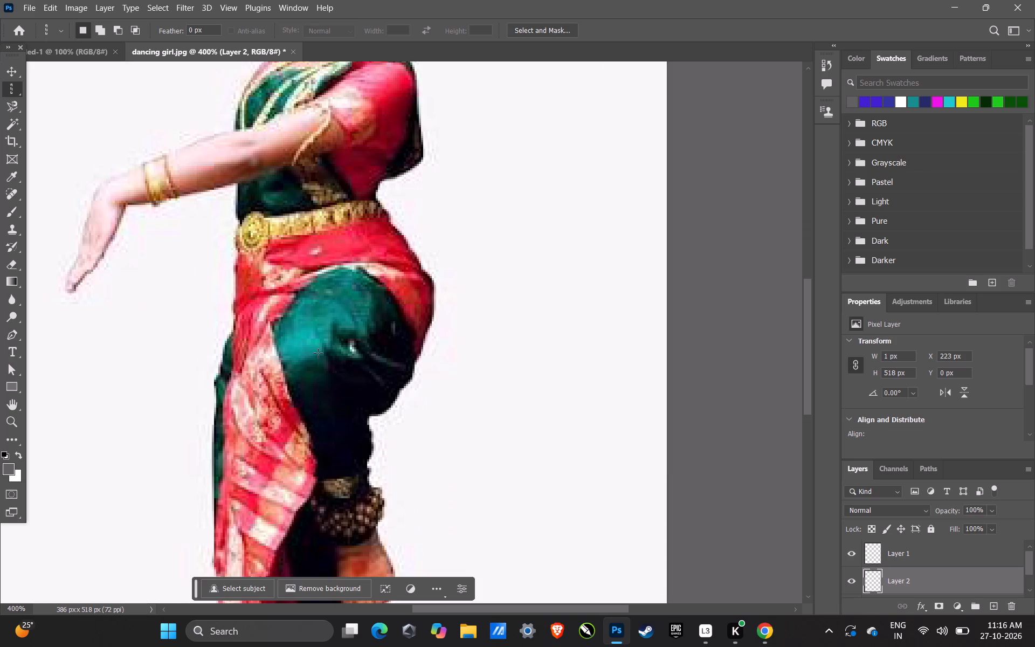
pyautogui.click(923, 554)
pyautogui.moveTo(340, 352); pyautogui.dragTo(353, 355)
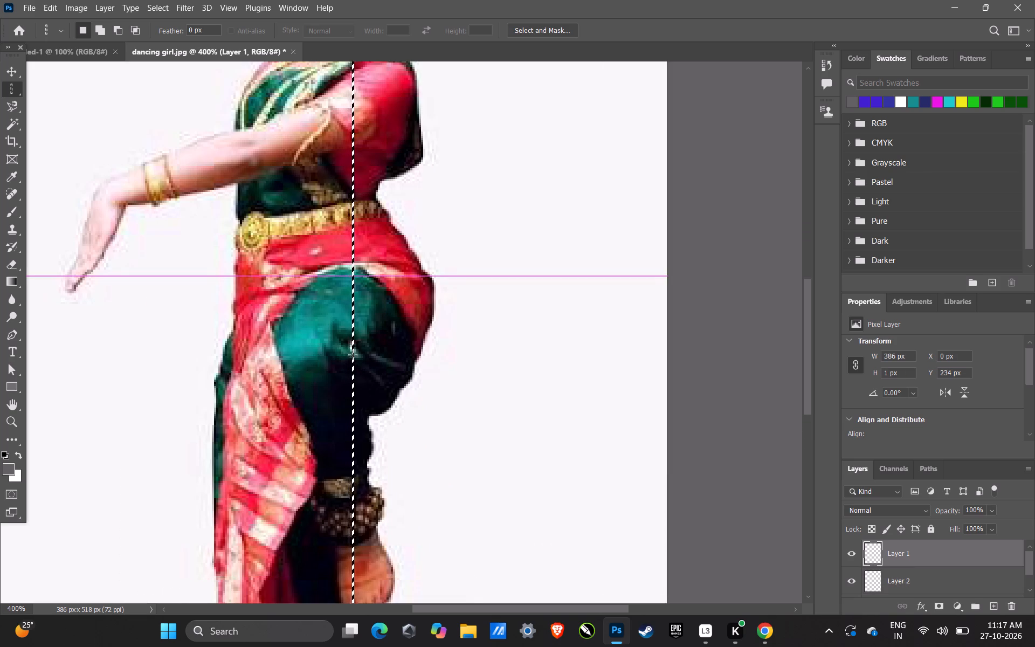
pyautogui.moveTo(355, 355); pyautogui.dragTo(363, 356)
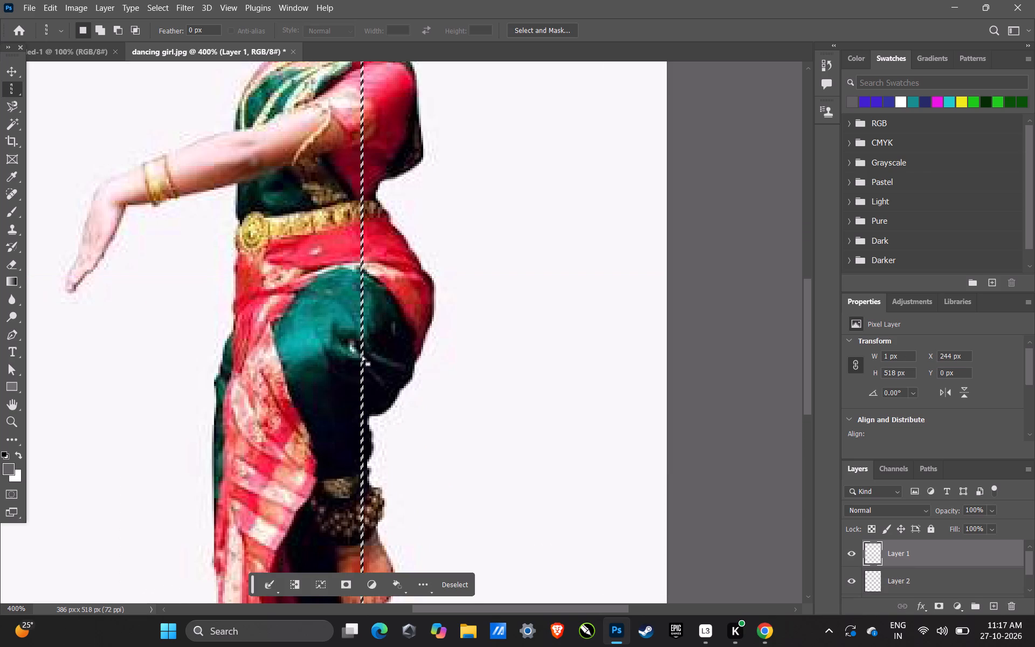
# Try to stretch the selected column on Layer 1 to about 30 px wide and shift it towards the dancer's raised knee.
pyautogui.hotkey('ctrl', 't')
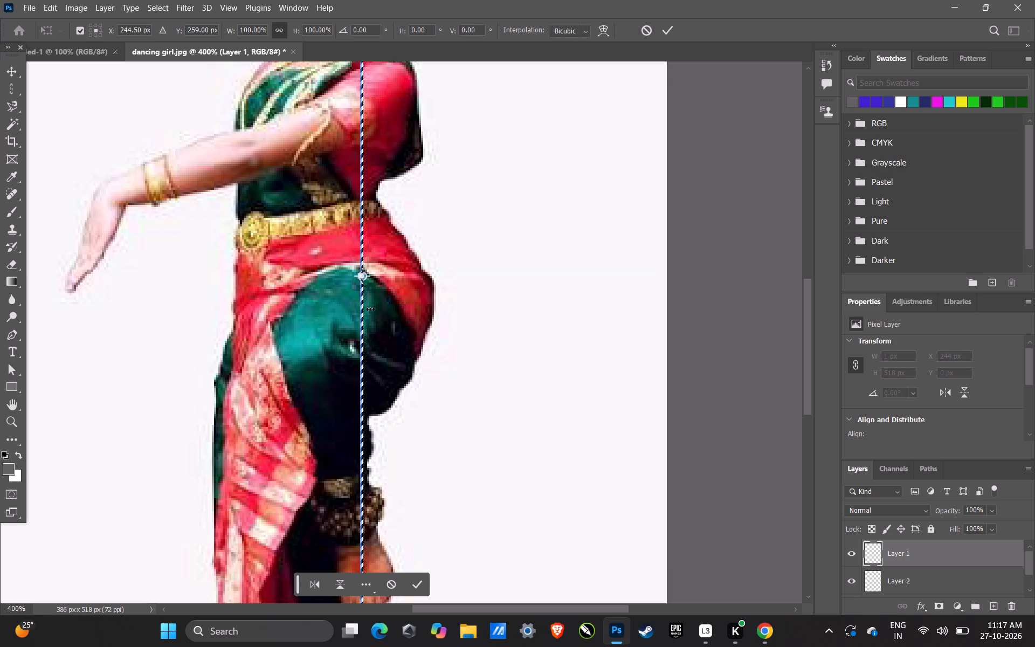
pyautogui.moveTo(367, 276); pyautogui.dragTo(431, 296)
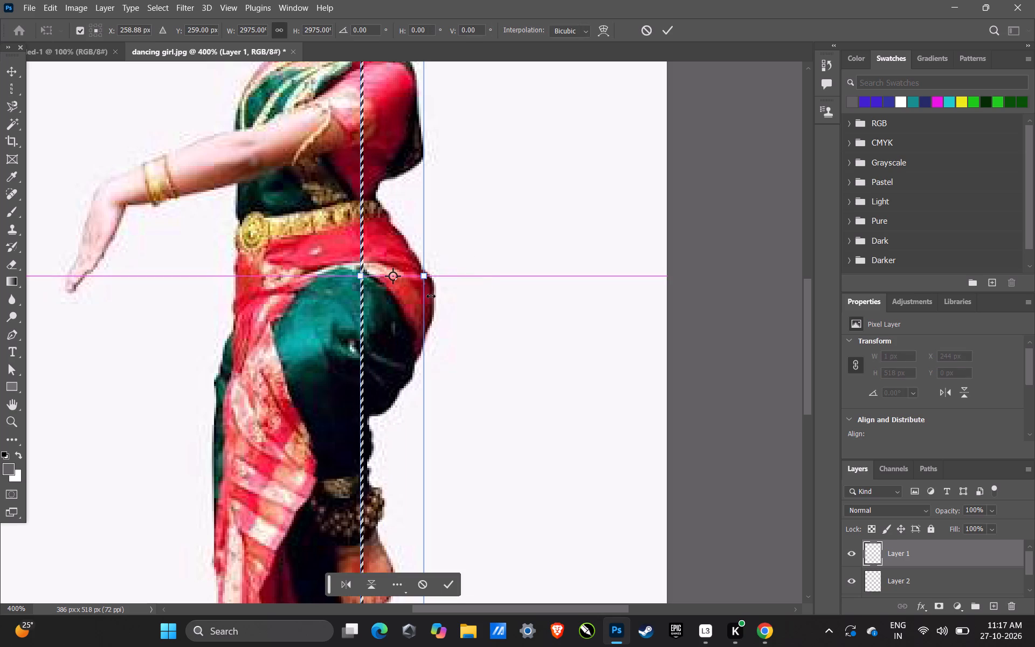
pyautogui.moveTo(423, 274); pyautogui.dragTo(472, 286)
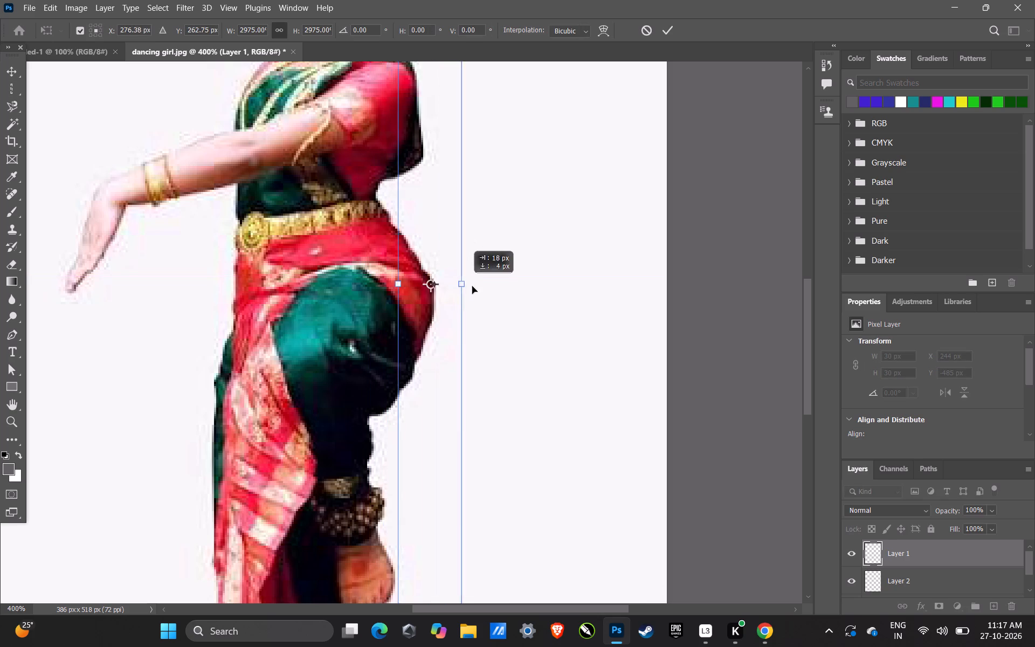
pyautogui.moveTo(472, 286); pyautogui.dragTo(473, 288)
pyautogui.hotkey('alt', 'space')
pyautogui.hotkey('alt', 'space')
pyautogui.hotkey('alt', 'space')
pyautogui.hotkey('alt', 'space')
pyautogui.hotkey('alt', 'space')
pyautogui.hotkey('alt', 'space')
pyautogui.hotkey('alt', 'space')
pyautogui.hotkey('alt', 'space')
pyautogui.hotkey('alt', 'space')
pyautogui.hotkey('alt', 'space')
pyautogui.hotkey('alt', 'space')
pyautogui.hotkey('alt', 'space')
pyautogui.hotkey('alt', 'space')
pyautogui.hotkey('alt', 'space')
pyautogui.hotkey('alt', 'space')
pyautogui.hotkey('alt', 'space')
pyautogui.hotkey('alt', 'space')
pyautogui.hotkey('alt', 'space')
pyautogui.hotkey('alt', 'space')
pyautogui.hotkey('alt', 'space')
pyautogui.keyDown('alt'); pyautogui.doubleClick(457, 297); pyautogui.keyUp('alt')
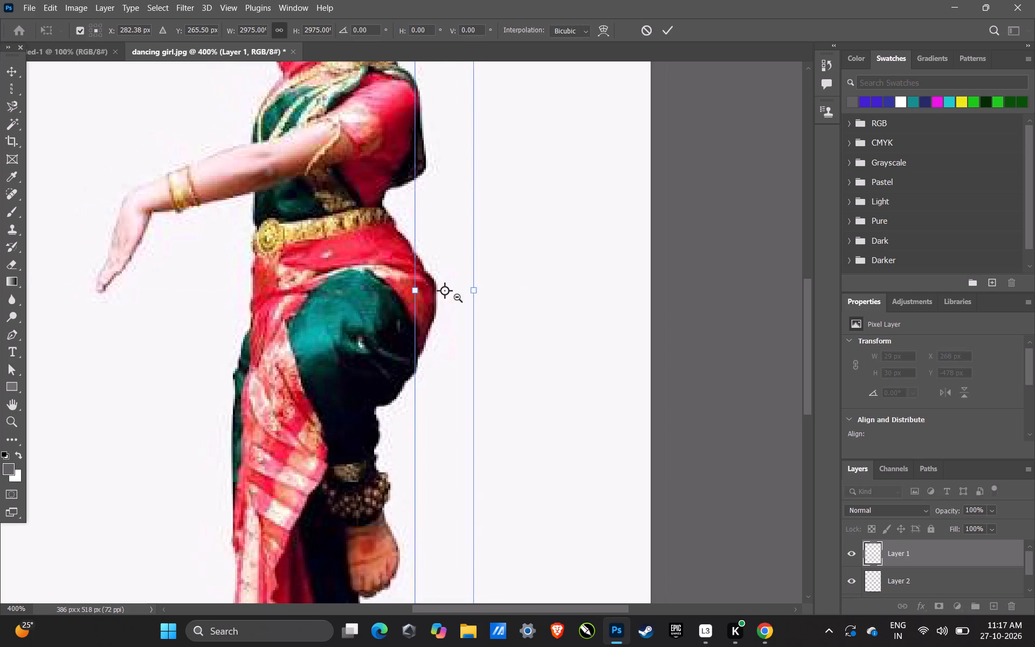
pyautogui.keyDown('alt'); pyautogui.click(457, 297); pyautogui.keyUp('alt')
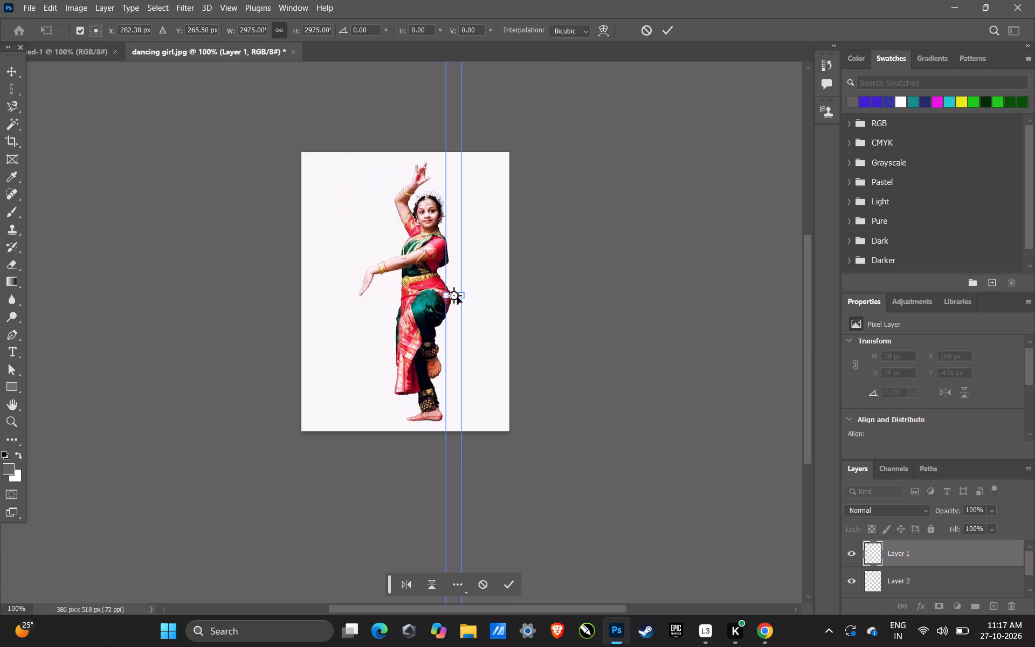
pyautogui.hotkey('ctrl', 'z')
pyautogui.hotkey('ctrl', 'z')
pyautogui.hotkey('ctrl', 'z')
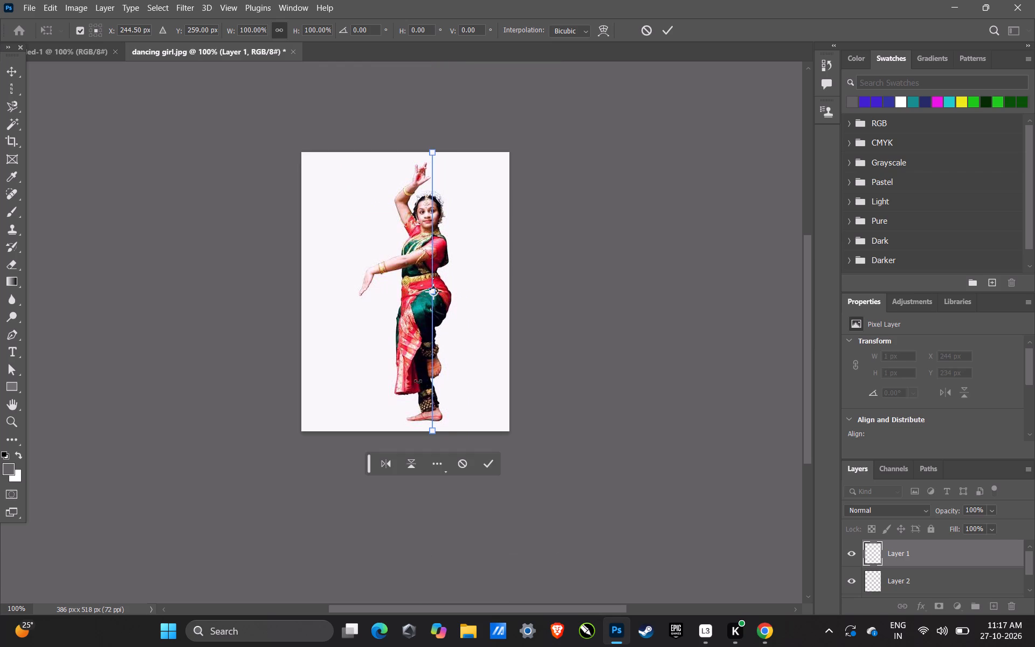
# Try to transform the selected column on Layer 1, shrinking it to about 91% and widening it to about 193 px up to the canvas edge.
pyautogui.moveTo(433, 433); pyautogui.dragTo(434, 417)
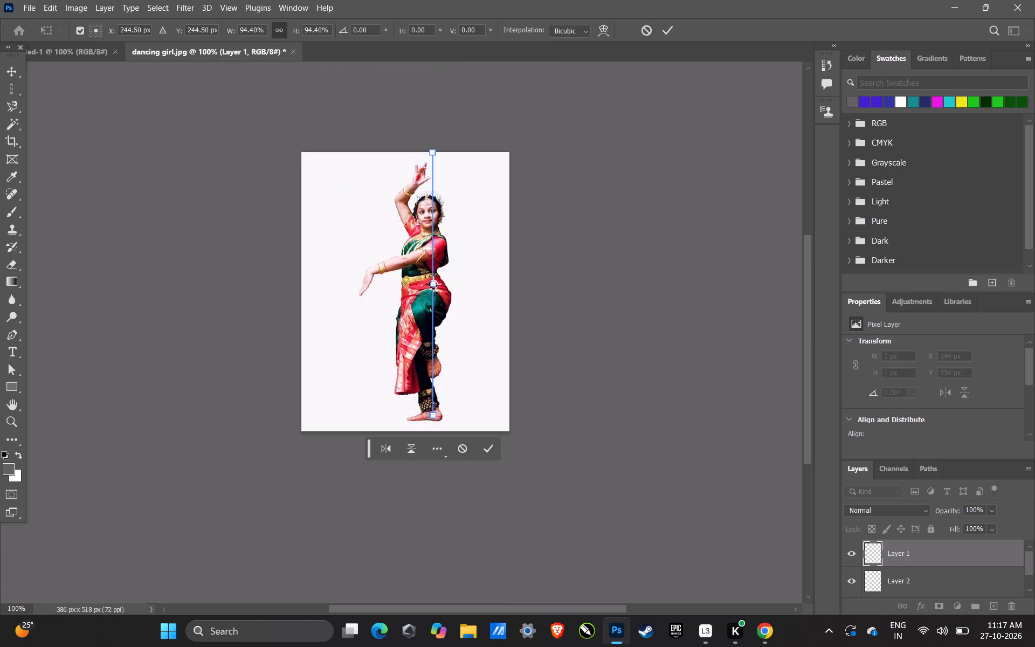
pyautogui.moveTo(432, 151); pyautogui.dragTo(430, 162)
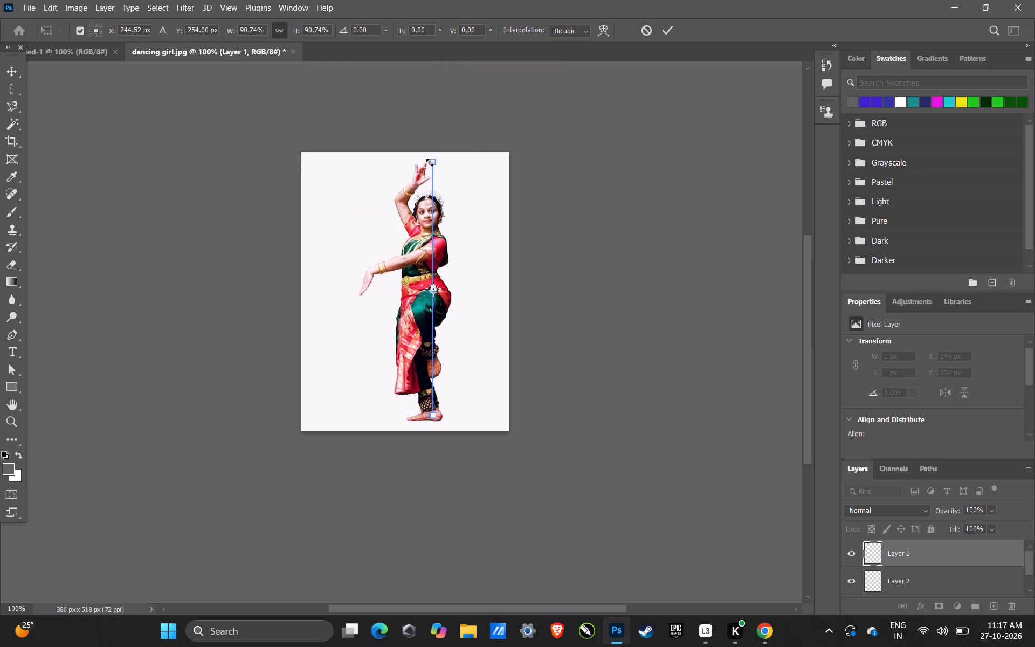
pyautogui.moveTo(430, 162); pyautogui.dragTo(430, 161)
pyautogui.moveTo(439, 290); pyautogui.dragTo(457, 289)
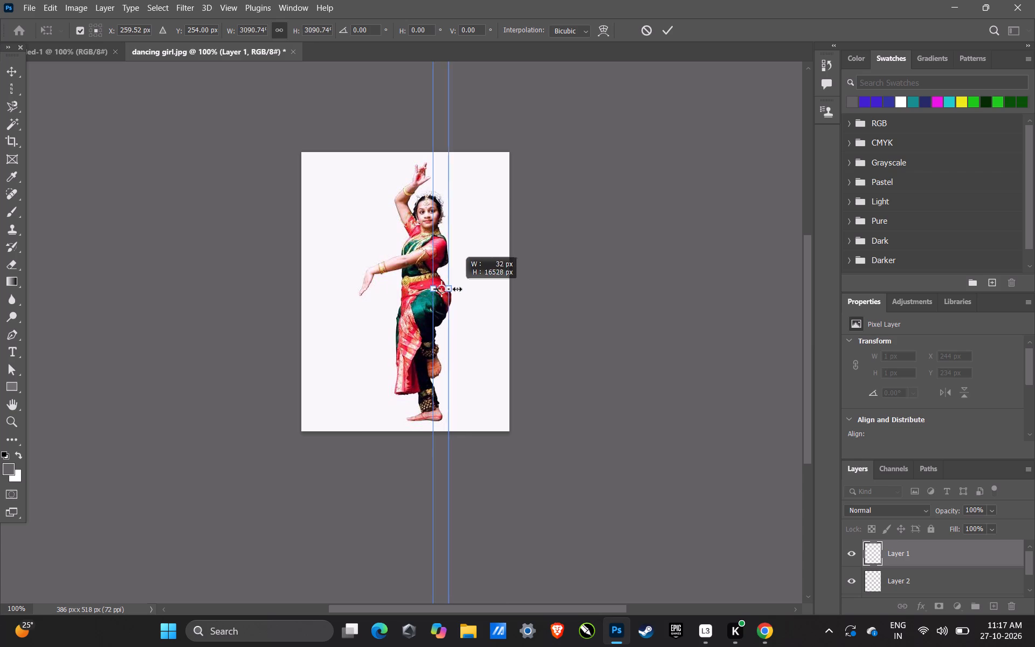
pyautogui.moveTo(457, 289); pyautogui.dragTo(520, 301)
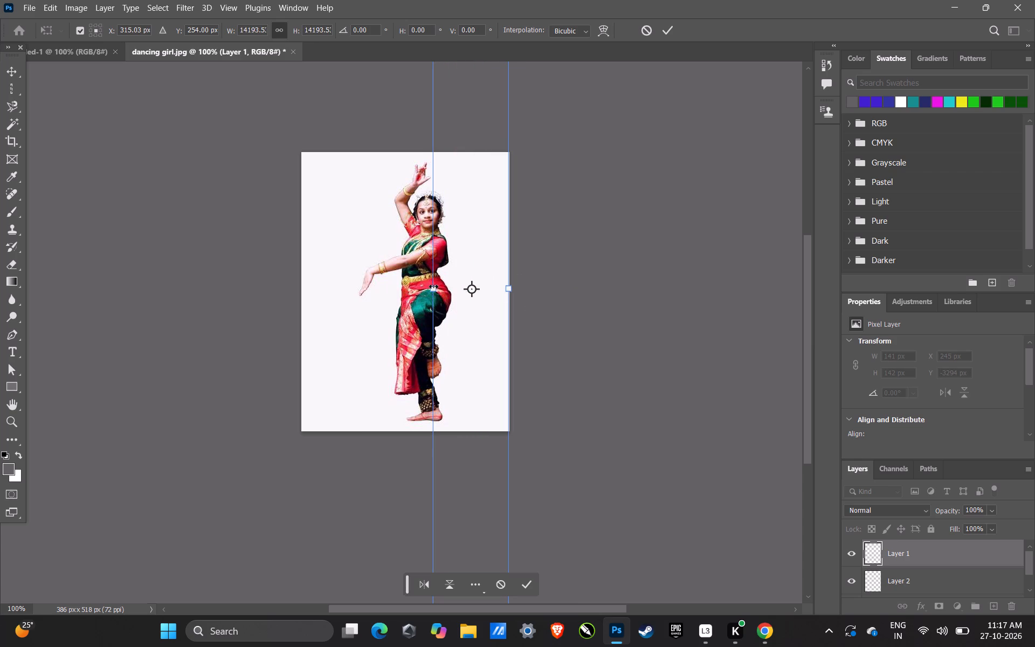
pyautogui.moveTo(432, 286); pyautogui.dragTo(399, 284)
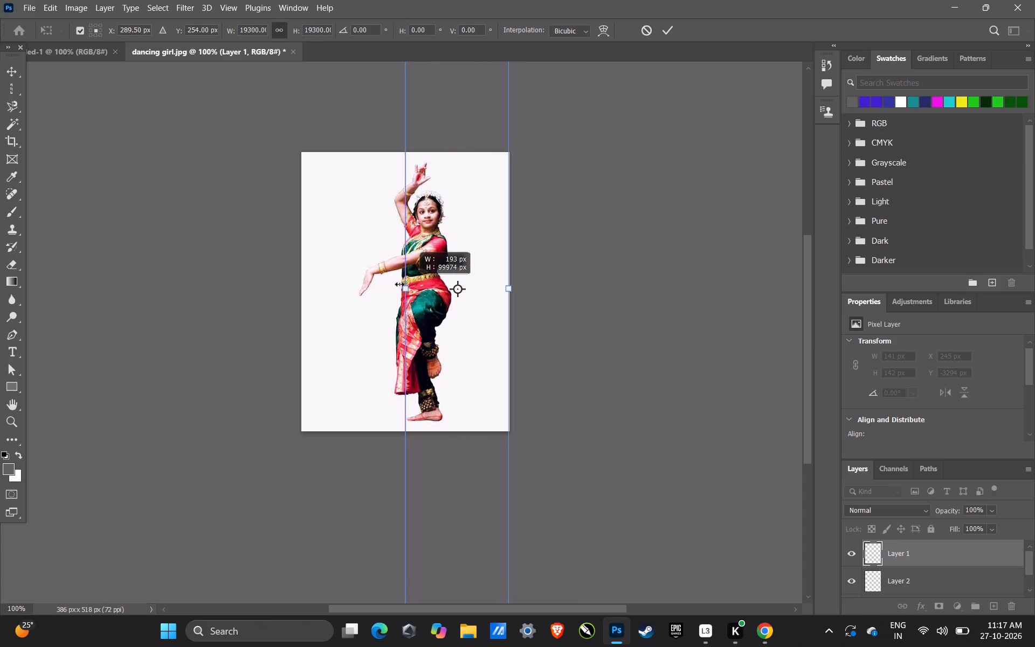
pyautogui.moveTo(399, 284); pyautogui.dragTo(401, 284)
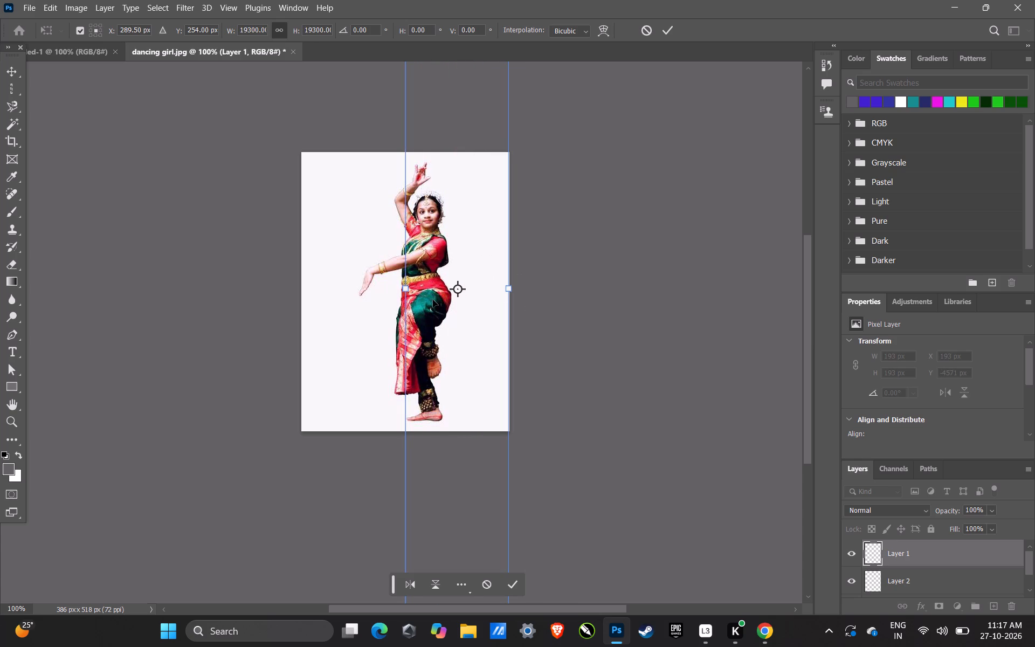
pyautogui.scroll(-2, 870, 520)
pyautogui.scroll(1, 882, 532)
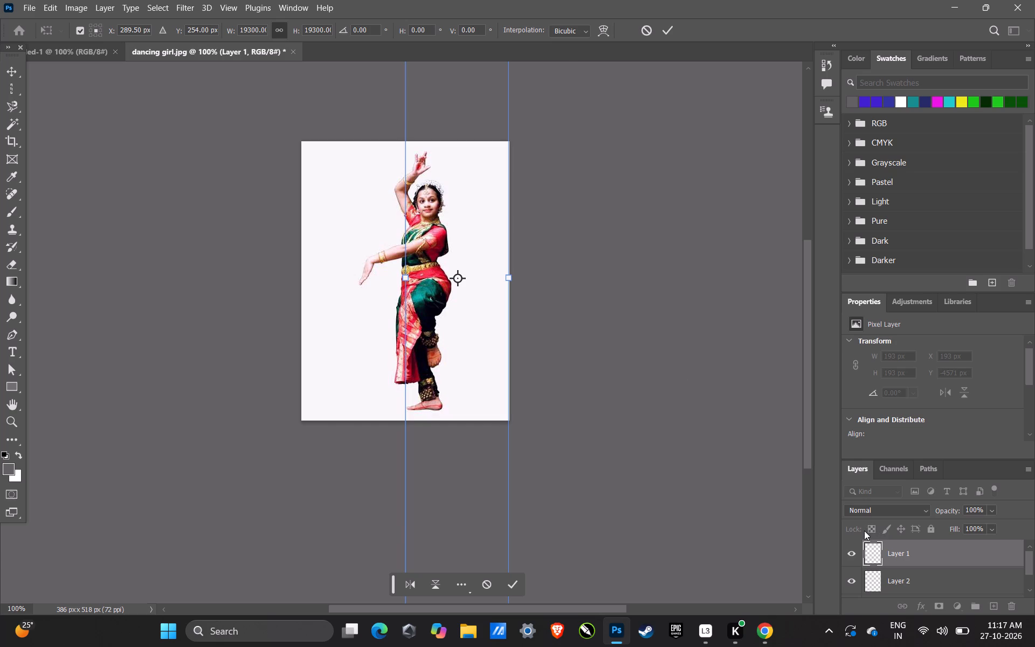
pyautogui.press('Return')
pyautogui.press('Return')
# Undo the column selection and the copied row and column layers until only the Background layer remains.
pyautogui.hotkey('ctrl', 'z')
pyautogui.hotkey('ctrl', 'z')
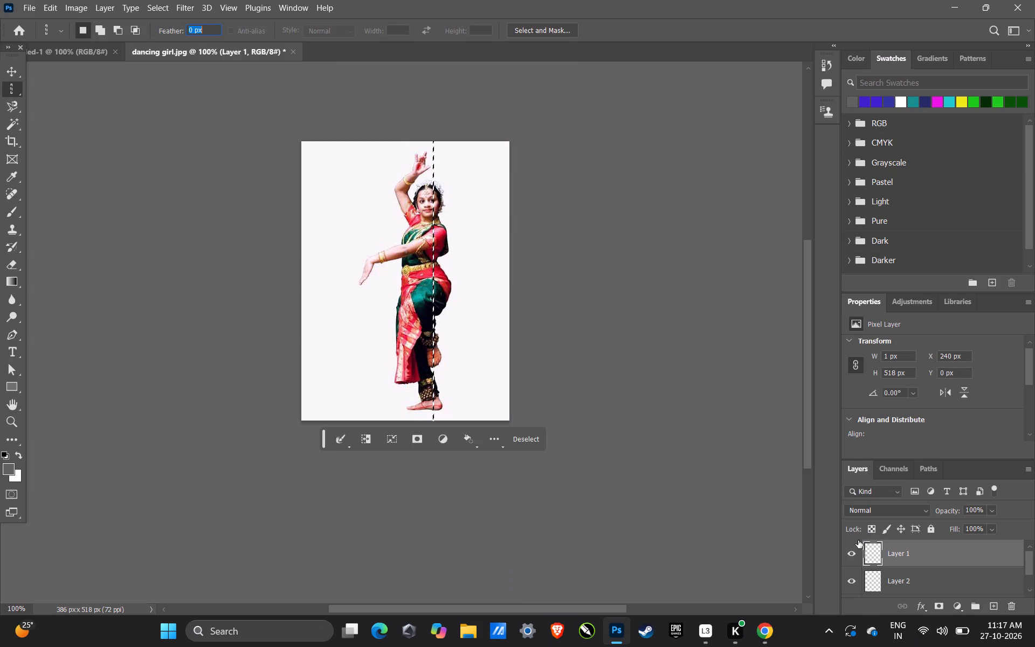
pyautogui.hotkey('ctrl', 'z')
pyautogui.hotkey('ctrl', 'z')
pyautogui.hotkey('ctrl', 'z')
pyautogui.hotkey('ctrl', 'z')
pyautogui.hotkey('ctrl', 'z')
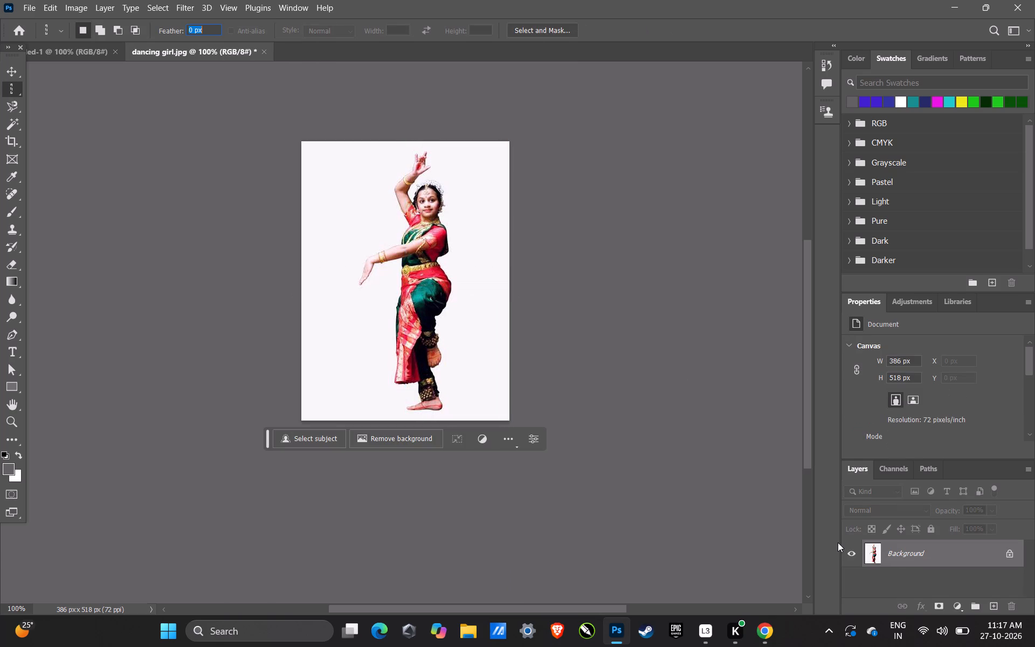
# Select a single-pixel column through the dancer at about X 223 px on the Background layer and copy it to a new layer.
pyautogui.click(422, 335)
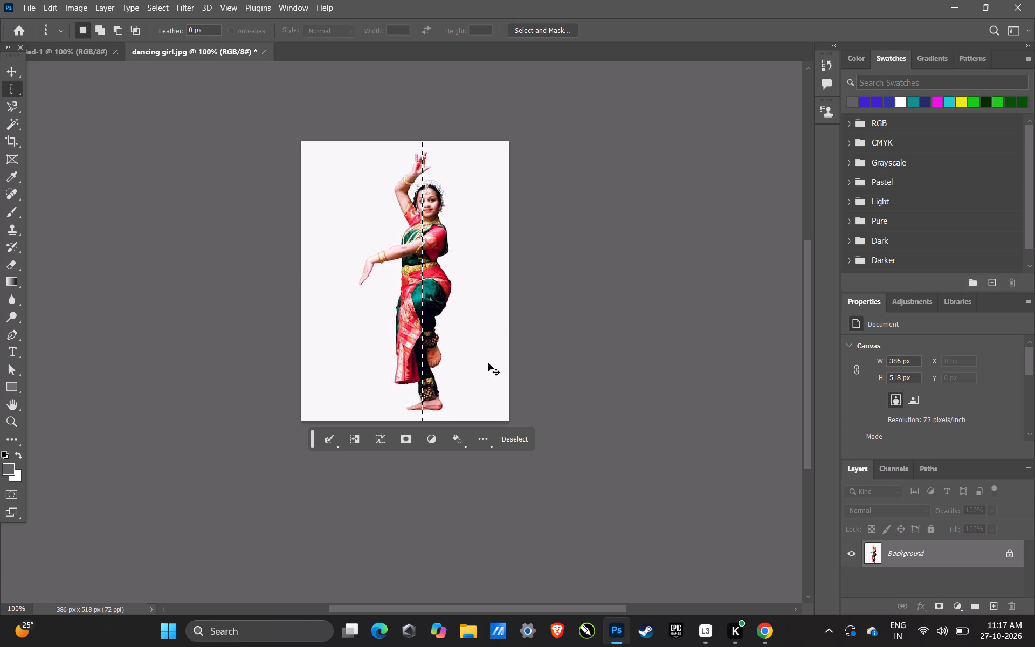
pyautogui.hotkey('ctrl', 'j')
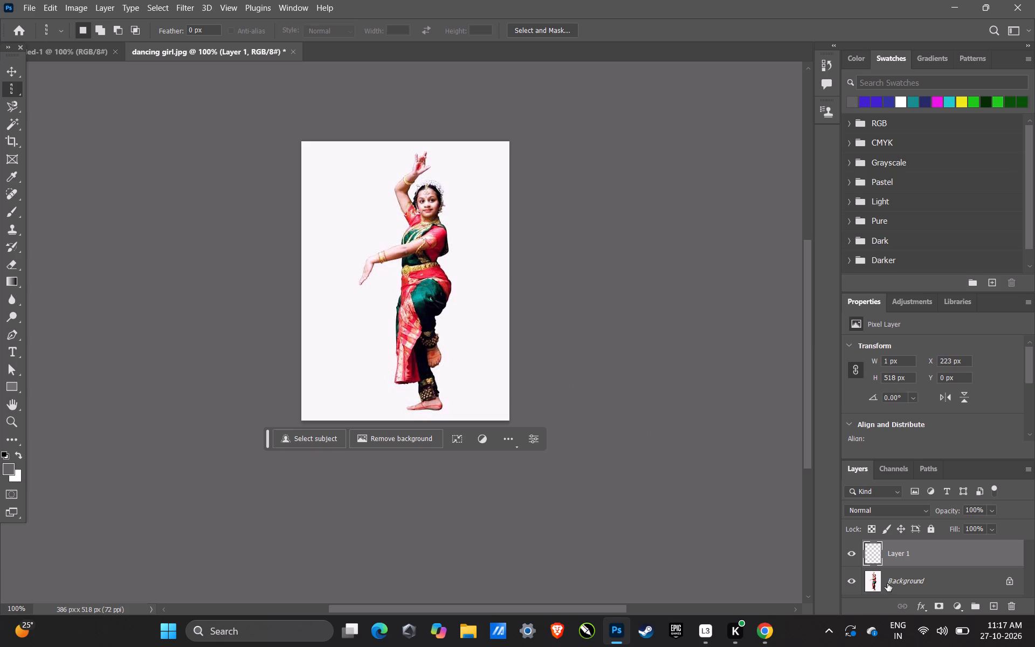
# Free-transform the copied column into a colour strip about 11 px wide, positioned at about X 261 px over the dancer's raised knee.
pyautogui.hotkey('ctrl', 't')
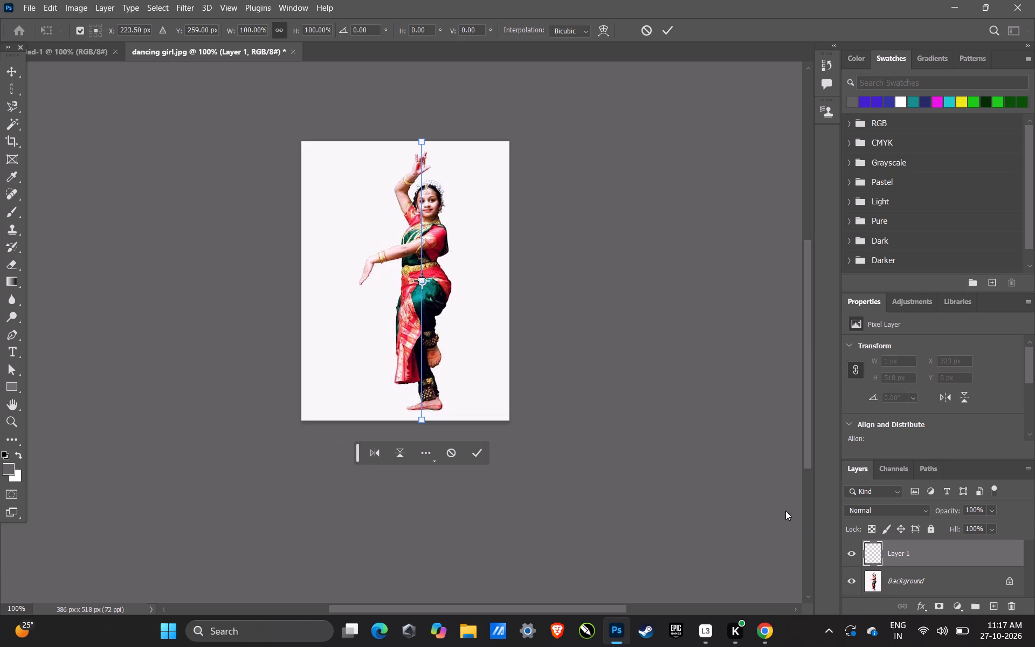
pyautogui.moveTo(426, 280); pyautogui.dragTo(438, 279)
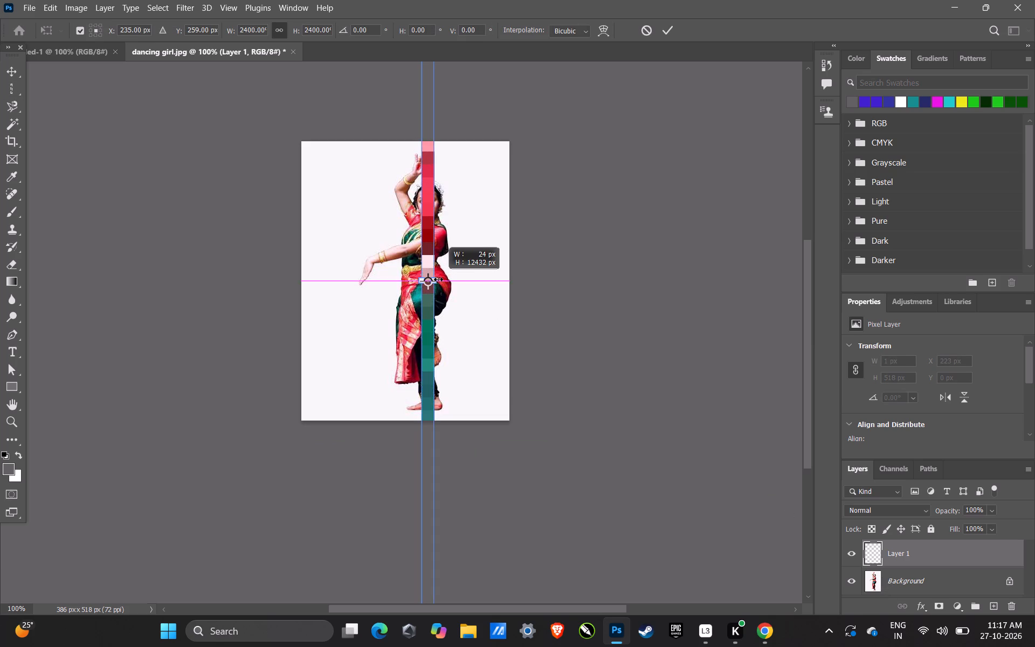
pyautogui.moveTo(438, 279); pyautogui.dragTo(437, 281)
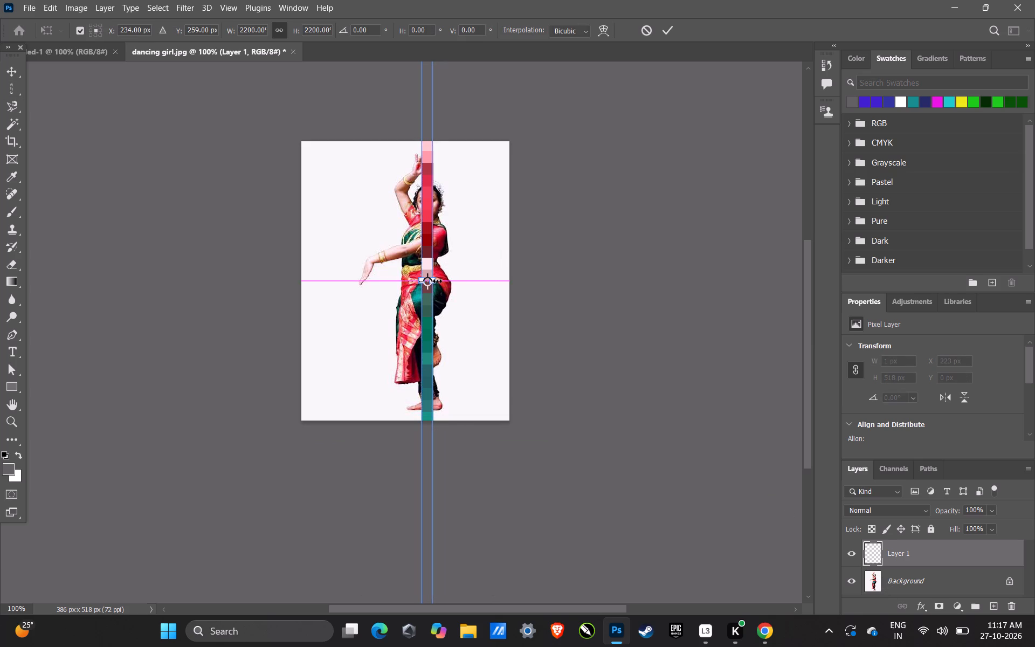
pyautogui.moveTo(426, 300); pyautogui.dragTo(446, 299)
pyautogui.scroll(1, 457, 280)
pyautogui.moveTo(457, 280); pyautogui.dragTo(528, 294)
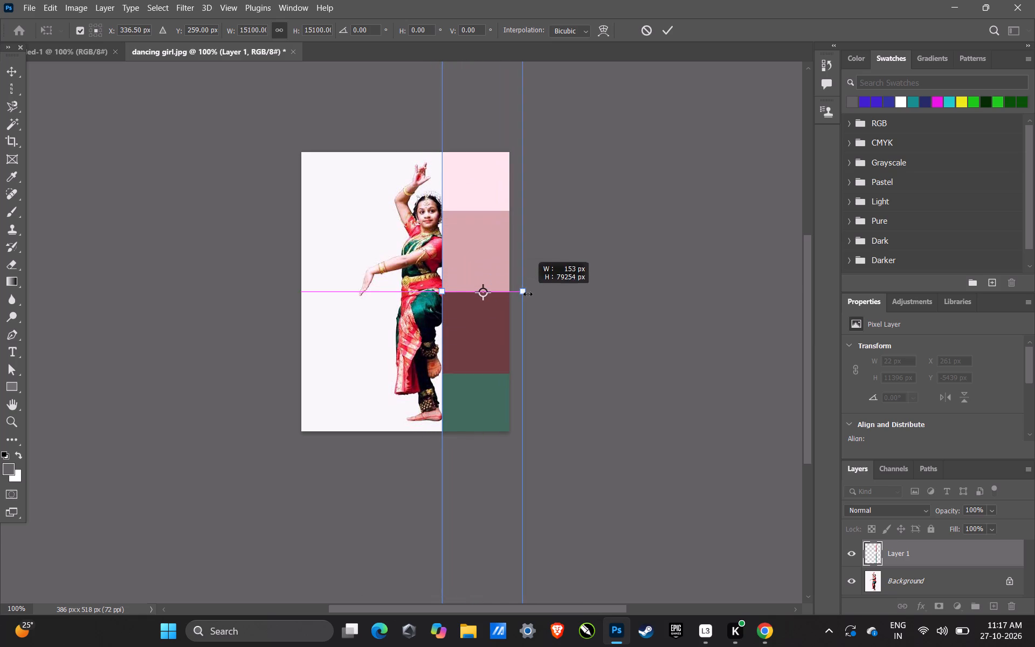
pyautogui.moveTo(528, 294); pyautogui.dragTo(462, 309)
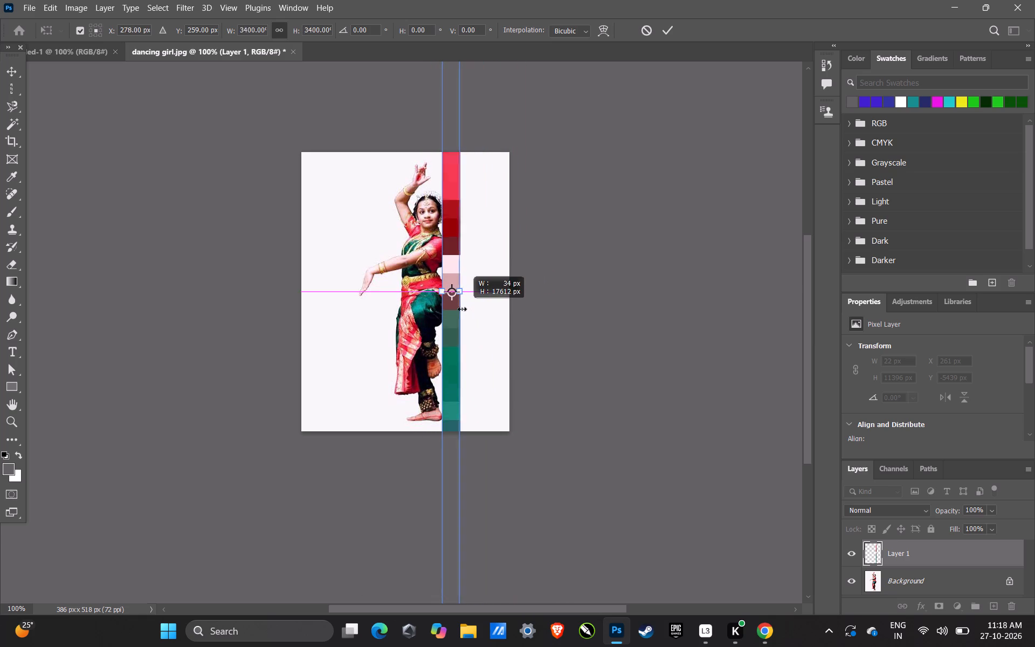
pyautogui.moveTo(462, 309); pyautogui.dragTo(447, 312)
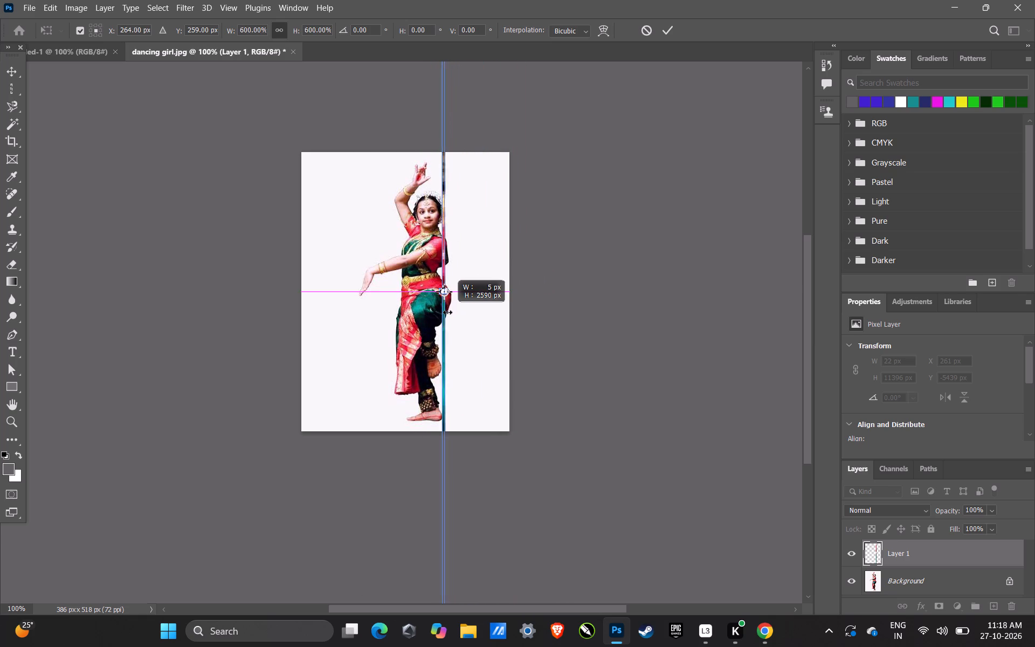
pyautogui.moveTo(447, 312); pyautogui.dragTo(451, 313)
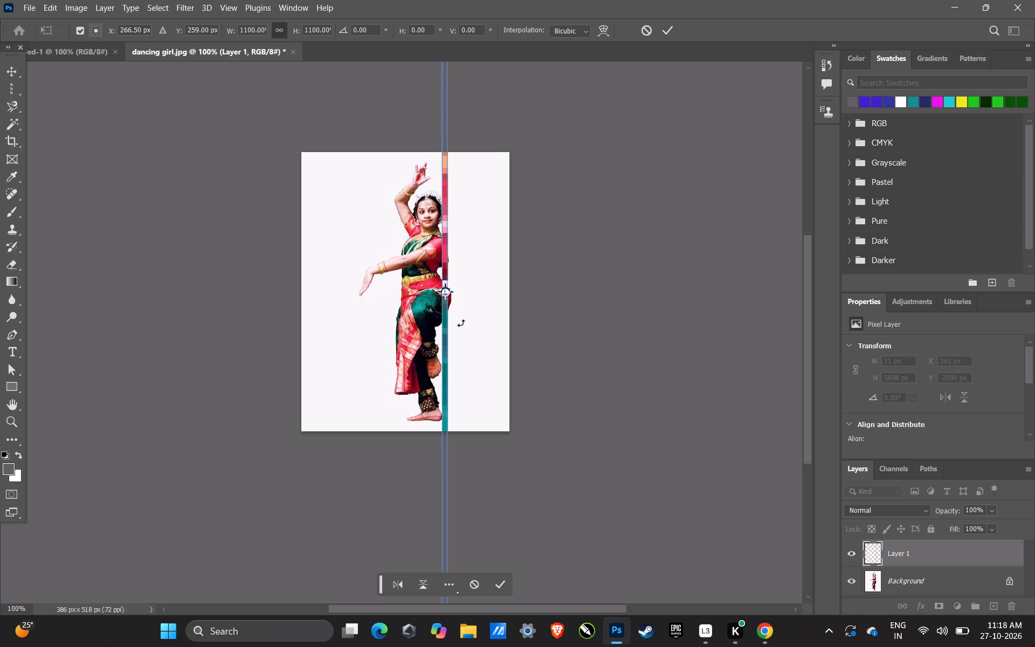
# Set the colour strip layer's blend mode to Multiply.
pyautogui.click(925, 511)
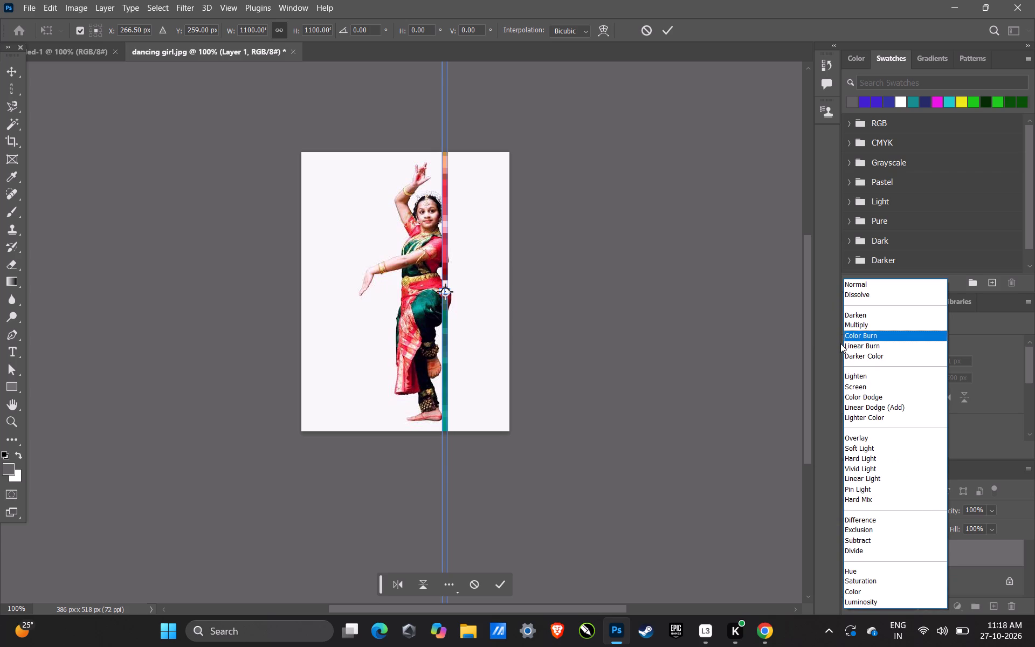
pyautogui.click(854, 325)
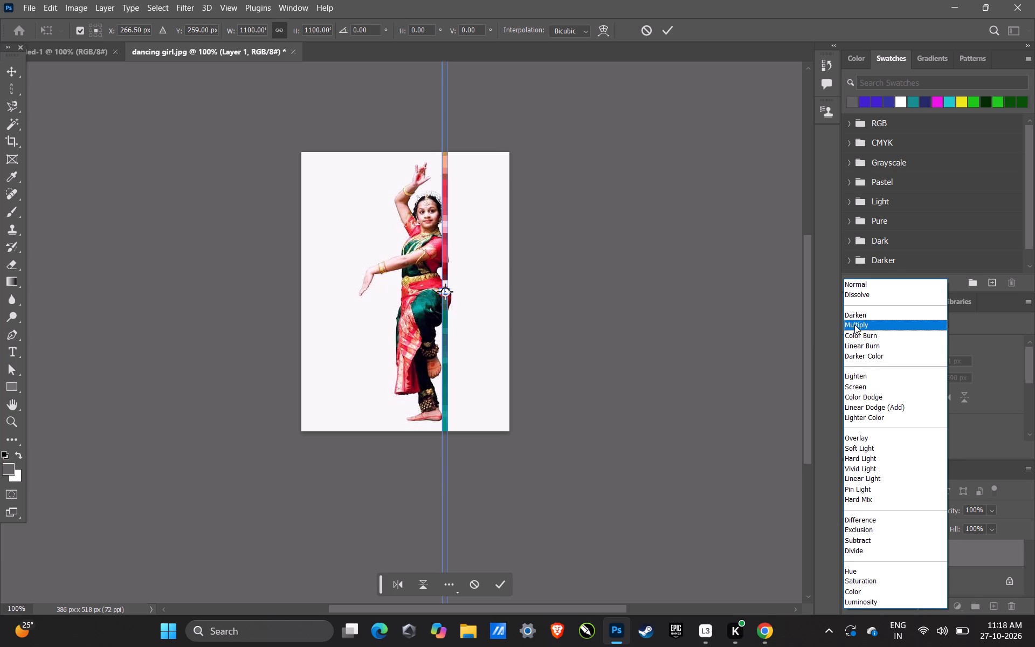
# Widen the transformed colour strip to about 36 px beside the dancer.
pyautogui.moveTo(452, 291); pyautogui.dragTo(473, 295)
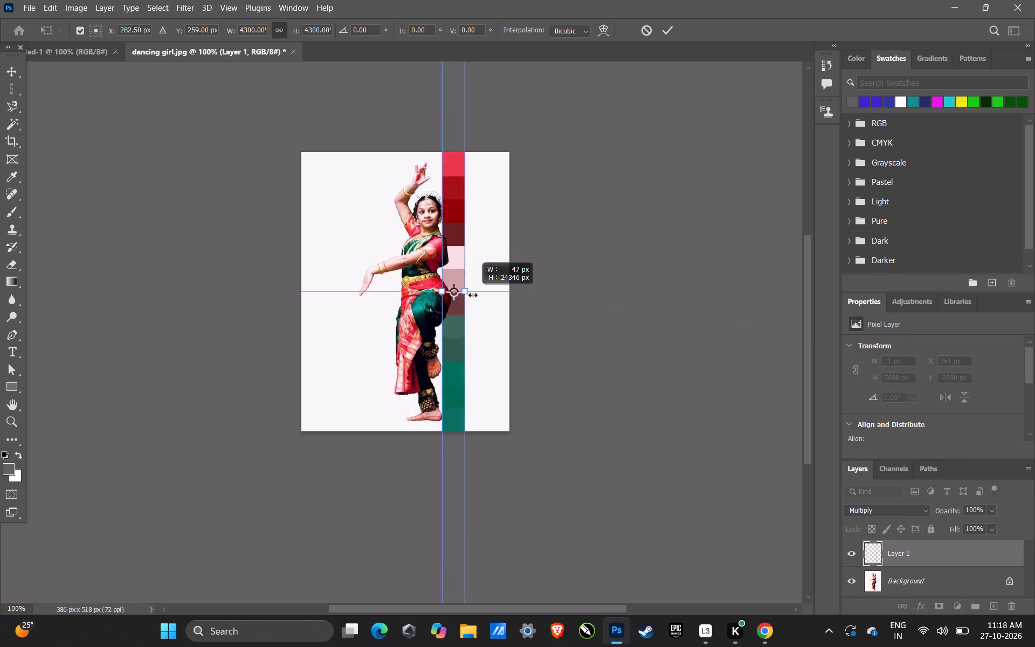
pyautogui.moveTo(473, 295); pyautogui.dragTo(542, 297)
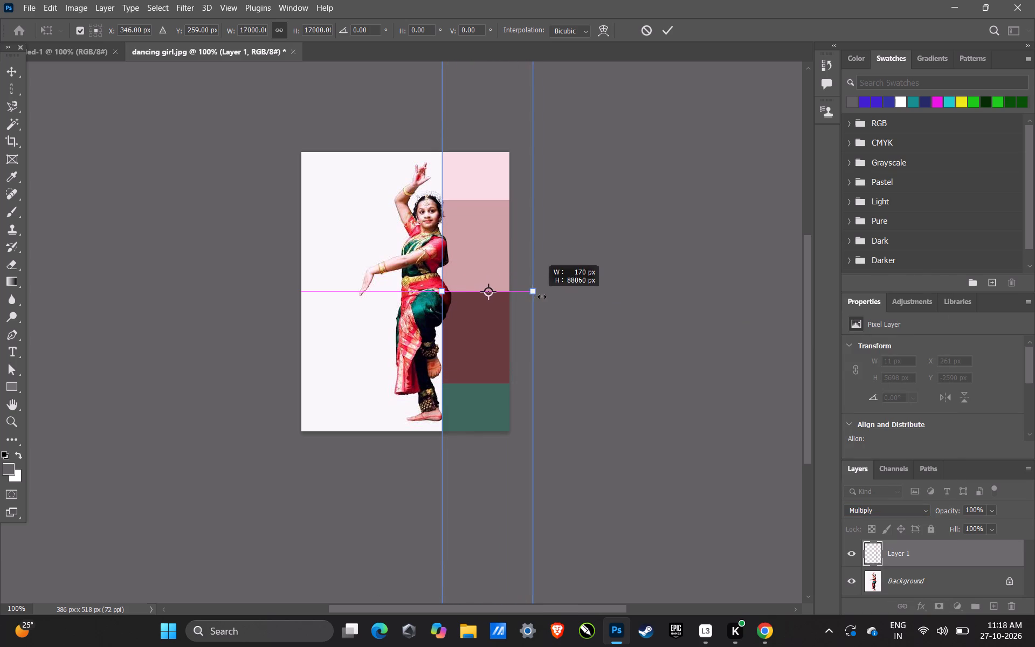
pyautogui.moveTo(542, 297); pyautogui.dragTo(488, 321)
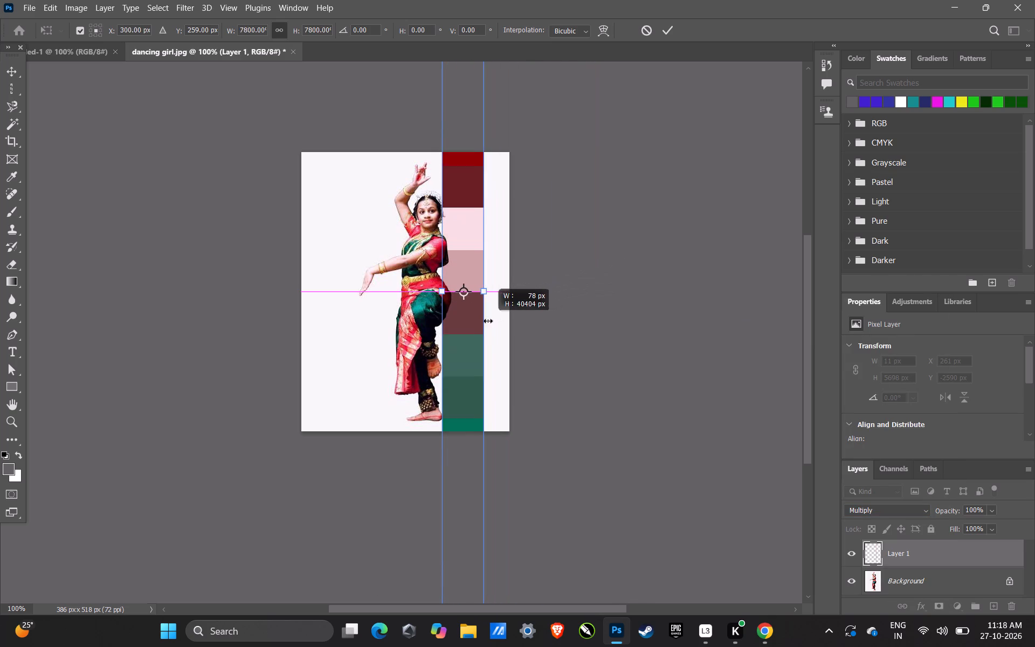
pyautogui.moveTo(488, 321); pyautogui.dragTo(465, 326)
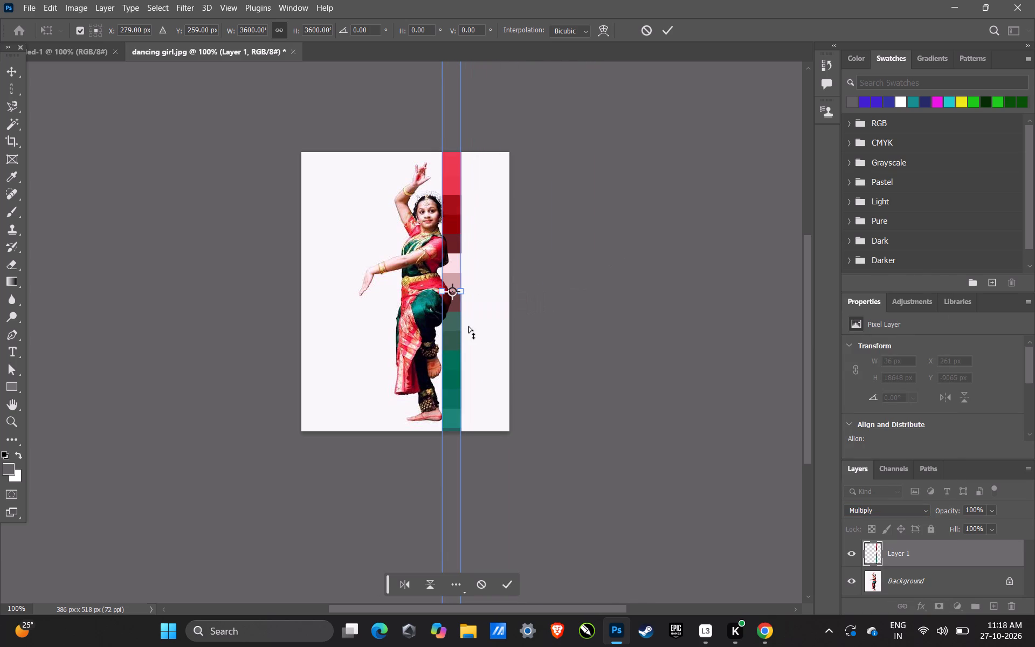
# Undo the colour strip's transform changes back to the original one-pixel column through the dancer.
pyautogui.hotkey('ctrl', 'z')
pyautogui.hotkey('ctrl', 'z')
pyautogui.hotkey('ctrl', 'z')
pyautogui.hotkey('ctrl', 'z')
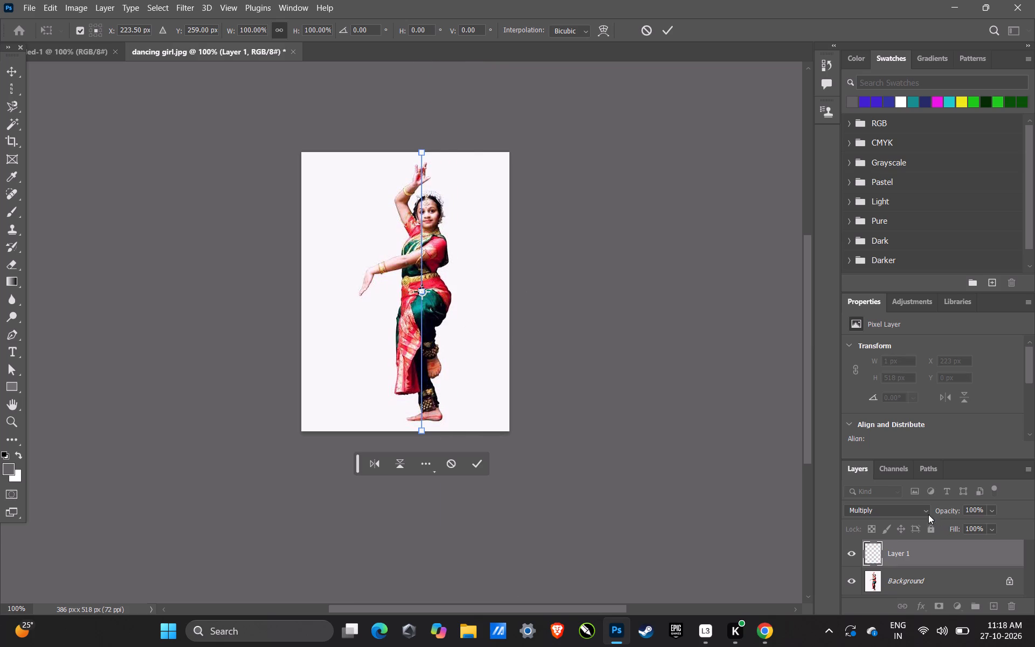
# Set Layer 1's blend mode to Normal.
pyautogui.keyDown('ctrl'); pyautogui.click(924, 512); pyautogui.keyUp('ctrl')
pyautogui.click(886, 284)
pyautogui.press('z')
pyautogui.hotkey('ctrl', 'z')
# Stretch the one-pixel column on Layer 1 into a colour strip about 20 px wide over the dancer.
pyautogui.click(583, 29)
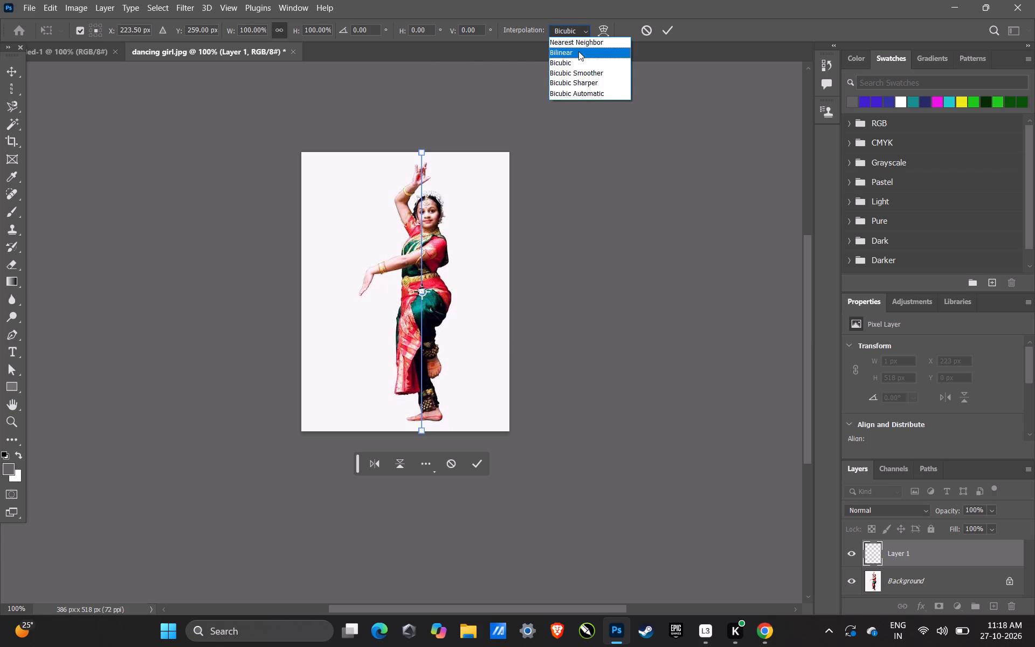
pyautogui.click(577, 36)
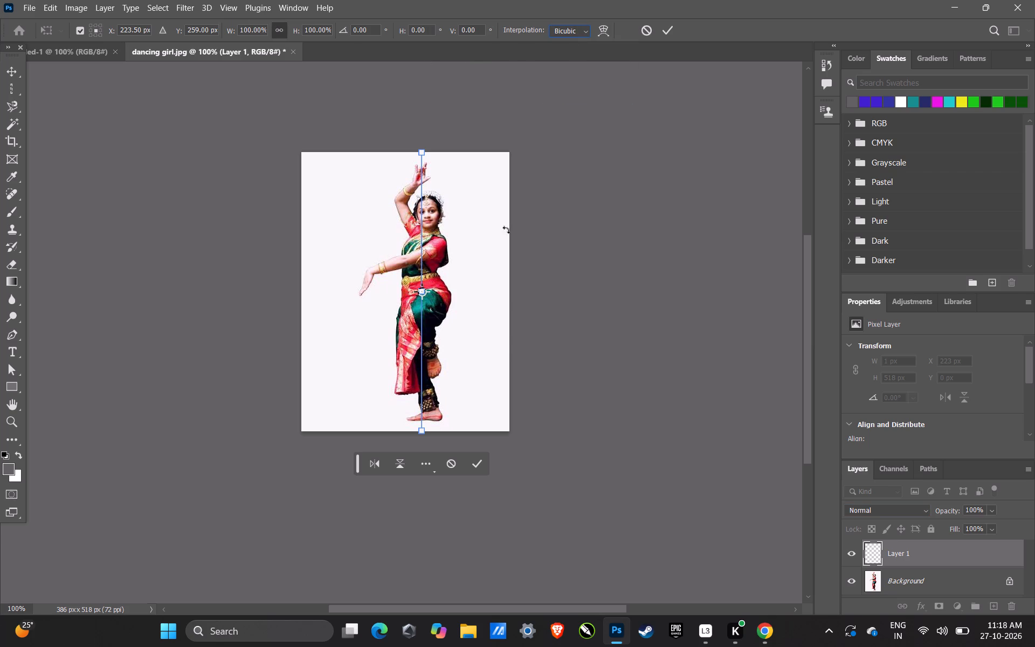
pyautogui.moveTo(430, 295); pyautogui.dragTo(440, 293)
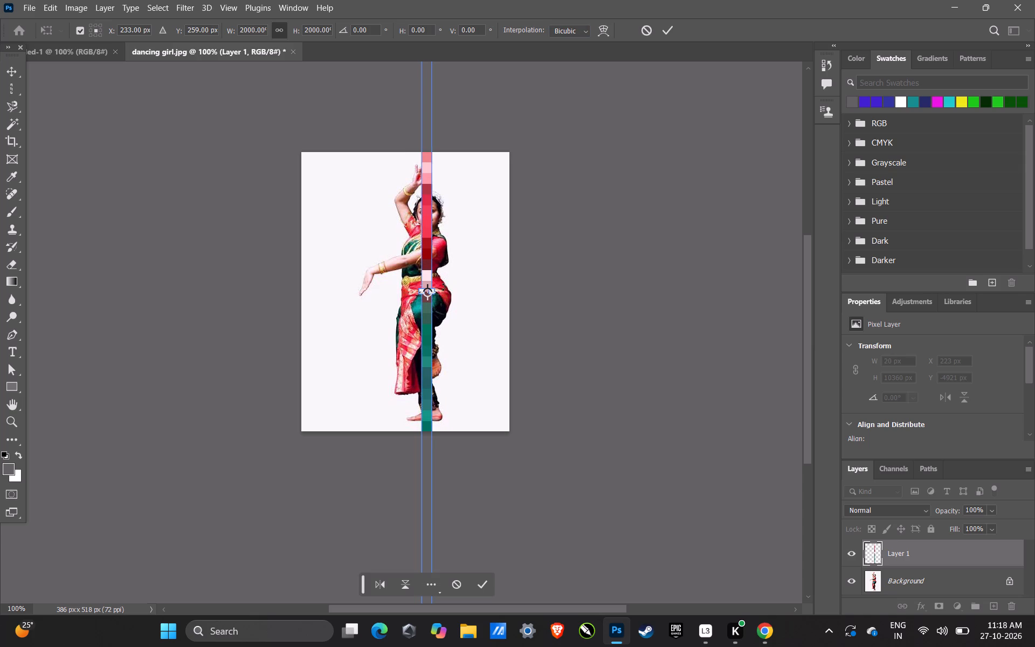
# Set the transform's interpolation to Nearest Neighbor.
pyautogui.click(583, 31)
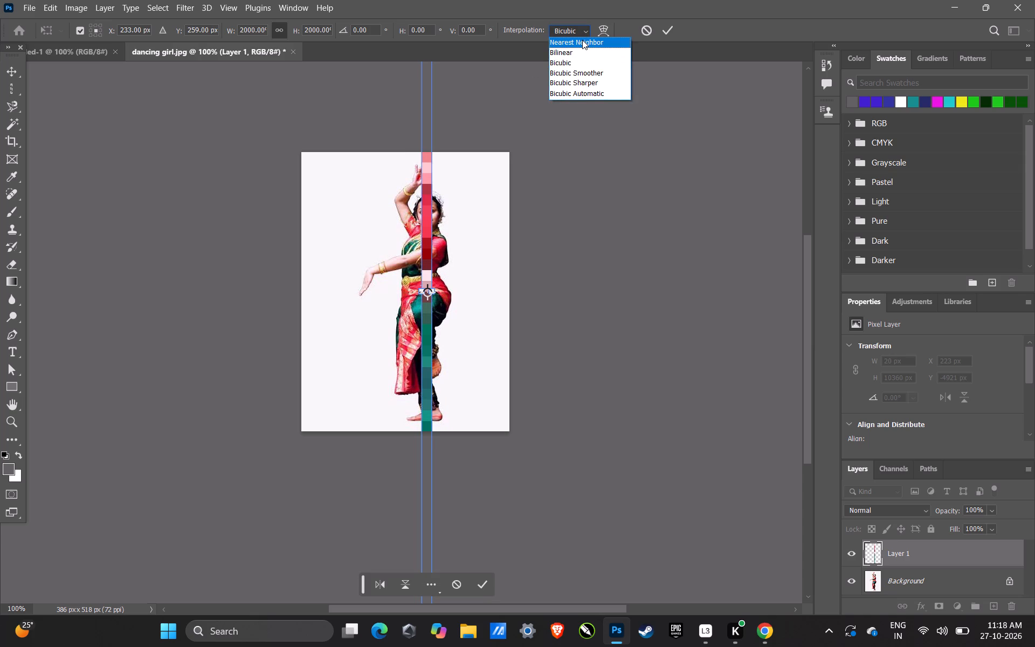
pyautogui.click(582, 40)
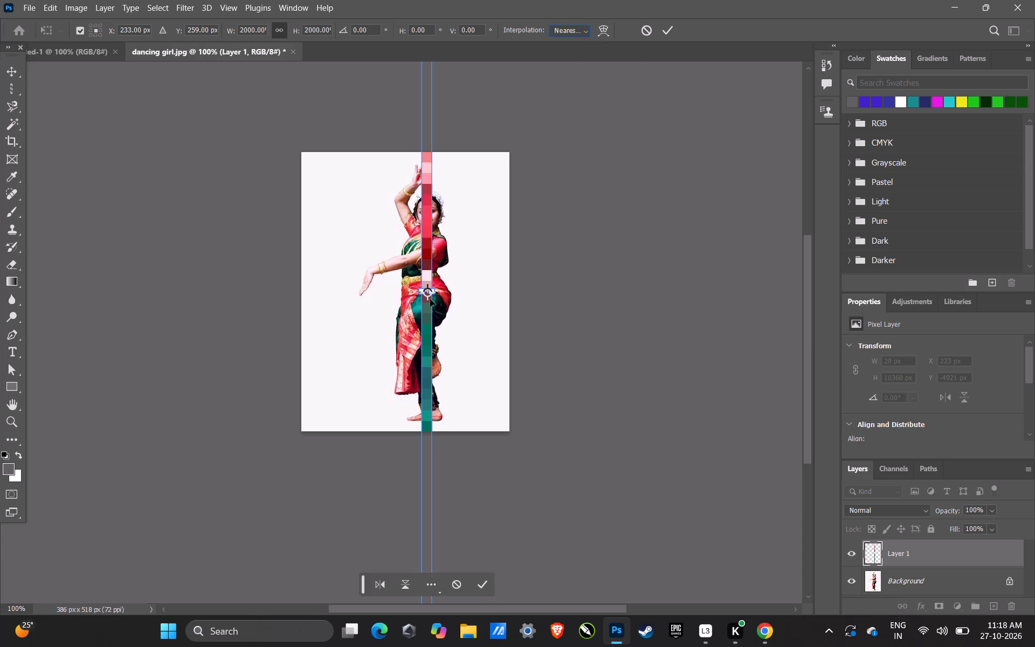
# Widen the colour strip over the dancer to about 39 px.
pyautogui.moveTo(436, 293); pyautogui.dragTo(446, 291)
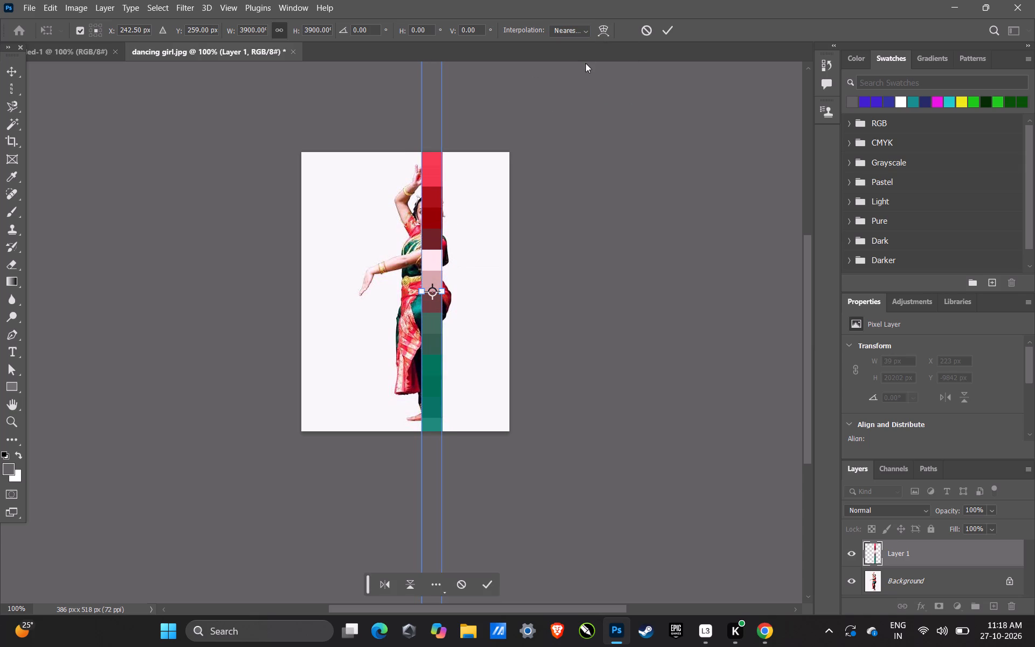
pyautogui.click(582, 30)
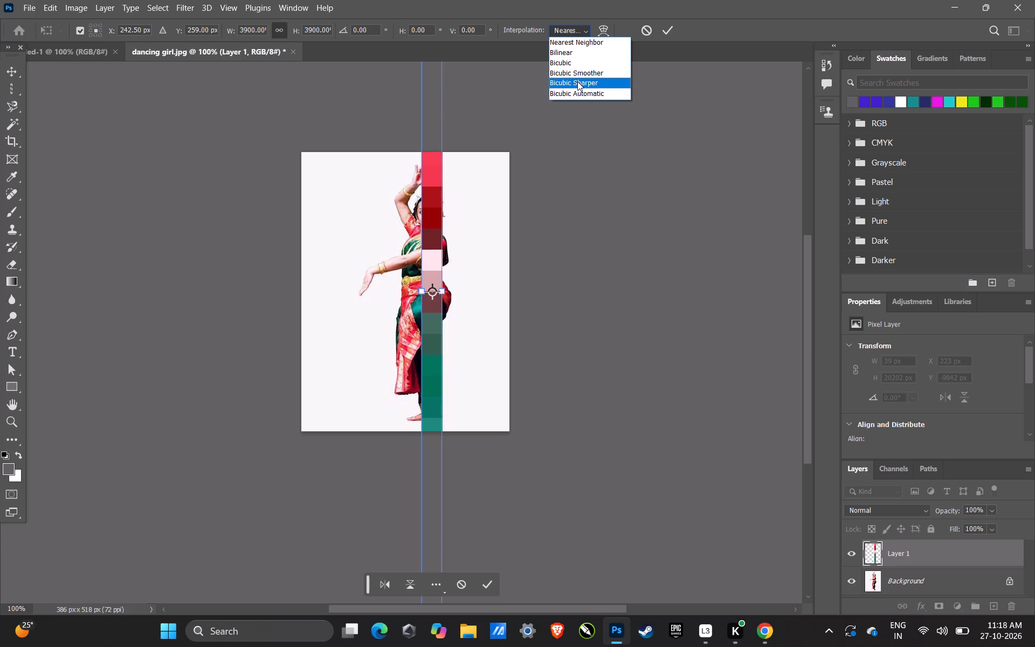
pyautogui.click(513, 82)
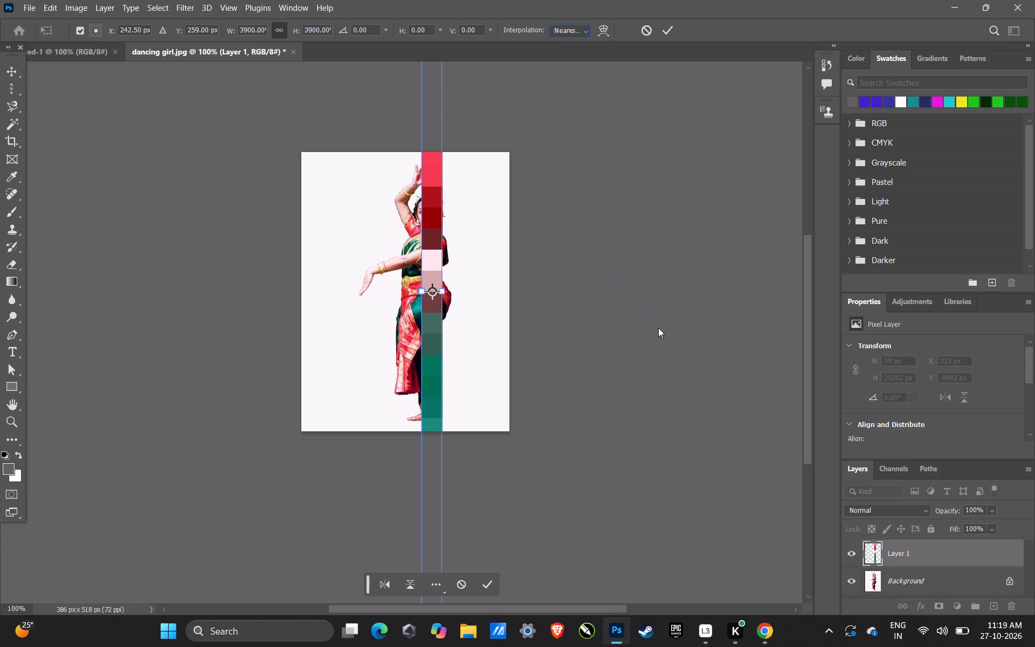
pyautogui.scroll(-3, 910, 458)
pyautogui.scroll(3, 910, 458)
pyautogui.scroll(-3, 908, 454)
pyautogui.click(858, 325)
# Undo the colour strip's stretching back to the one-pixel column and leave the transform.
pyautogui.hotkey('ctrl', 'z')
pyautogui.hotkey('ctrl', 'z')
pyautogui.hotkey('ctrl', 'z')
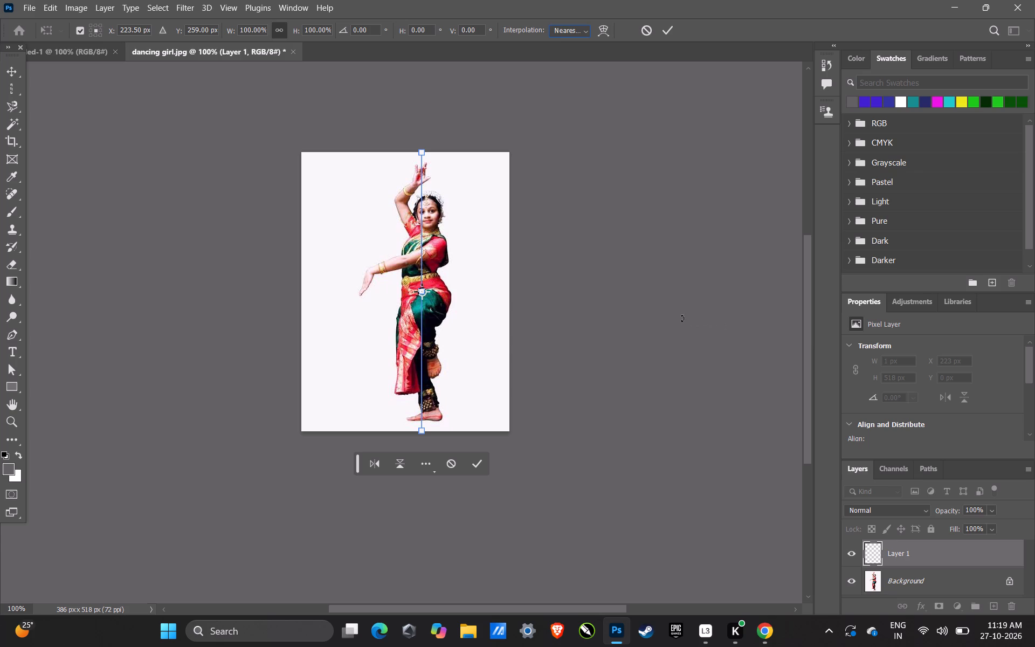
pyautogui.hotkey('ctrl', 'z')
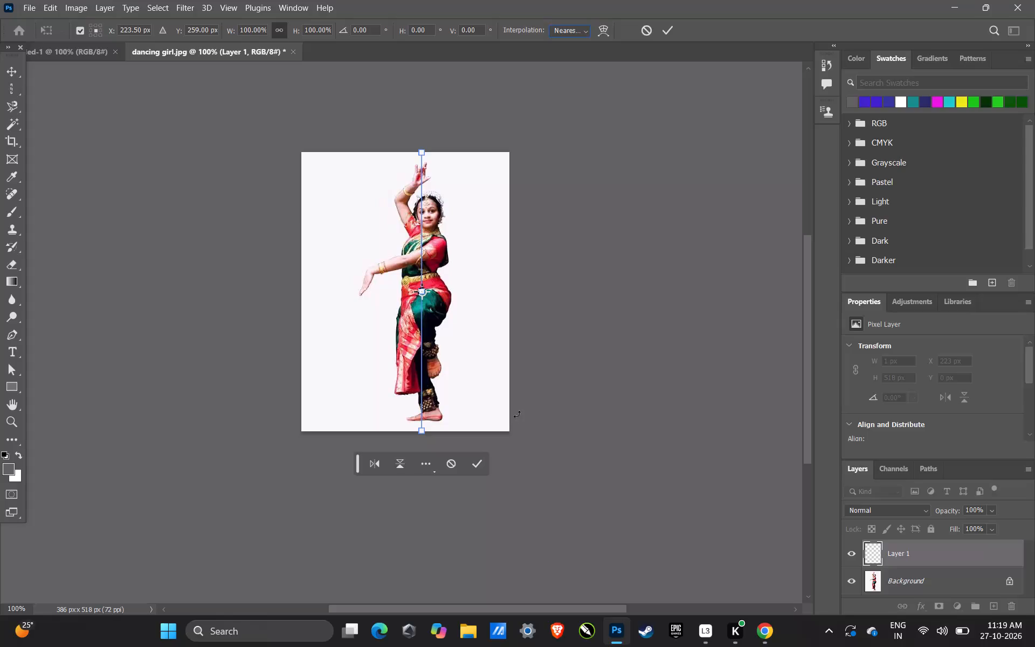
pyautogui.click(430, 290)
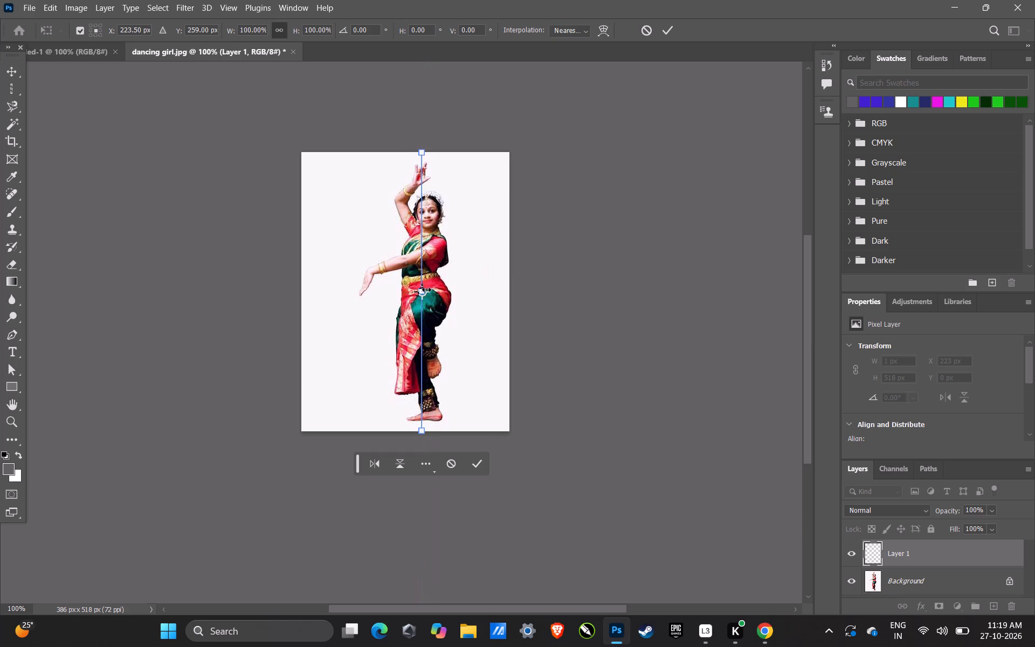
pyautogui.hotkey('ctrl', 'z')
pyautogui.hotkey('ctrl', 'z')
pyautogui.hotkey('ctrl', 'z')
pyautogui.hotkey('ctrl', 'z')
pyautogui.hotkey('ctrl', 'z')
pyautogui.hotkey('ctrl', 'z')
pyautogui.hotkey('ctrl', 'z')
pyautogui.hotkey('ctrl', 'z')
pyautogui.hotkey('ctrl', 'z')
# Select a single-pixel column on the Background layer at about X 281 px, just beside the dancer's raised knee.
pyautogui.click(929, 587)
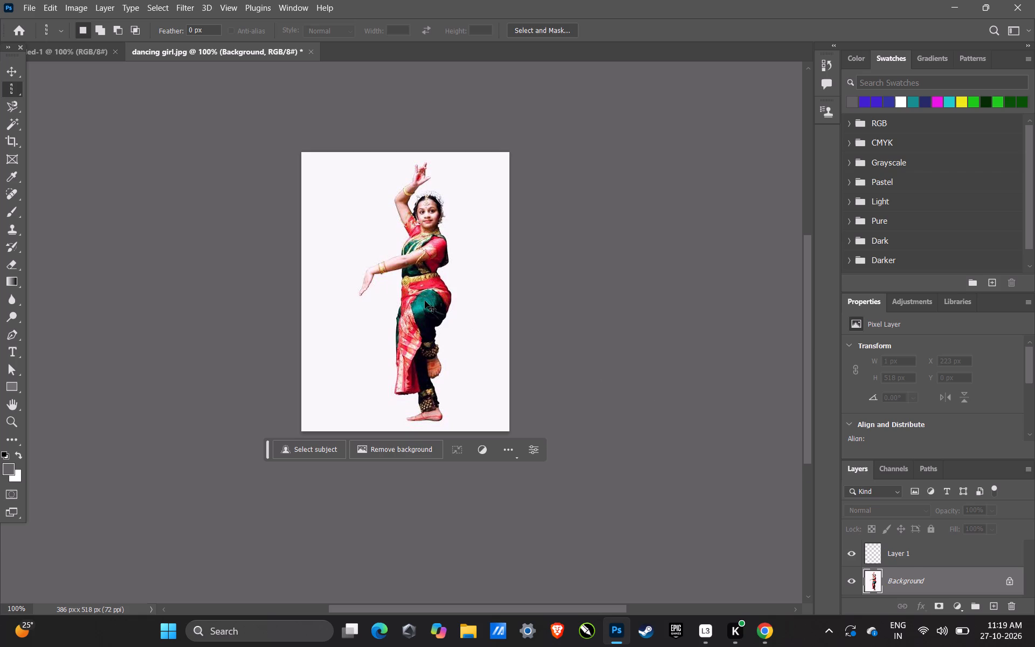
pyautogui.hotkey('ctrl', 't')
pyautogui.hotkey('ctrl', 't')
pyautogui.moveTo(420, 301); pyautogui.dragTo(433, 301)
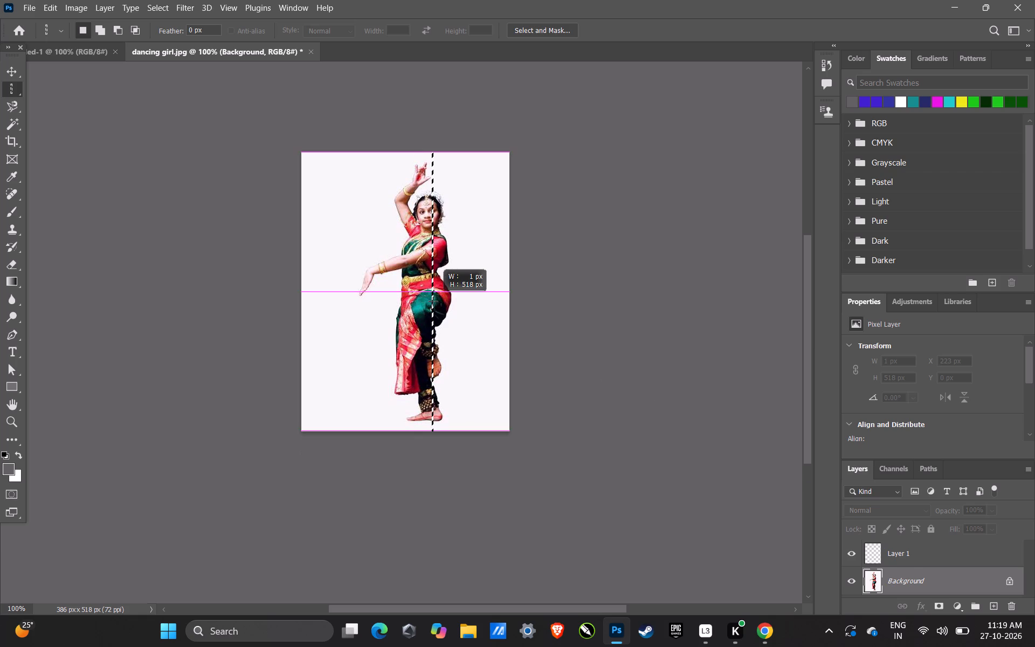
pyautogui.moveTo(433, 301); pyautogui.dragTo(447, 312)
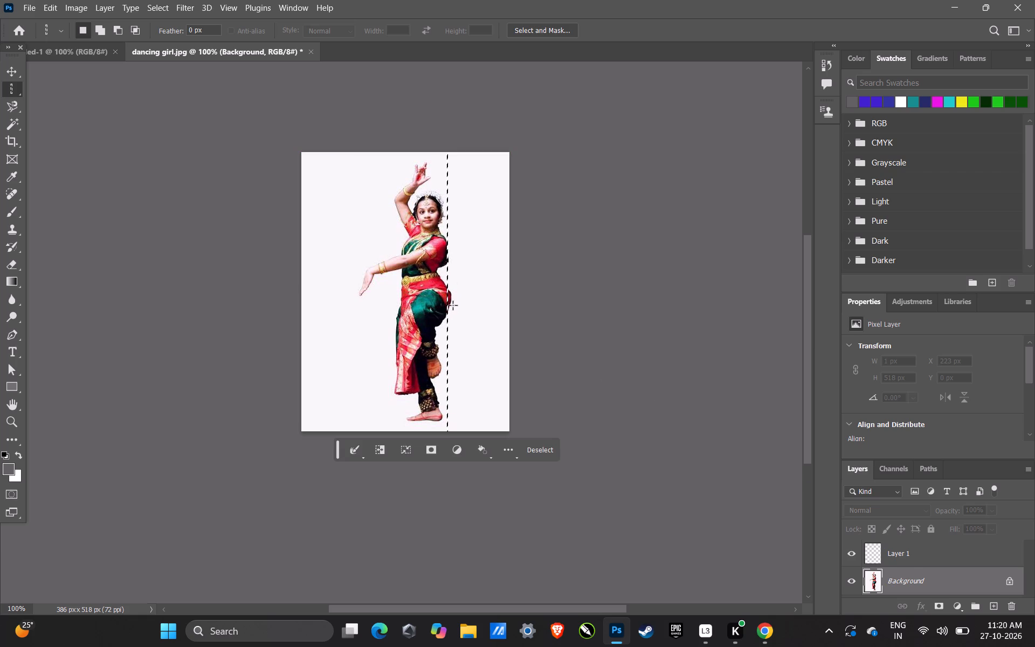
pyautogui.moveTo(447, 298); pyautogui.dragTo(453, 298)
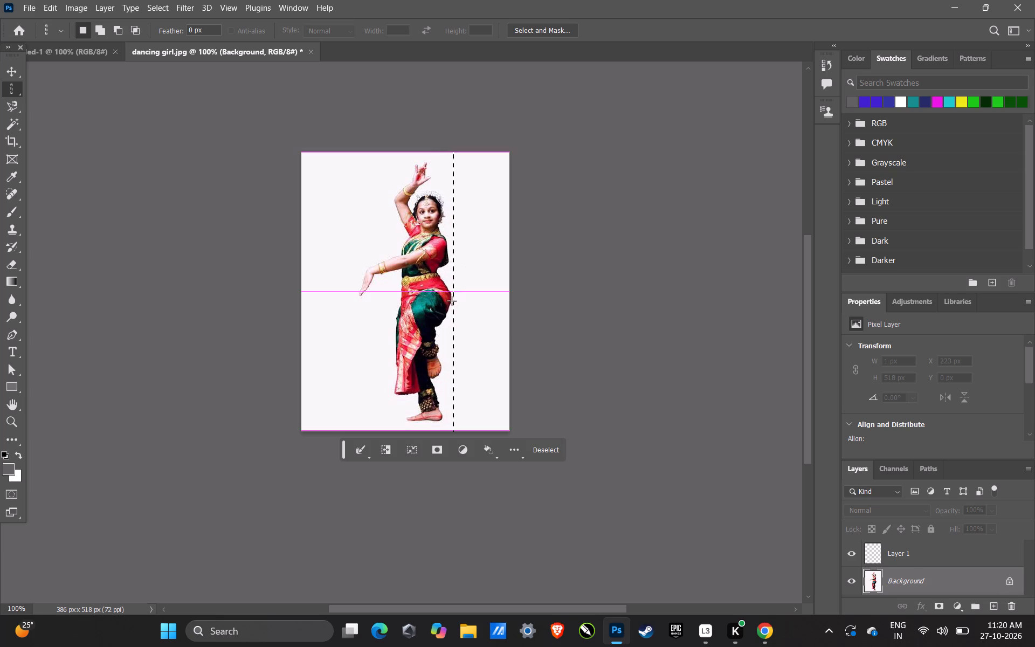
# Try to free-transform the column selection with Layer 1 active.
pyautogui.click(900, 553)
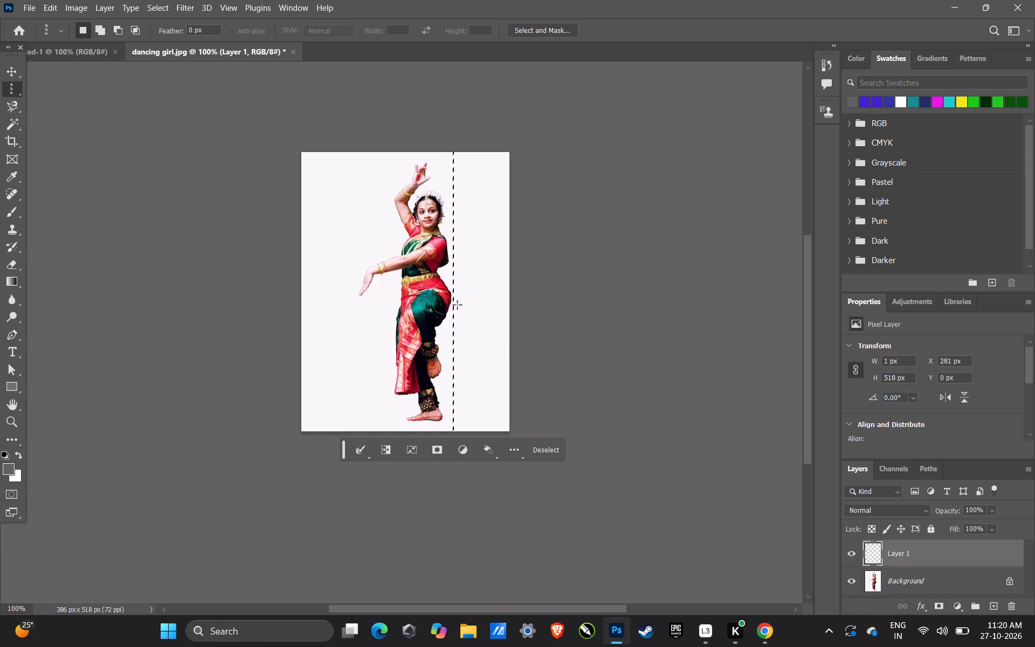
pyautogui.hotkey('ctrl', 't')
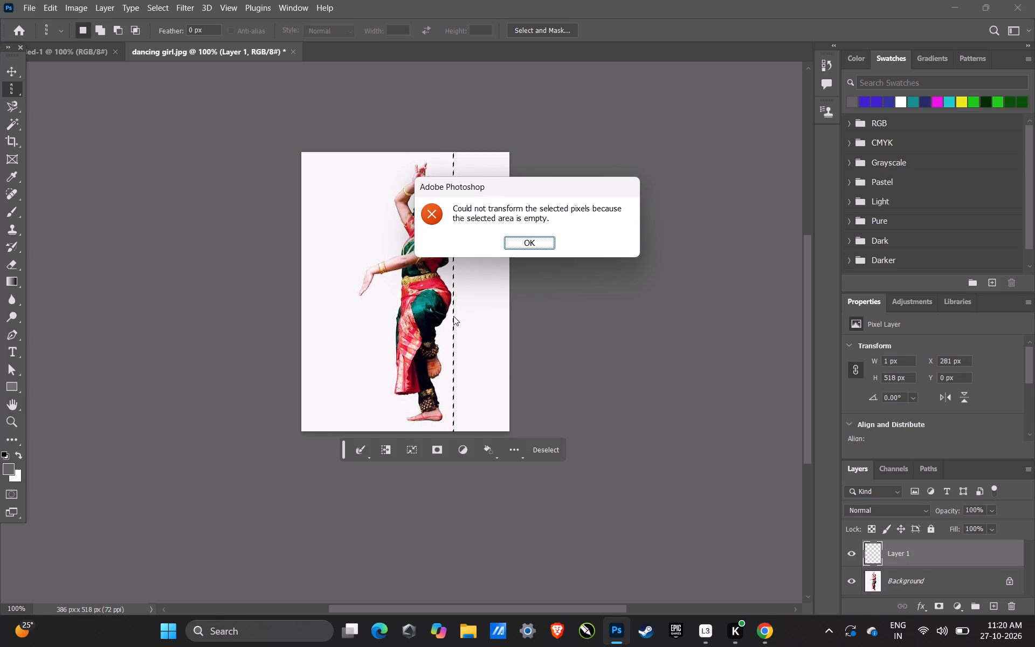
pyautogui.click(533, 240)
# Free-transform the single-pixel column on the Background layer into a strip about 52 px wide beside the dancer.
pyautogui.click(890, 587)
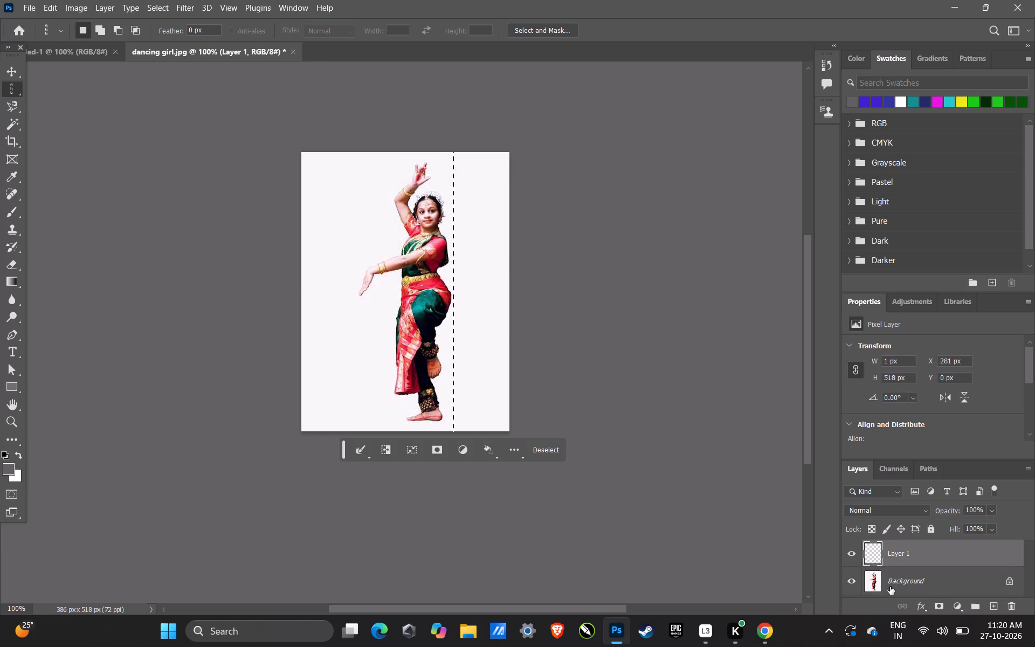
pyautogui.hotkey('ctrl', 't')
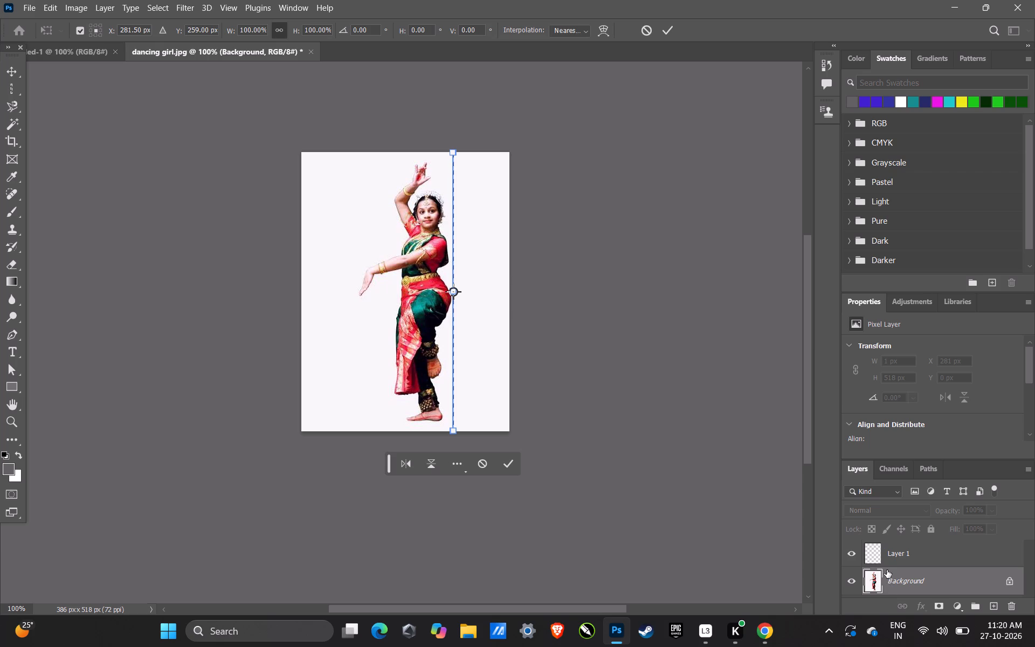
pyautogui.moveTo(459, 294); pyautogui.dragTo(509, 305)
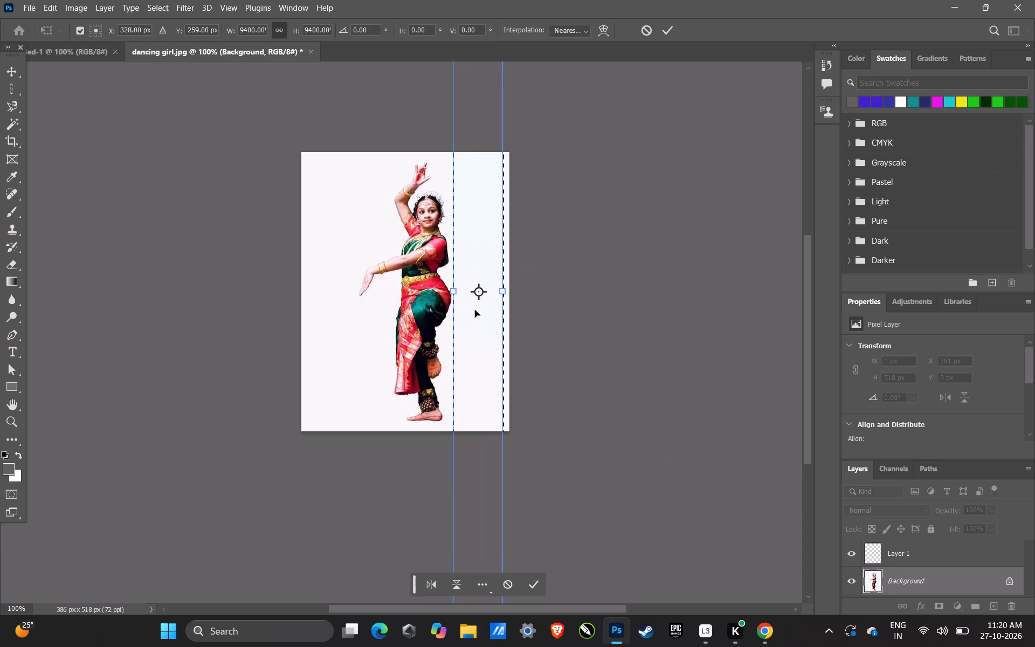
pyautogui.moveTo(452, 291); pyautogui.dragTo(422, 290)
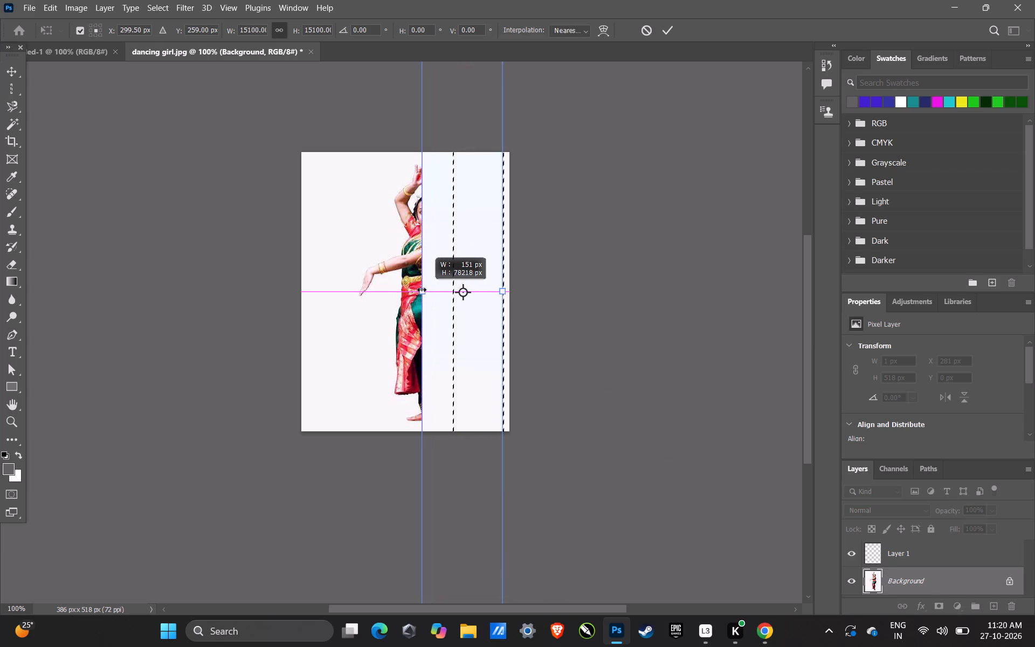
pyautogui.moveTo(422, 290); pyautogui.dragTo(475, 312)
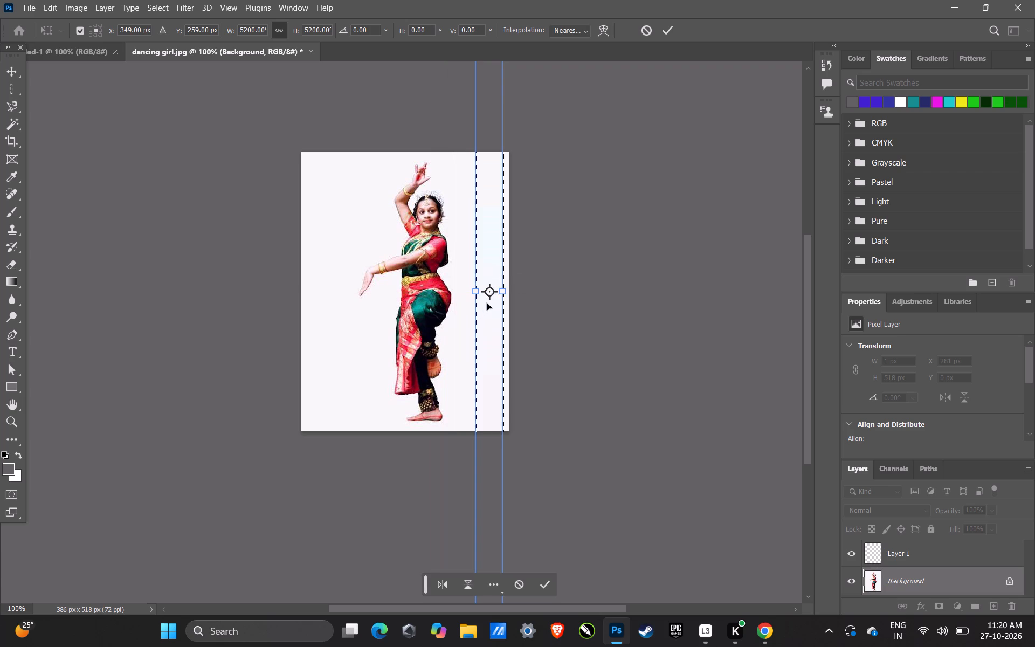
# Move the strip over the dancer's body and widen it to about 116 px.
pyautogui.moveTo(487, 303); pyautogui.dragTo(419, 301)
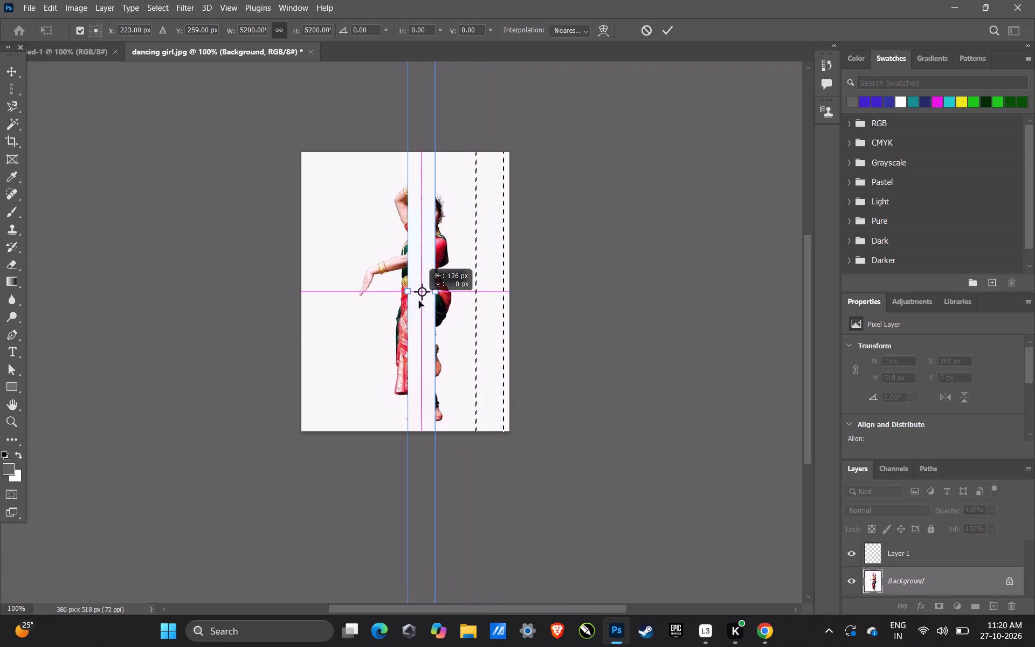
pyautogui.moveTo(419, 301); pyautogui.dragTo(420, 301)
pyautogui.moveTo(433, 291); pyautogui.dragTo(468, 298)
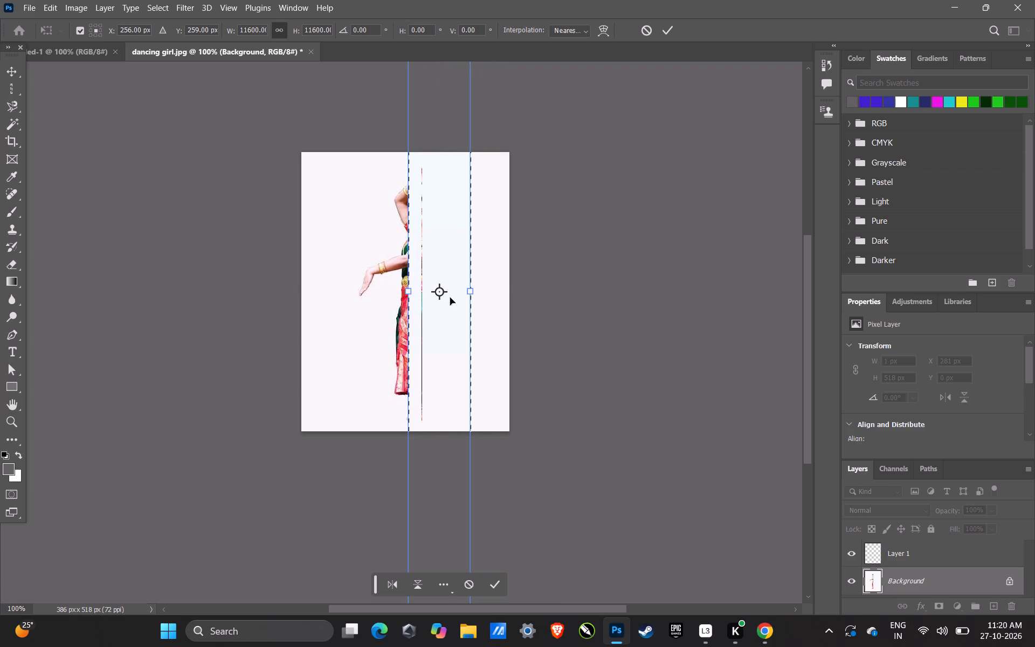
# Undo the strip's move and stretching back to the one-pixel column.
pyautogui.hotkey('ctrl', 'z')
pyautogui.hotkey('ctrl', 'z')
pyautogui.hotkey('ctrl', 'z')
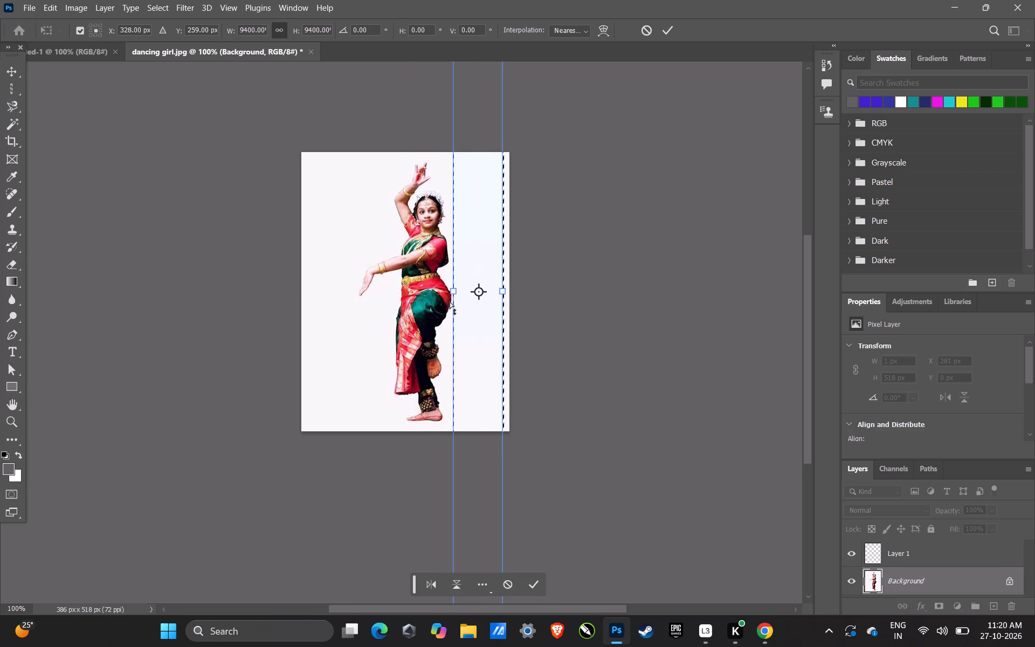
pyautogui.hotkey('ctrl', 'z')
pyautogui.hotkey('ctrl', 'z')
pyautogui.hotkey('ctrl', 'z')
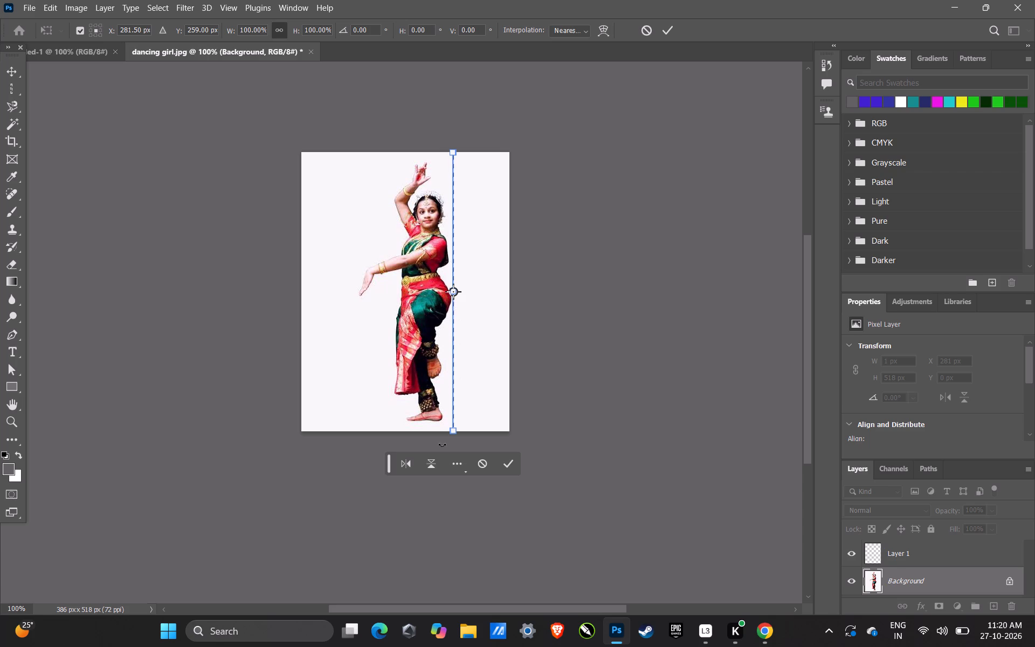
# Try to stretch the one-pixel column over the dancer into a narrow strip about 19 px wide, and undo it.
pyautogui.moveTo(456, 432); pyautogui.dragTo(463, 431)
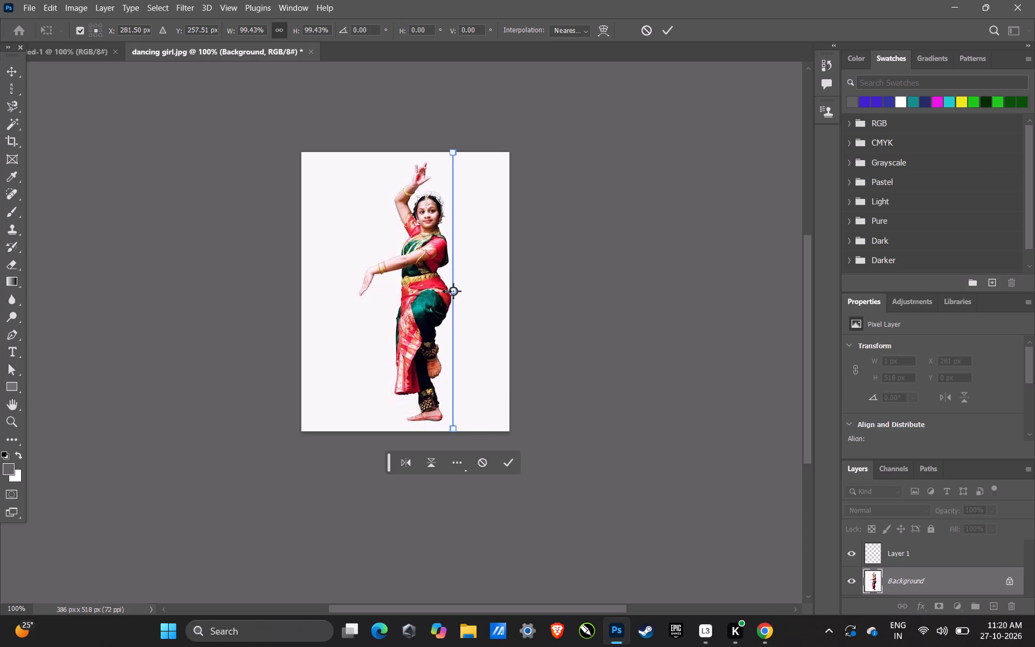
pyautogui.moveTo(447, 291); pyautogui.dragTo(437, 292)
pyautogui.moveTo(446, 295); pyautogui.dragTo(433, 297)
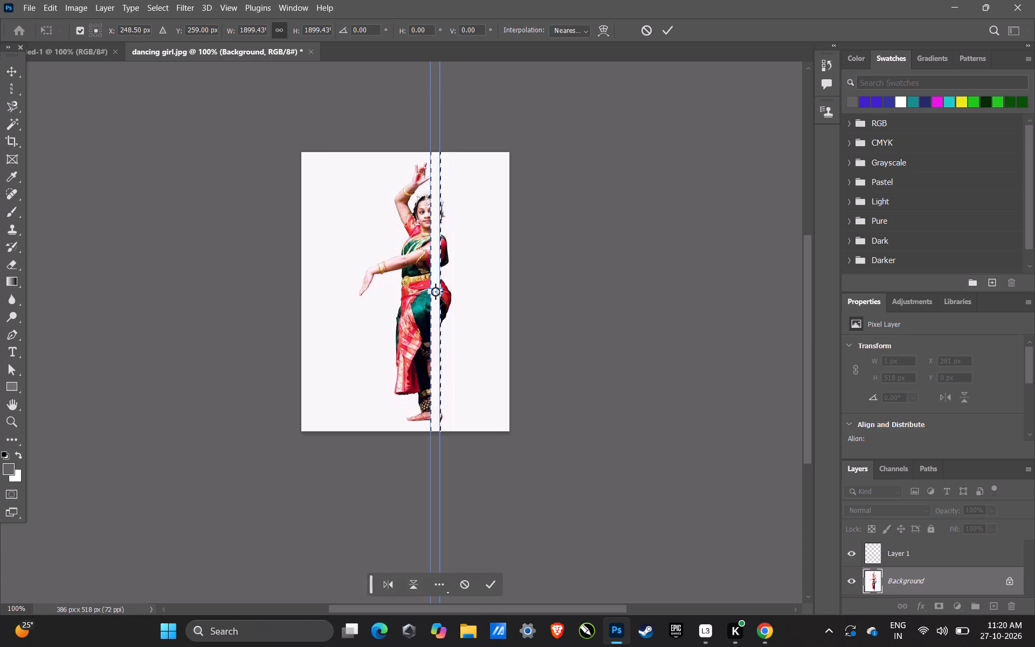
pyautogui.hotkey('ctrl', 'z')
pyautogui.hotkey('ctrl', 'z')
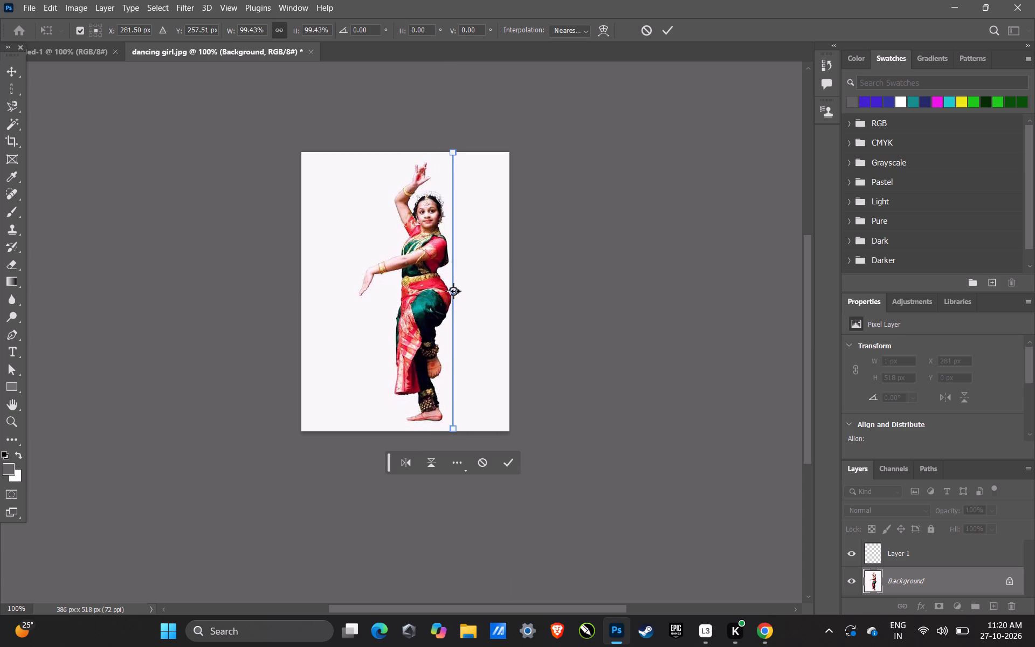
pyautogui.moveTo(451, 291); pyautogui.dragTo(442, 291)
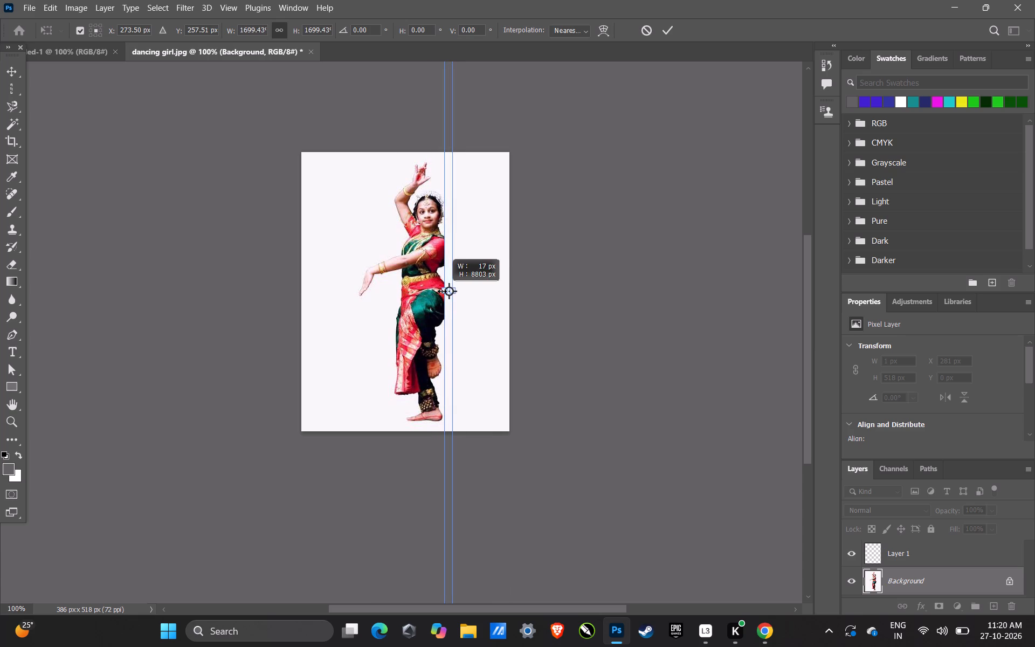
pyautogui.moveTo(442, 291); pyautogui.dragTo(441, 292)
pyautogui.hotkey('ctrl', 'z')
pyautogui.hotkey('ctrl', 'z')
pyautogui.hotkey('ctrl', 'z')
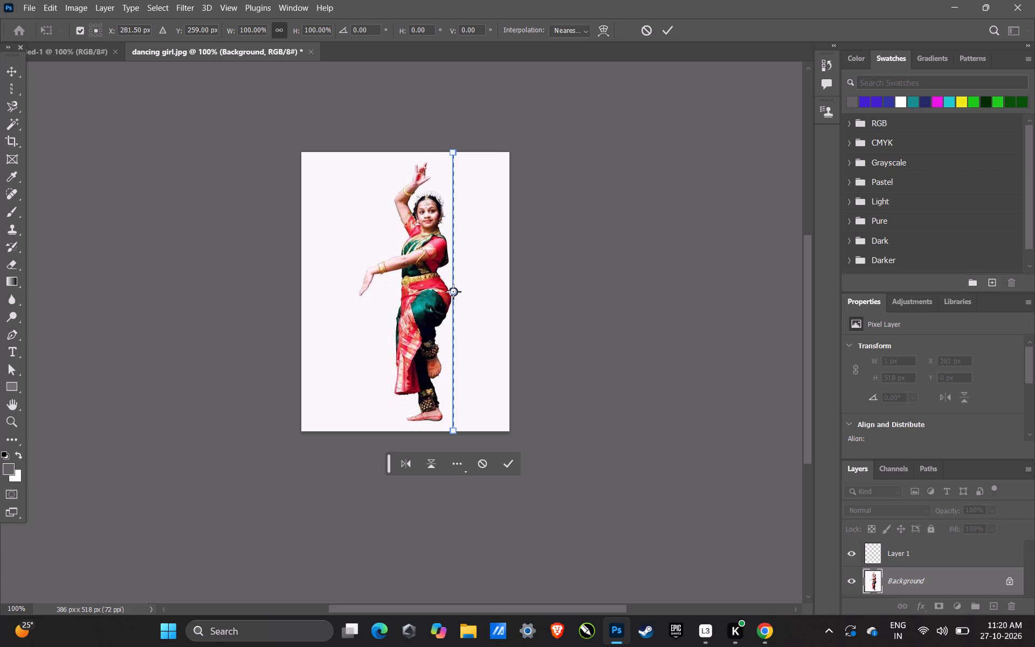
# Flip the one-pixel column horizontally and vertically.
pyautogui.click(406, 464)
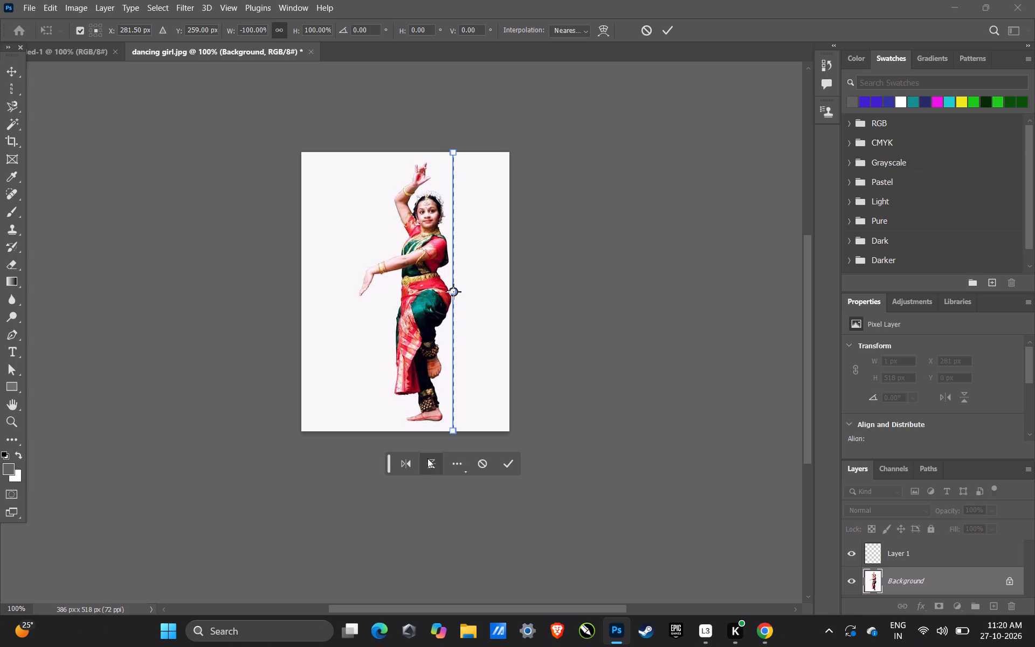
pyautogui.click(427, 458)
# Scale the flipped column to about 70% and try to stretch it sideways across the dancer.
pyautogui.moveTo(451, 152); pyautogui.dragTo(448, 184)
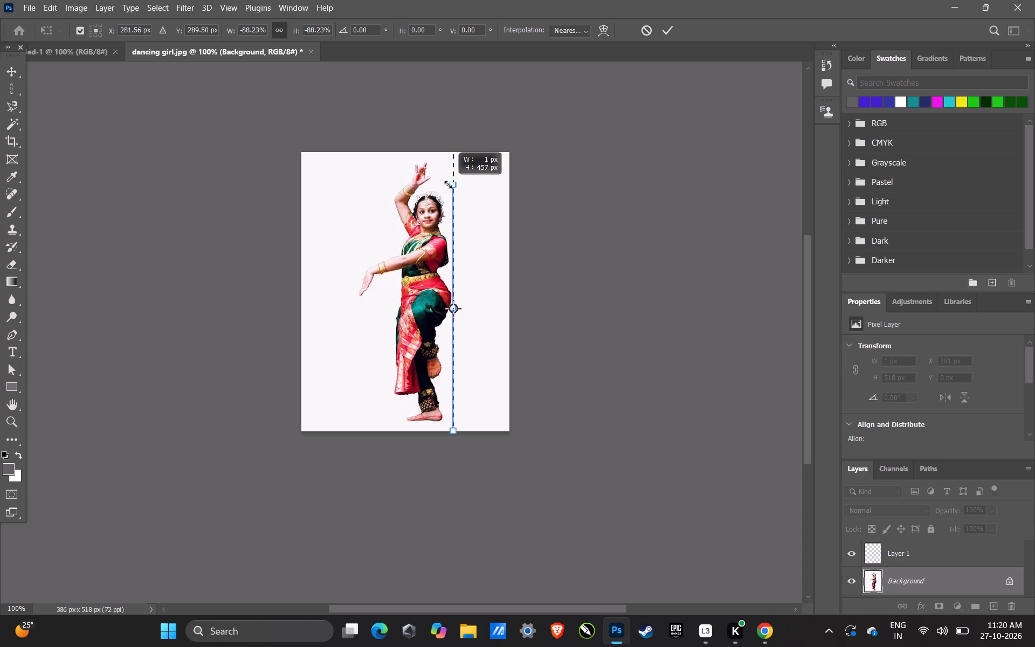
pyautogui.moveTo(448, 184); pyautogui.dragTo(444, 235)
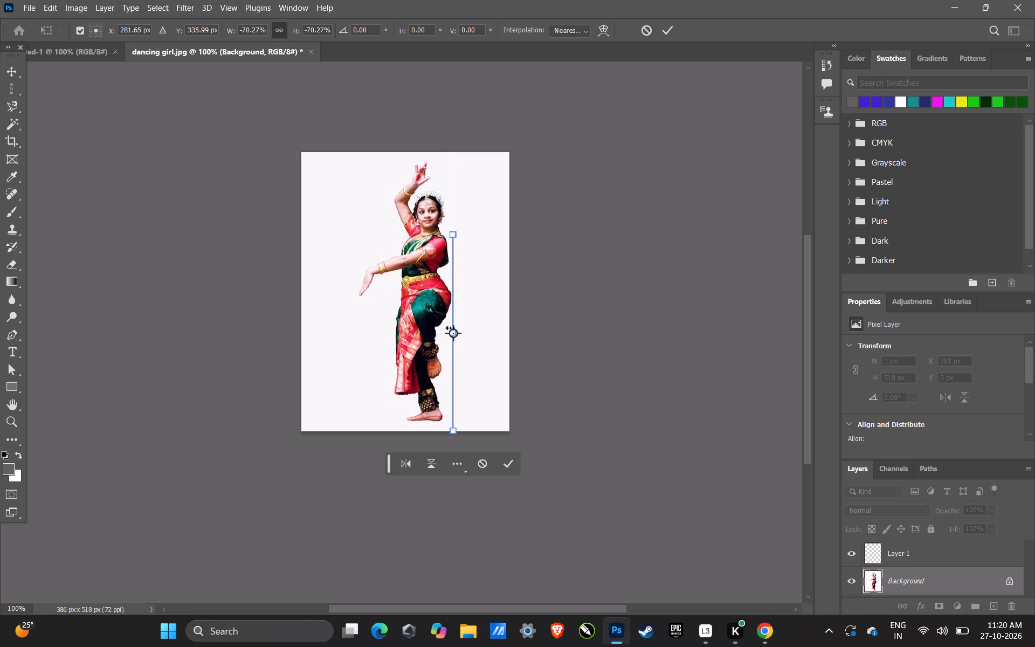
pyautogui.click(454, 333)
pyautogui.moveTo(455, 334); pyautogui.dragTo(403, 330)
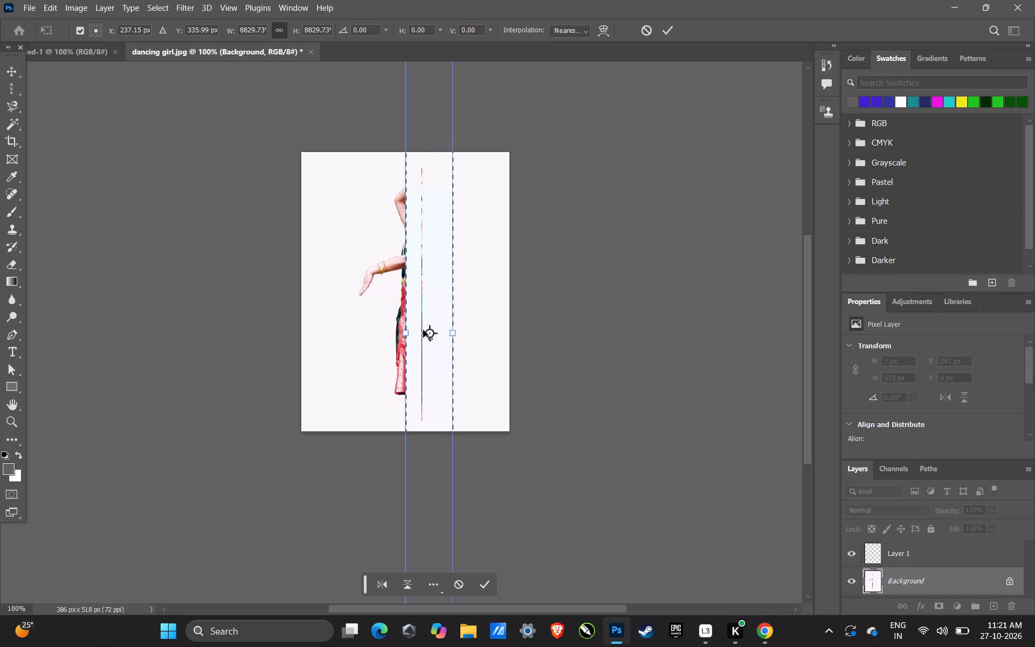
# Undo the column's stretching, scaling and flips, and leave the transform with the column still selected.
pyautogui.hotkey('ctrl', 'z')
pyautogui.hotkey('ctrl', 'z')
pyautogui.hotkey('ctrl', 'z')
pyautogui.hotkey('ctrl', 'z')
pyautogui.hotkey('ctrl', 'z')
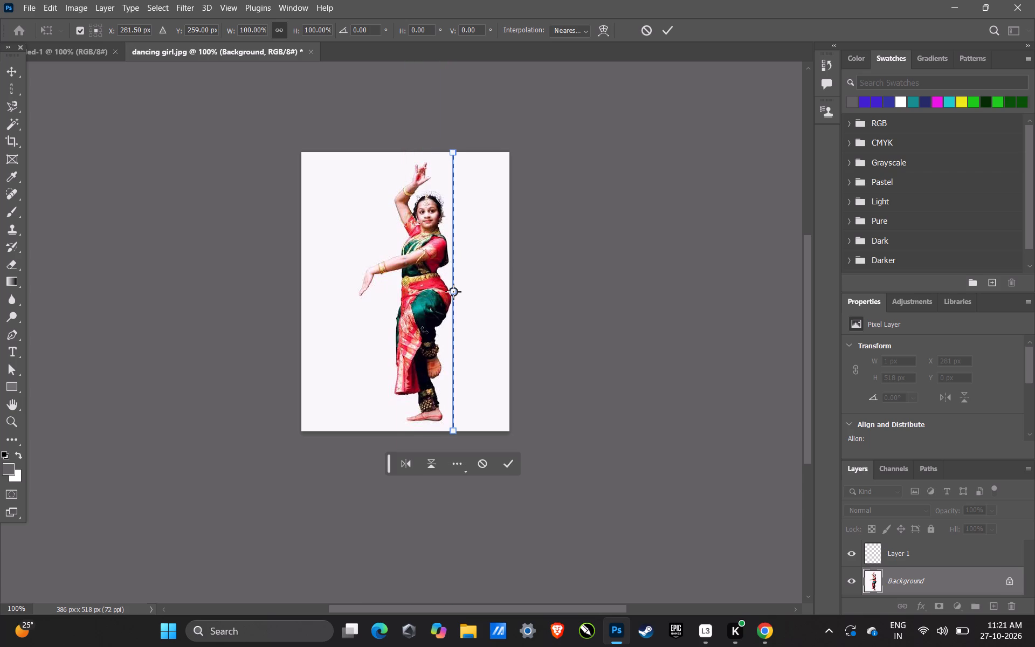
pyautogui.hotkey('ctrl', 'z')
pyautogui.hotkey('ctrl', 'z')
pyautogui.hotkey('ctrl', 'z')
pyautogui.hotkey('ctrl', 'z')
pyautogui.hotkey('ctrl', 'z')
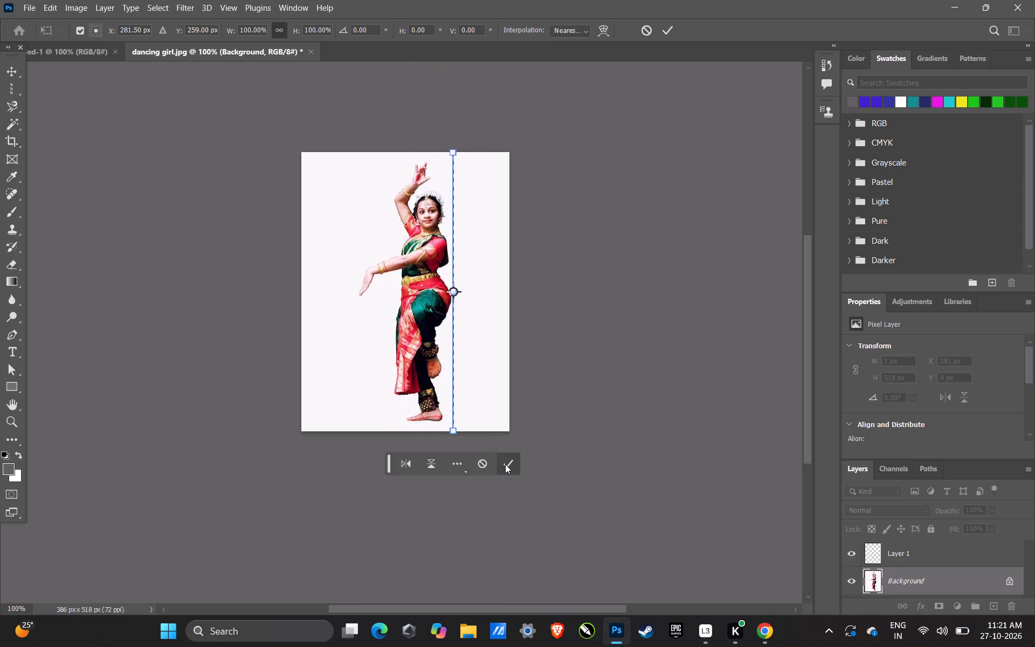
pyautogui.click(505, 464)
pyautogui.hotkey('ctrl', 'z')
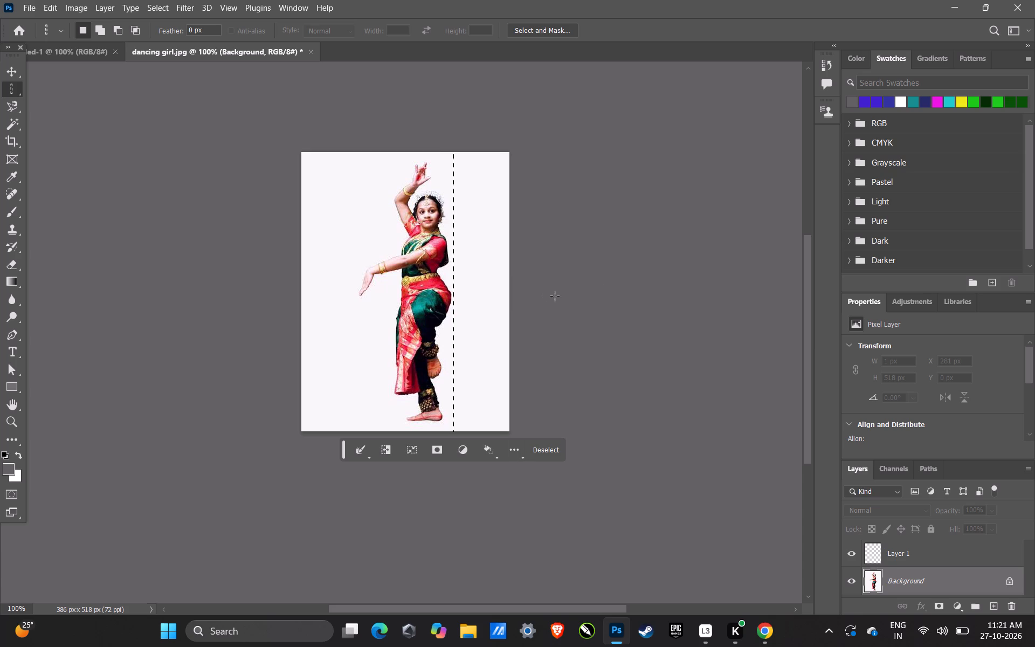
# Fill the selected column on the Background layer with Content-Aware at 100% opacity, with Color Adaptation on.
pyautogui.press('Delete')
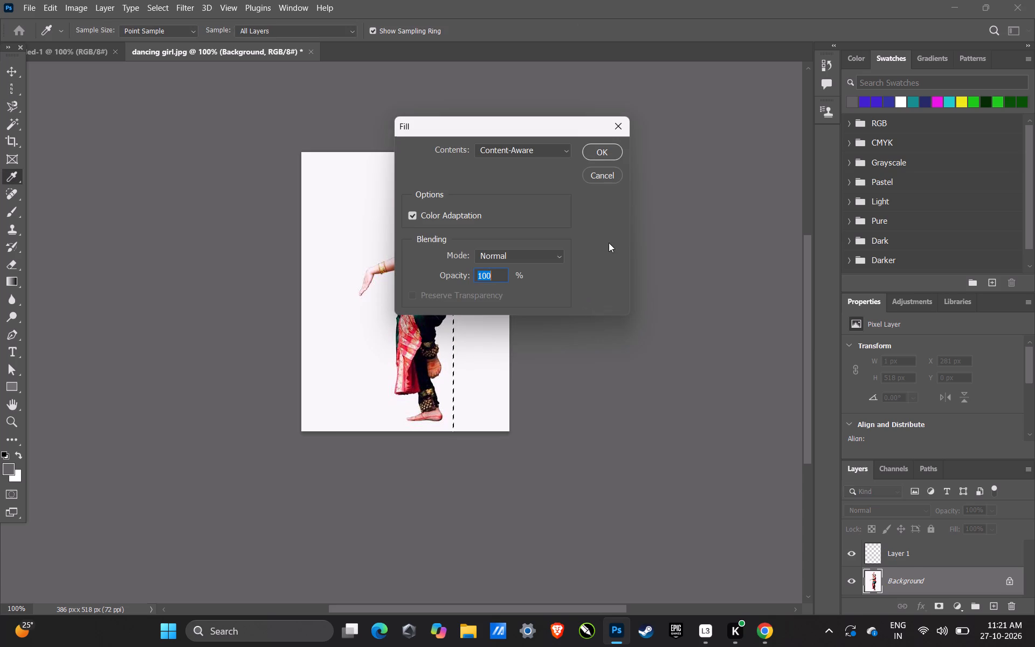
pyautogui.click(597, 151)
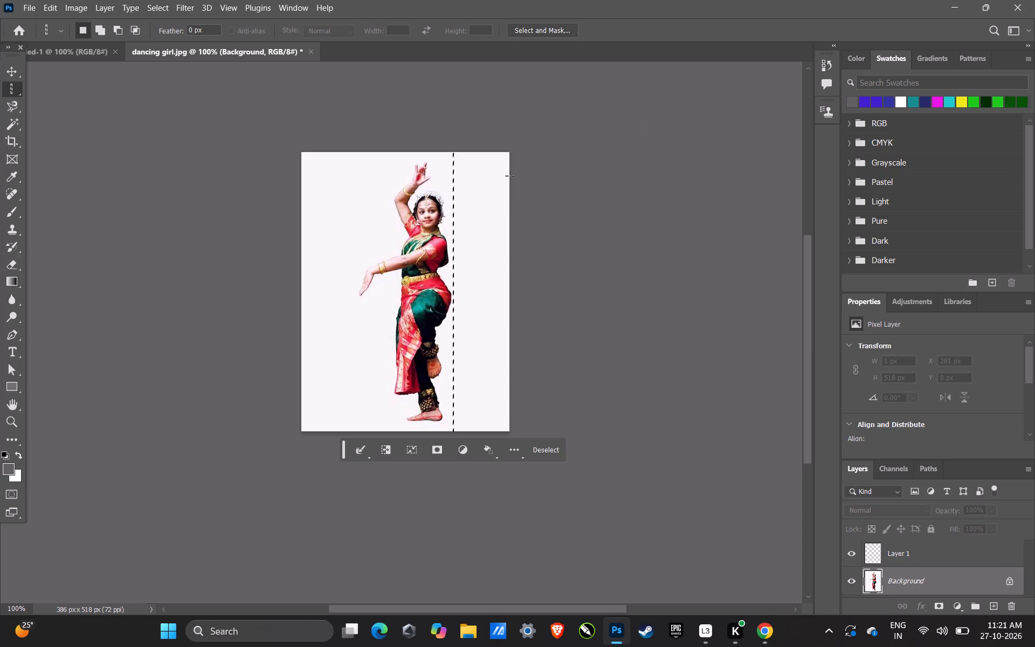
# Undo the fill, the column selections and the creation of Layer 1, back to the lone Background layer.
pyautogui.hotkey('ctrl', 'z')
pyautogui.hotkey('ctrl', 'z')
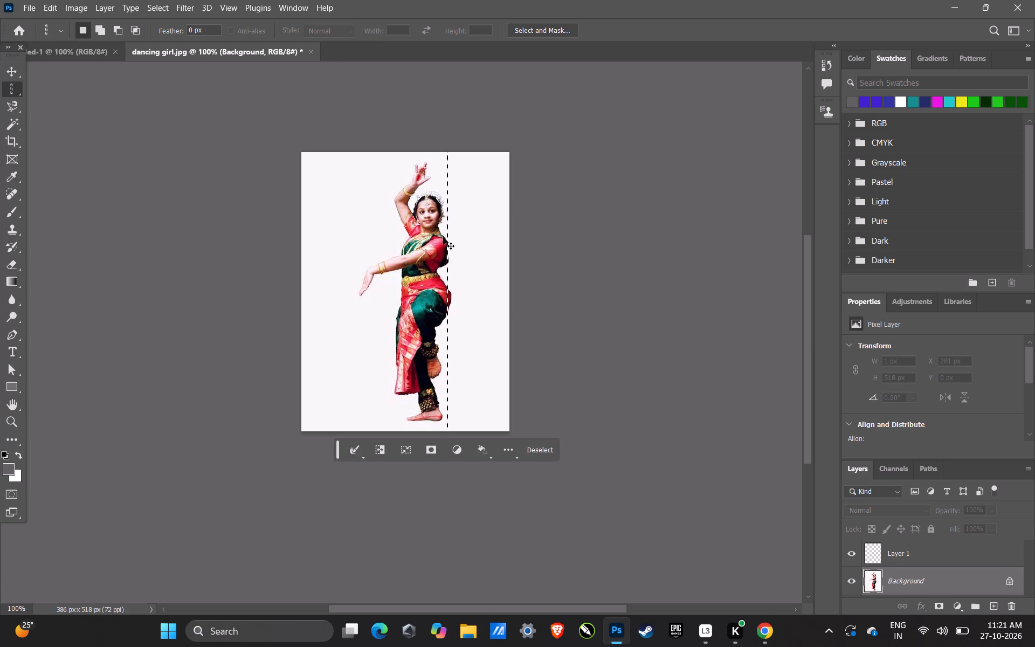
pyautogui.hotkey('ctrl', 'z')
pyautogui.hotkey('ctrl', 'z')
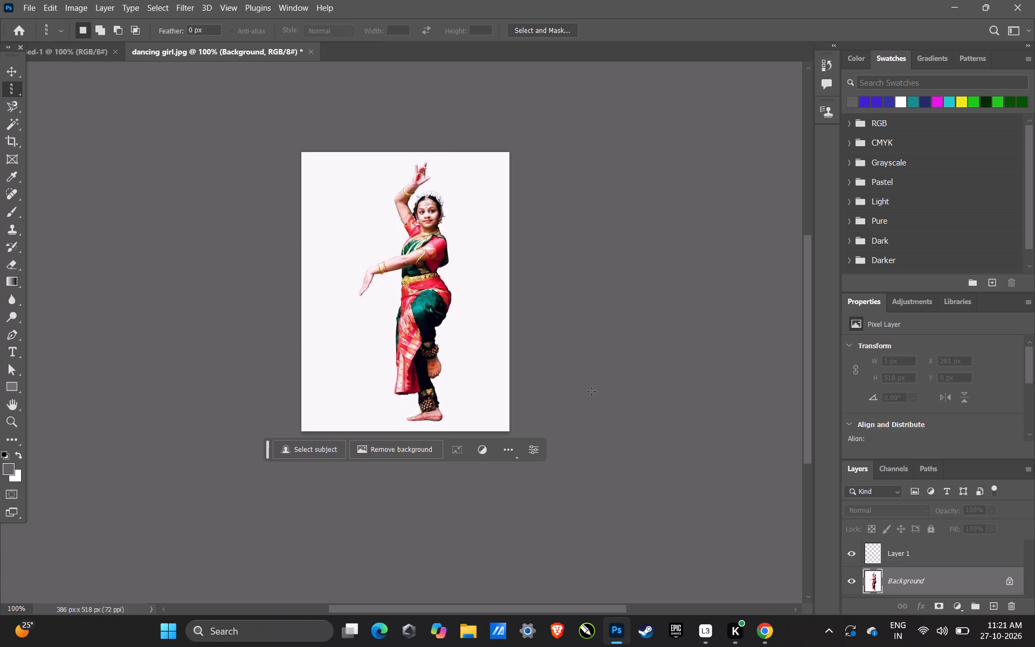
pyautogui.hotkey('ctrl', 'z')
pyautogui.hotkey('ctrl', 'z')
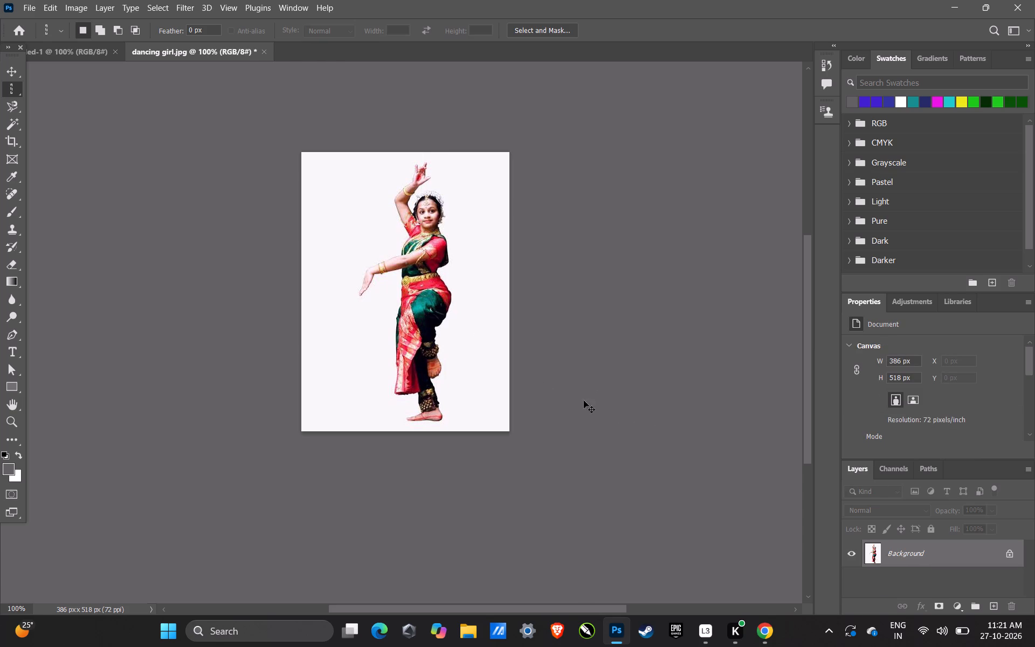
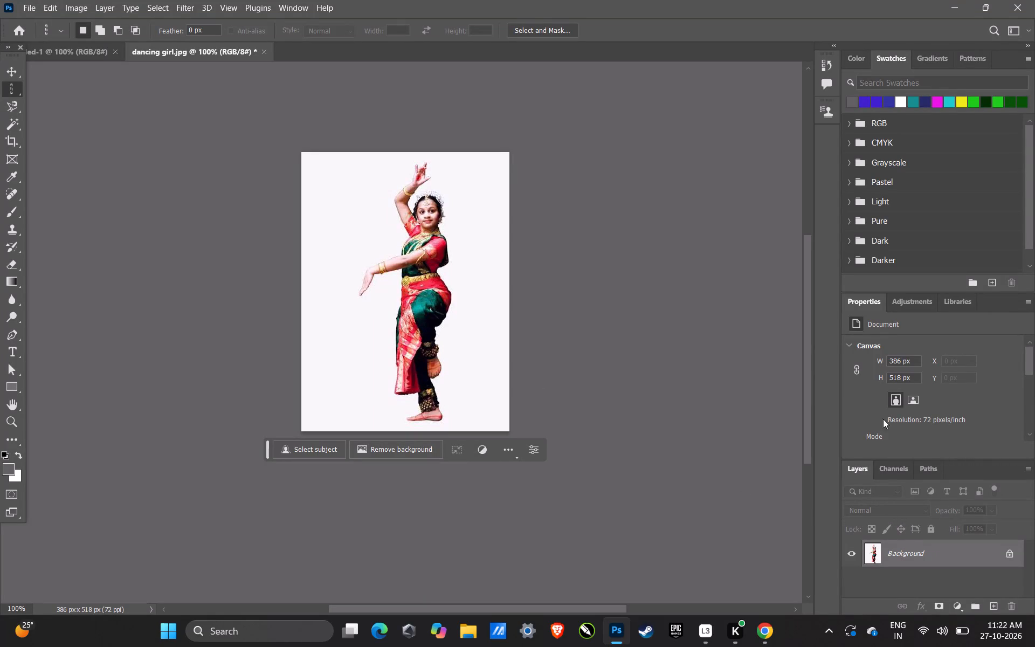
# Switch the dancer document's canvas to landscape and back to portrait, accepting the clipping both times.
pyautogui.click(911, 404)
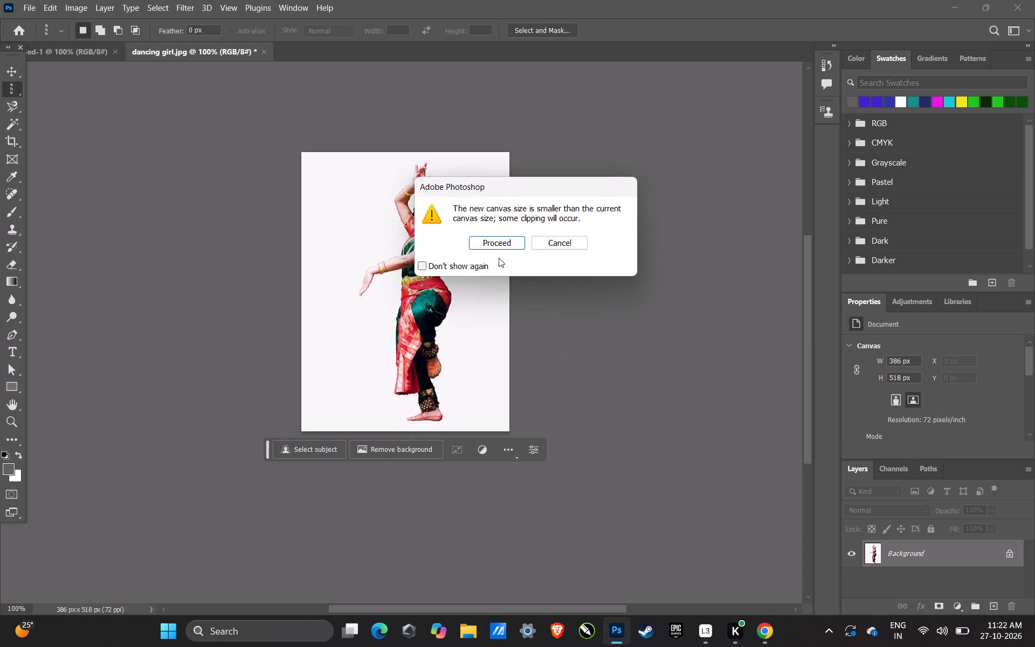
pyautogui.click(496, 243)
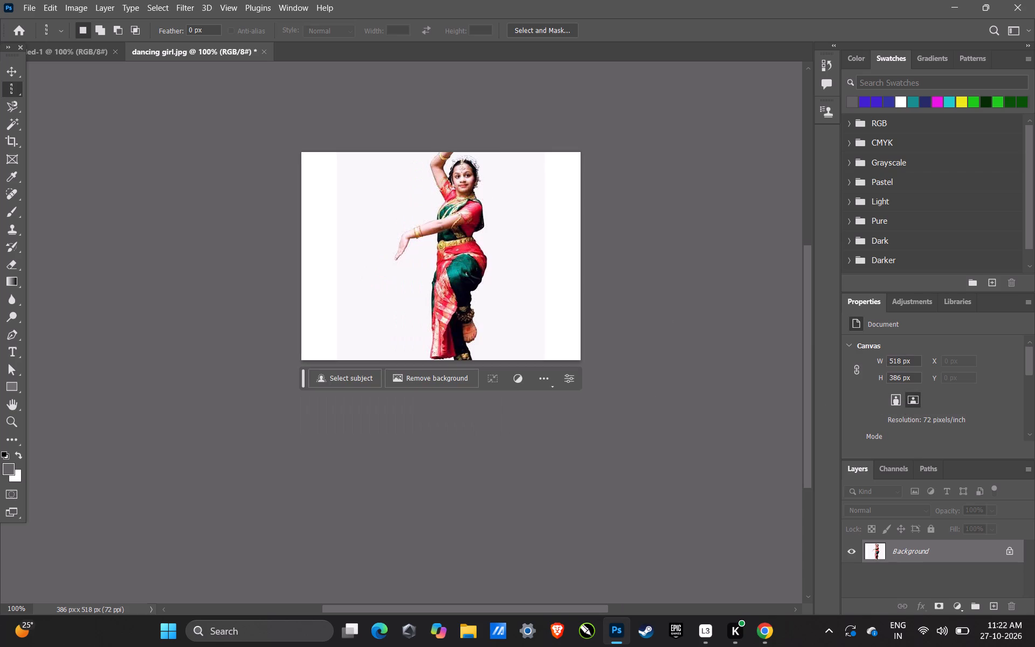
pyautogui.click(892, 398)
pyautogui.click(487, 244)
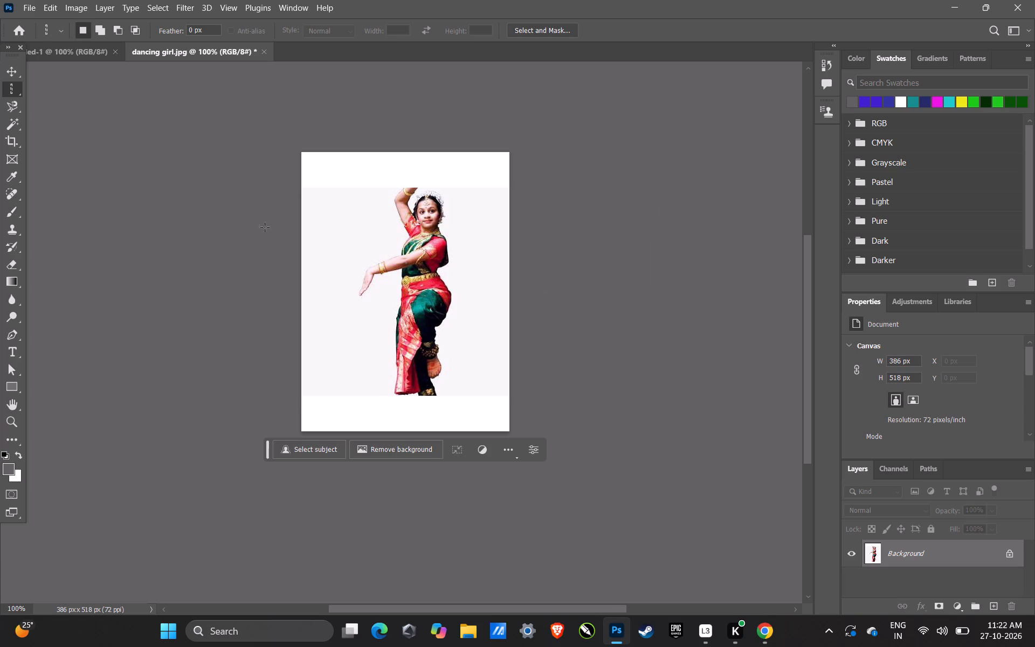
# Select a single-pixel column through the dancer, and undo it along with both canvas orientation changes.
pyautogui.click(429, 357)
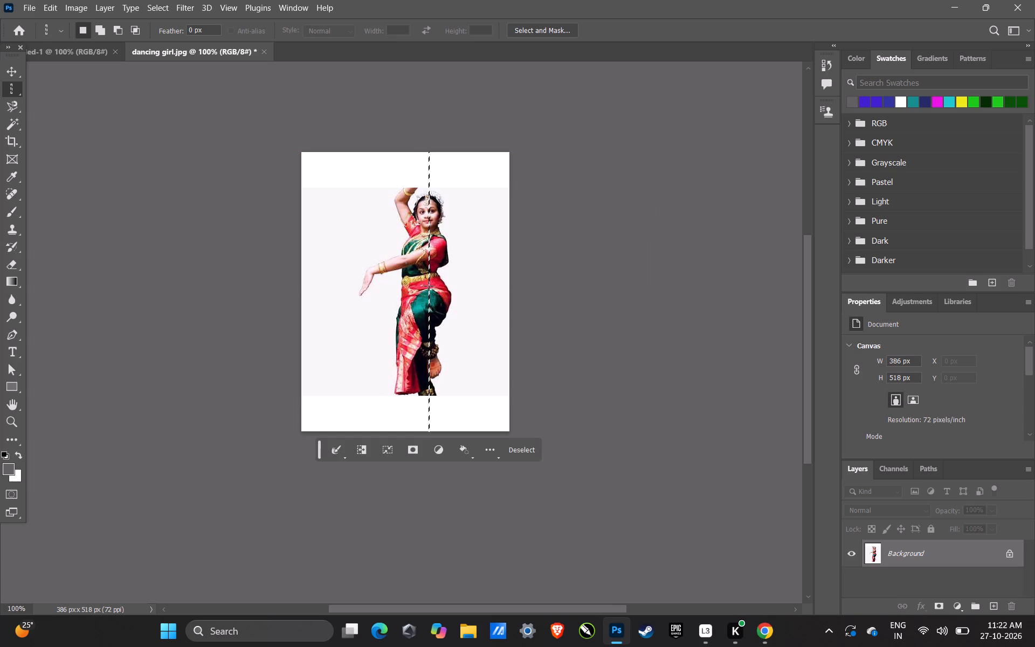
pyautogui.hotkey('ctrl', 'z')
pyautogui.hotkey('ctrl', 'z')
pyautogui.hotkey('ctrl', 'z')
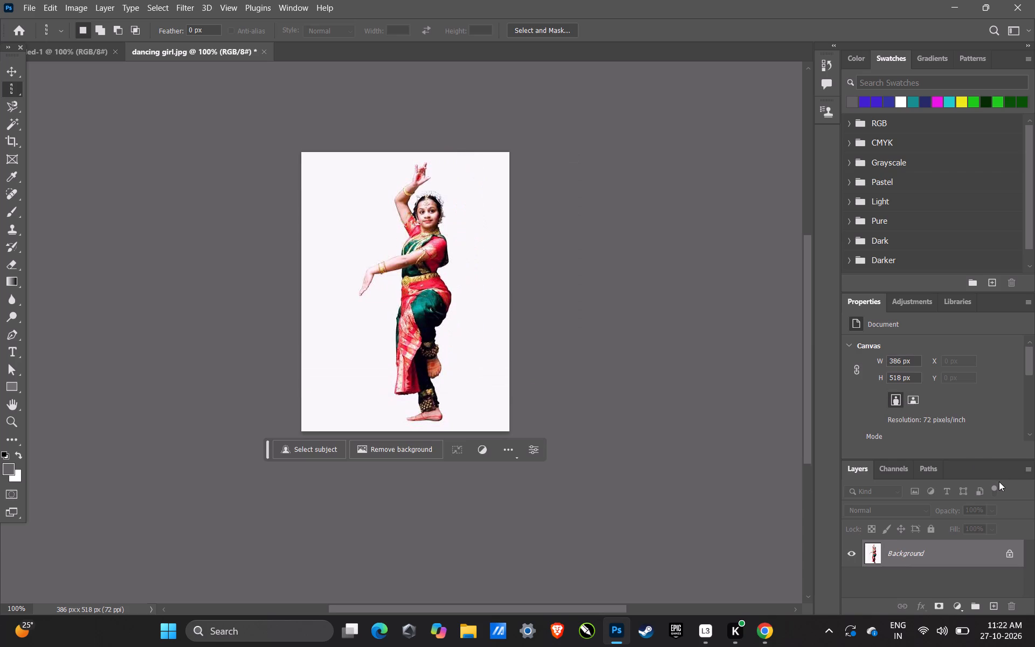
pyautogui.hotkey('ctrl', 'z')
# Select a single-pixel column through the dancer's raised hand and front leg, and invert the selection.
pyautogui.click(418, 335)
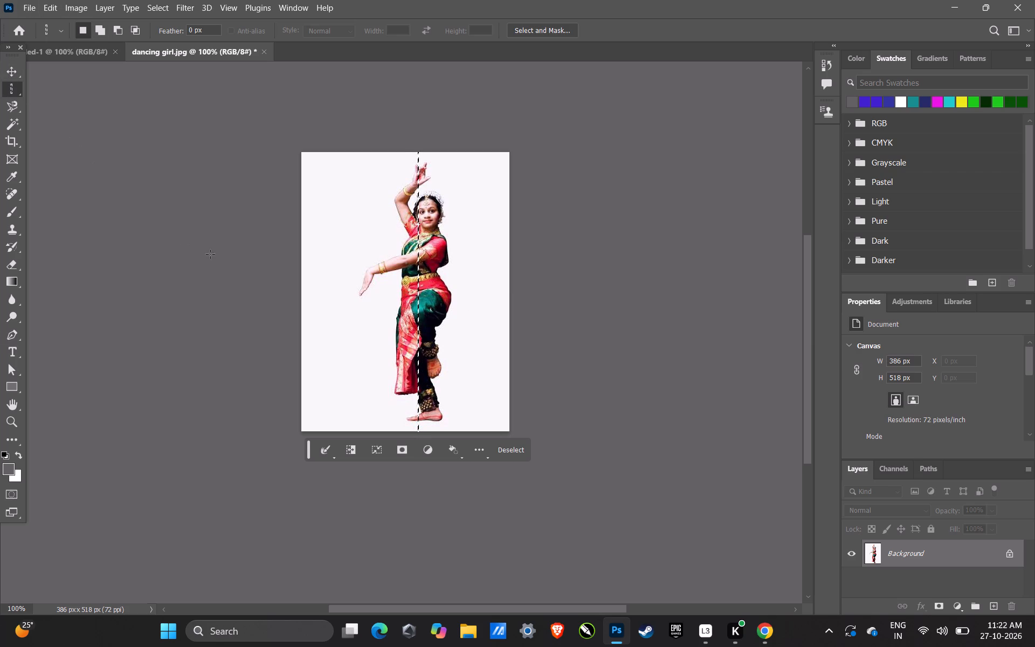
pyautogui.hotkey('ctrl', 't')
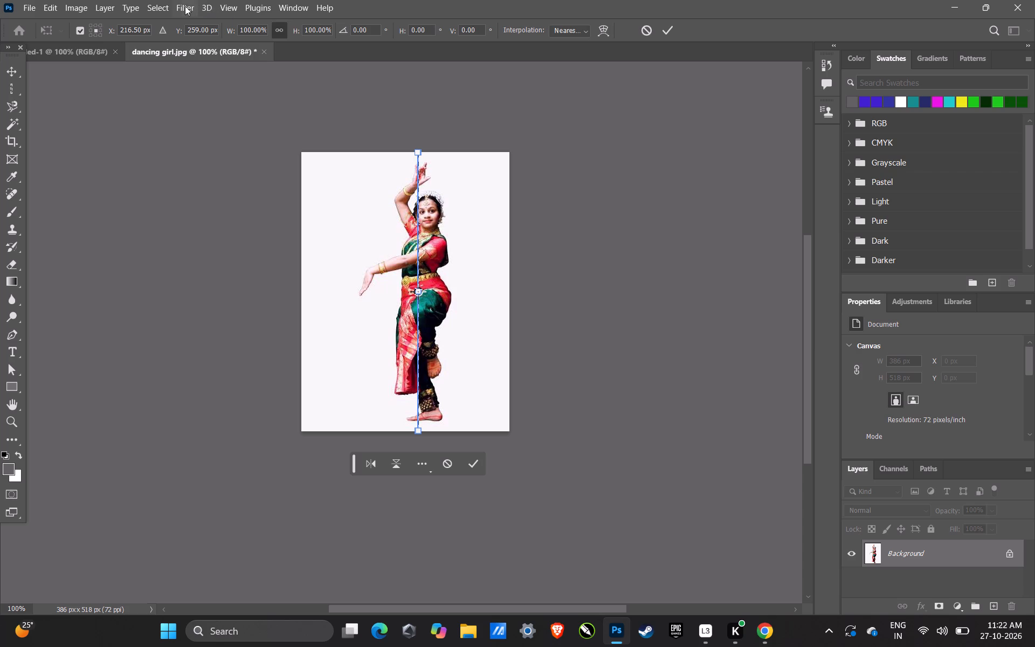
pyautogui.click(99, 9)
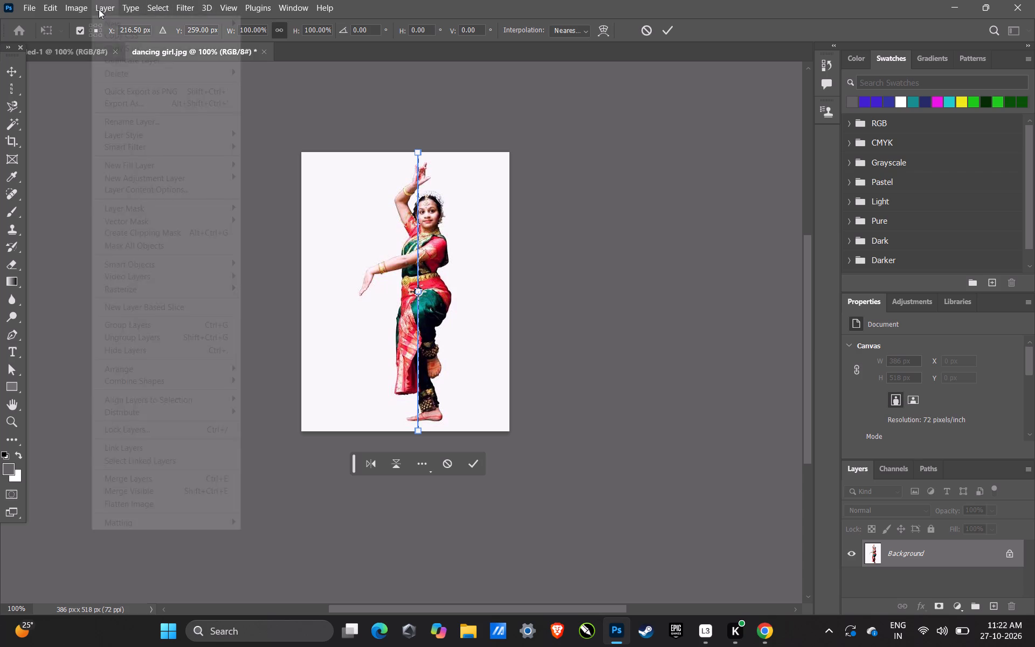
pyautogui.click(276, 96)
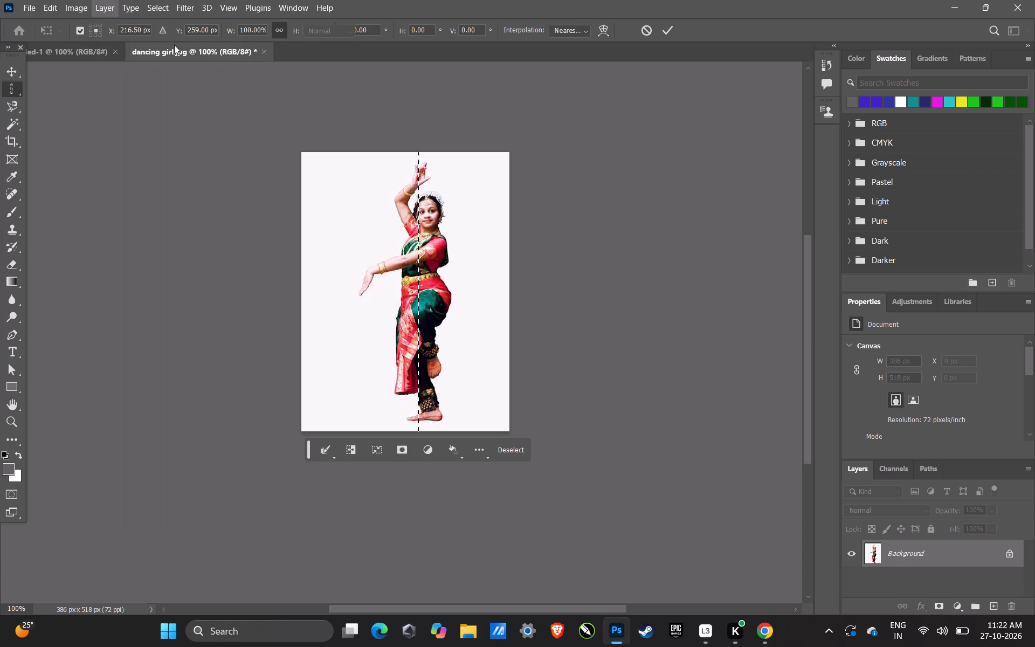
pyautogui.click(153, 0)
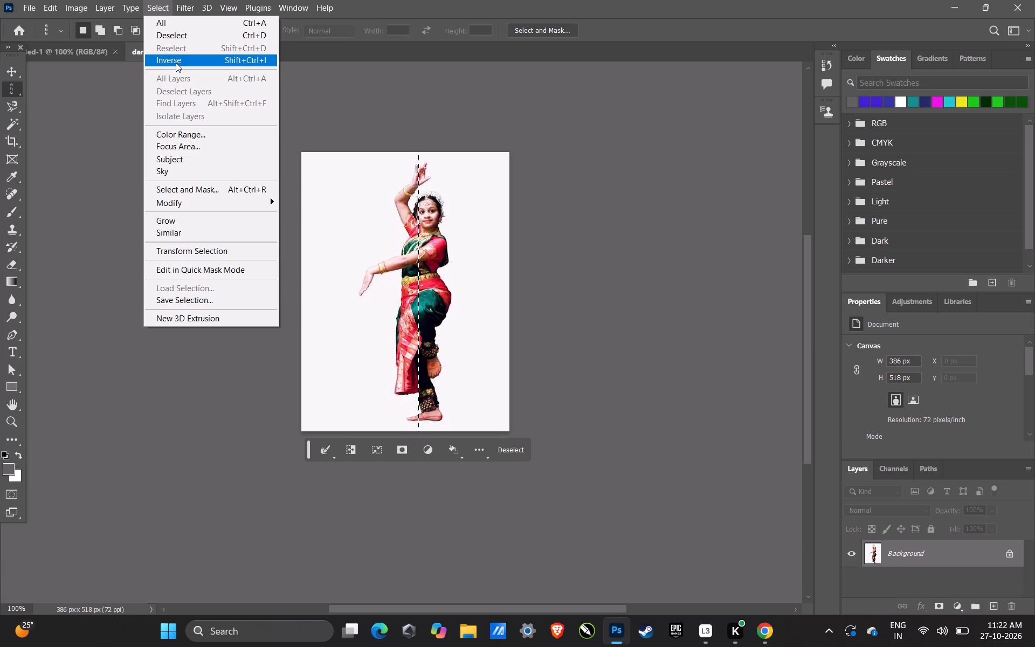
pyautogui.click(176, 63)
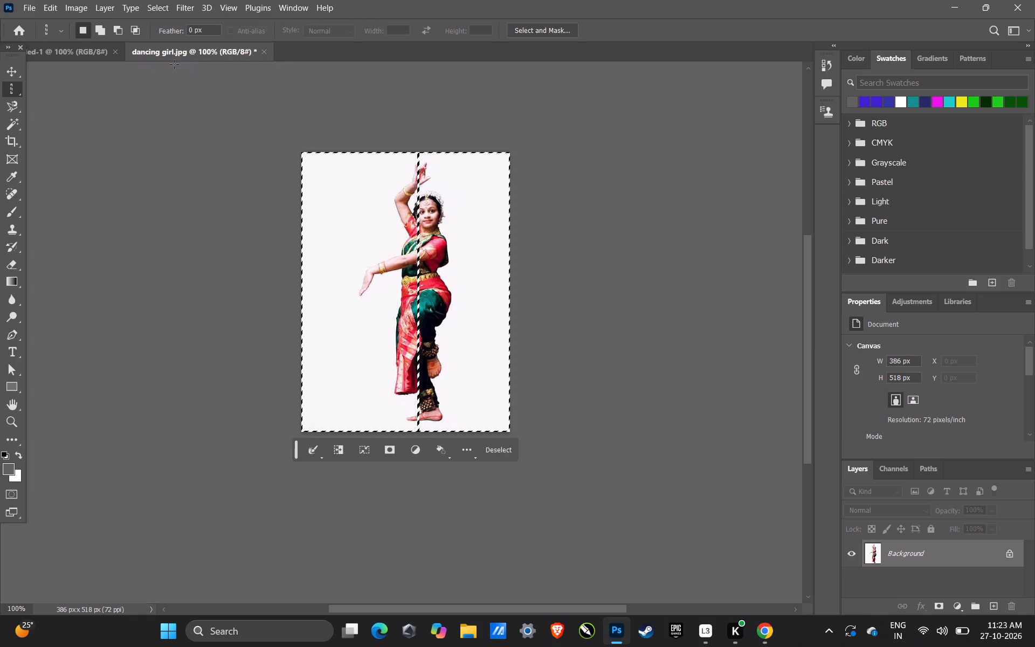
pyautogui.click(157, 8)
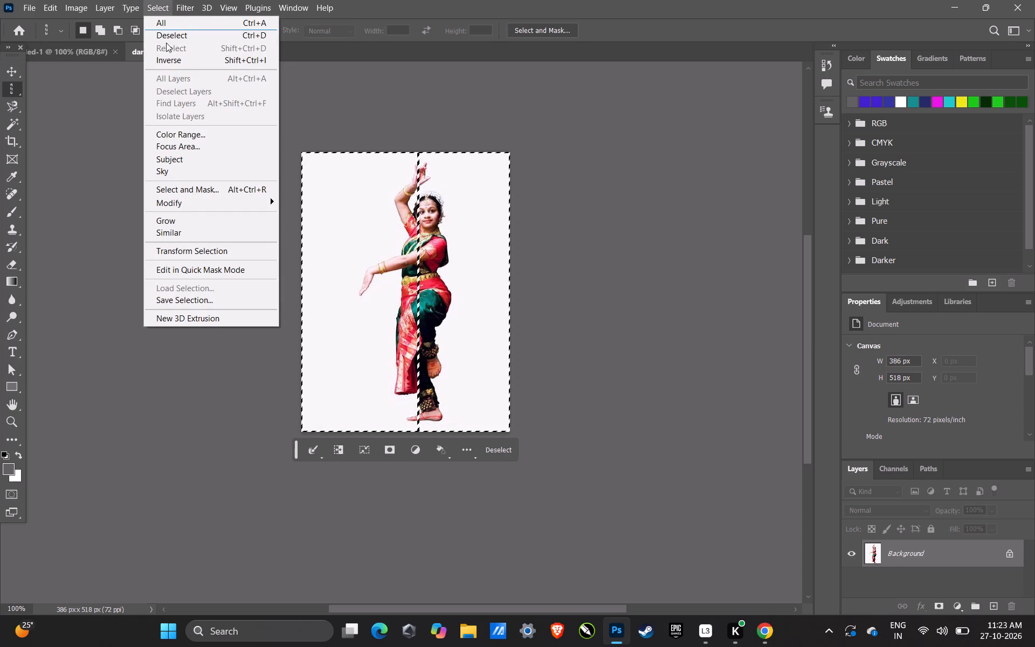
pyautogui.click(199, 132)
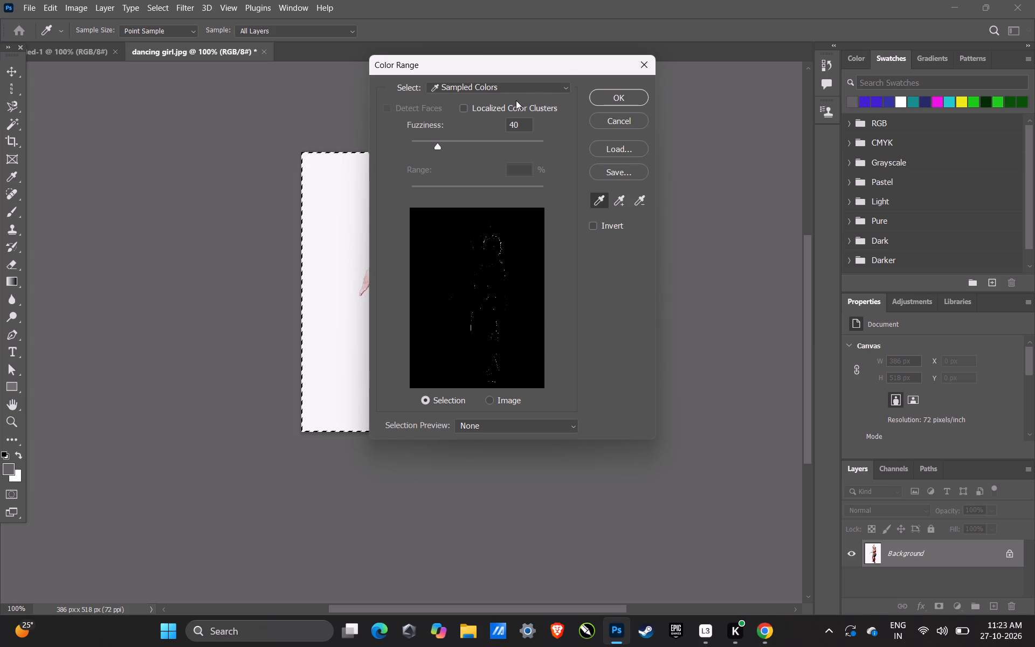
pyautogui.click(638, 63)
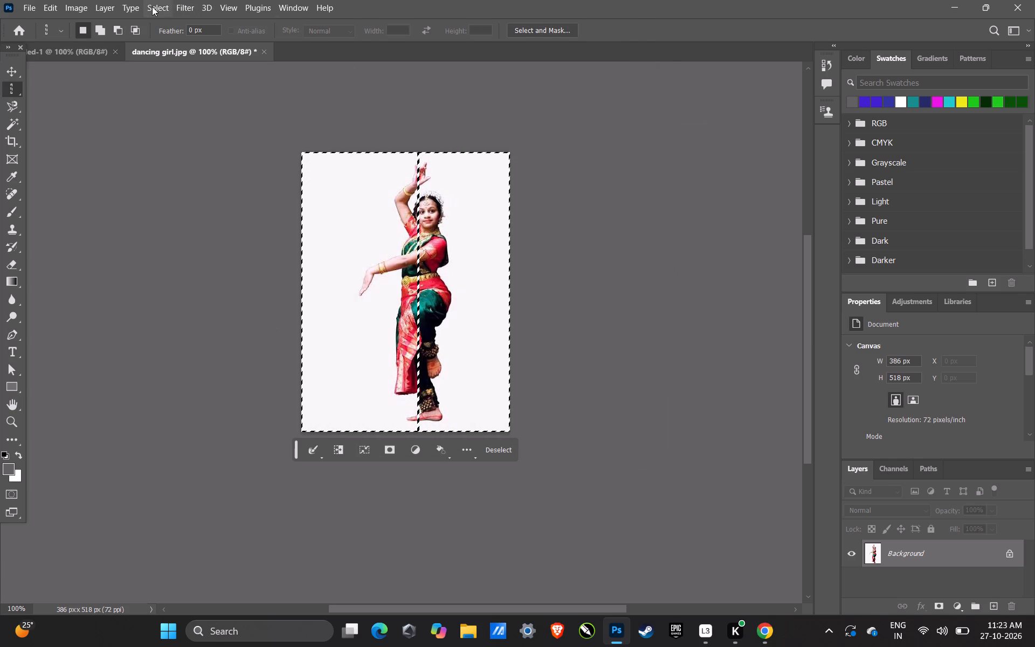
# Extend the inverted selection to include similarly coloured pixels.
pyautogui.click(152, 6)
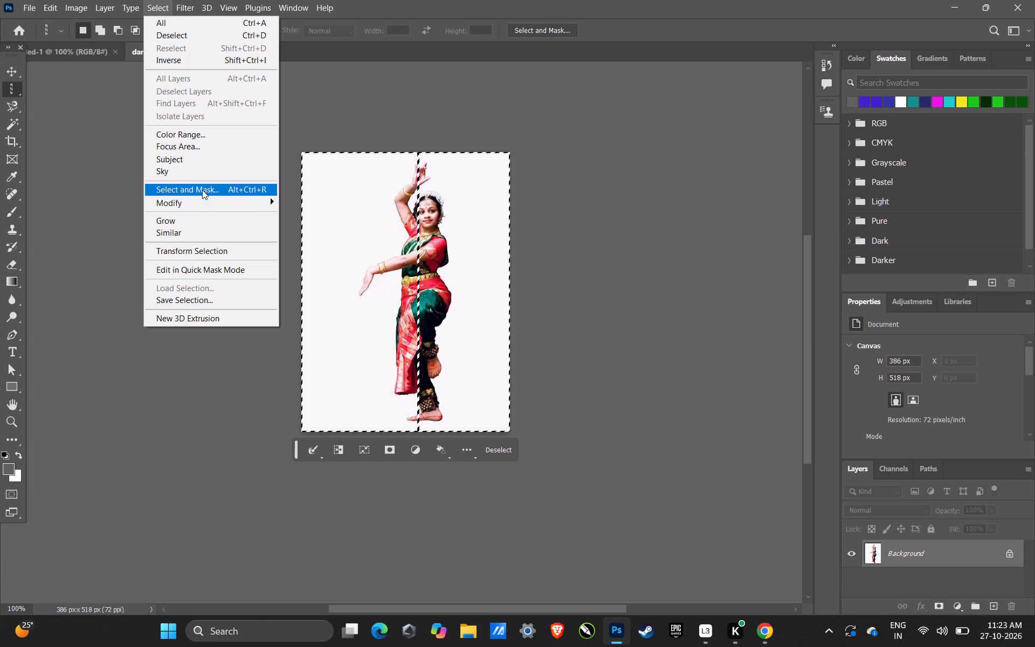
pyautogui.click(198, 230)
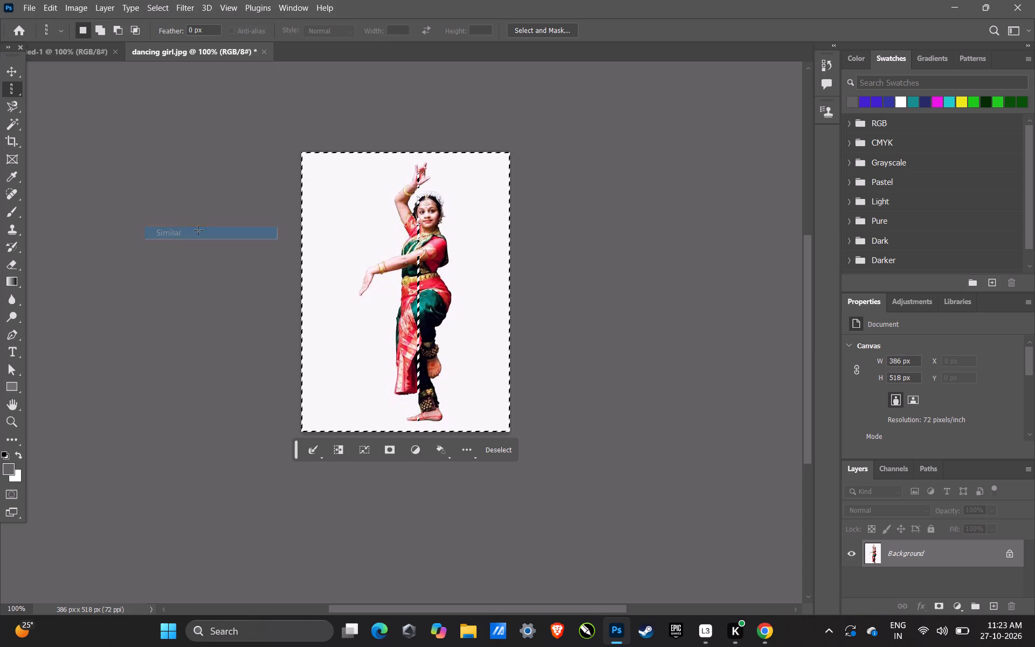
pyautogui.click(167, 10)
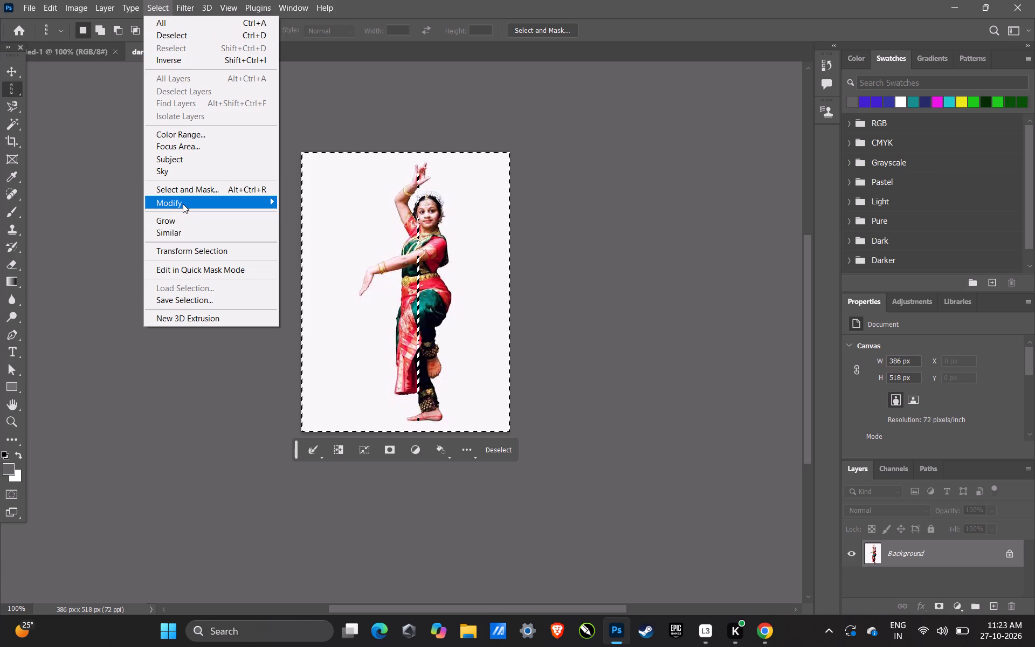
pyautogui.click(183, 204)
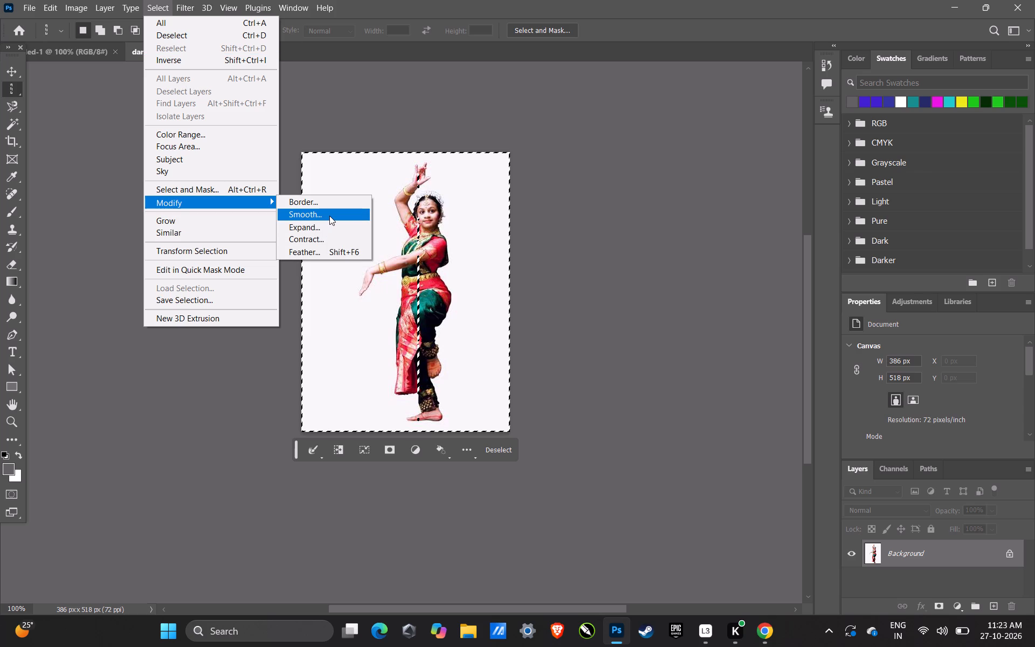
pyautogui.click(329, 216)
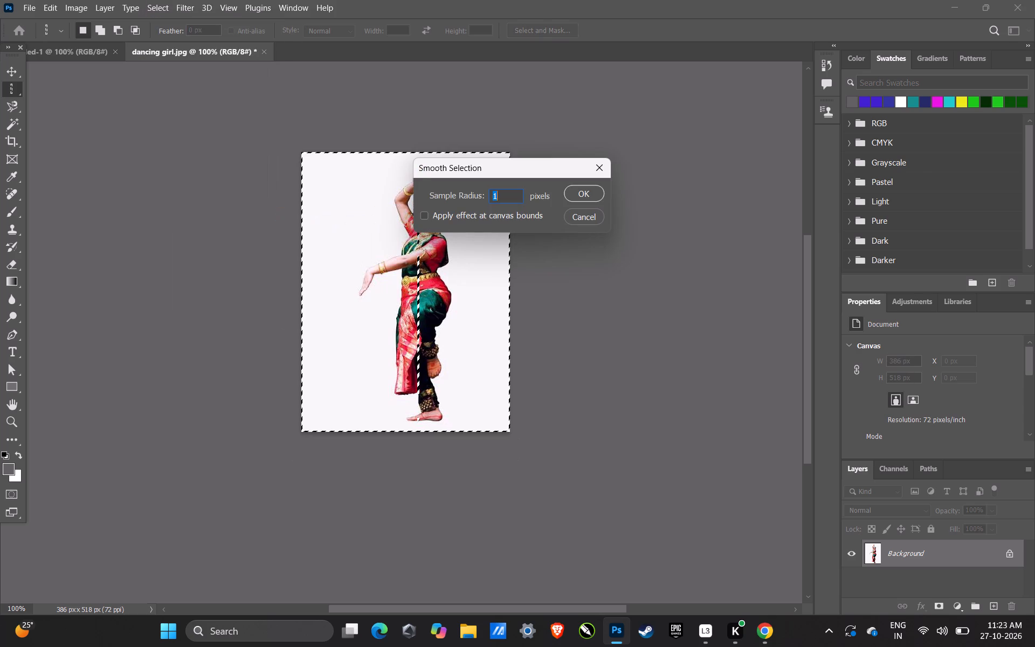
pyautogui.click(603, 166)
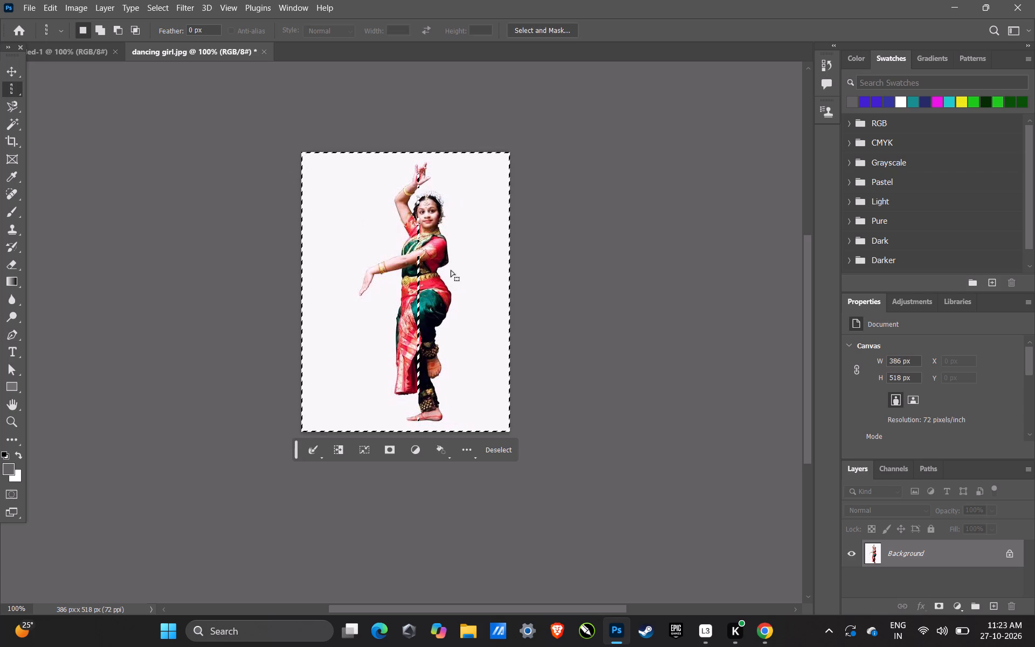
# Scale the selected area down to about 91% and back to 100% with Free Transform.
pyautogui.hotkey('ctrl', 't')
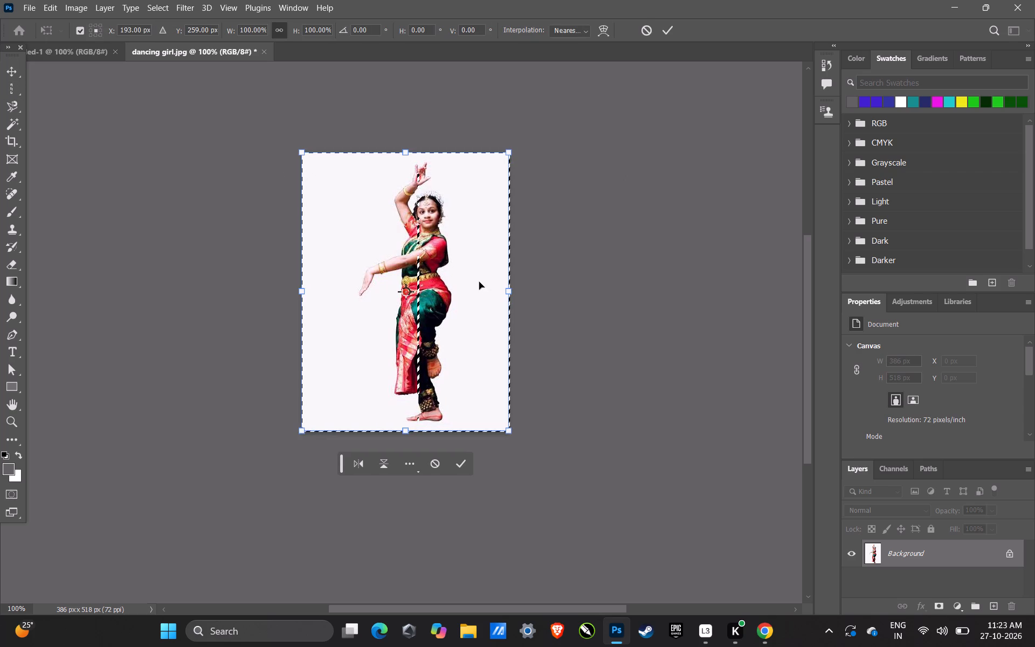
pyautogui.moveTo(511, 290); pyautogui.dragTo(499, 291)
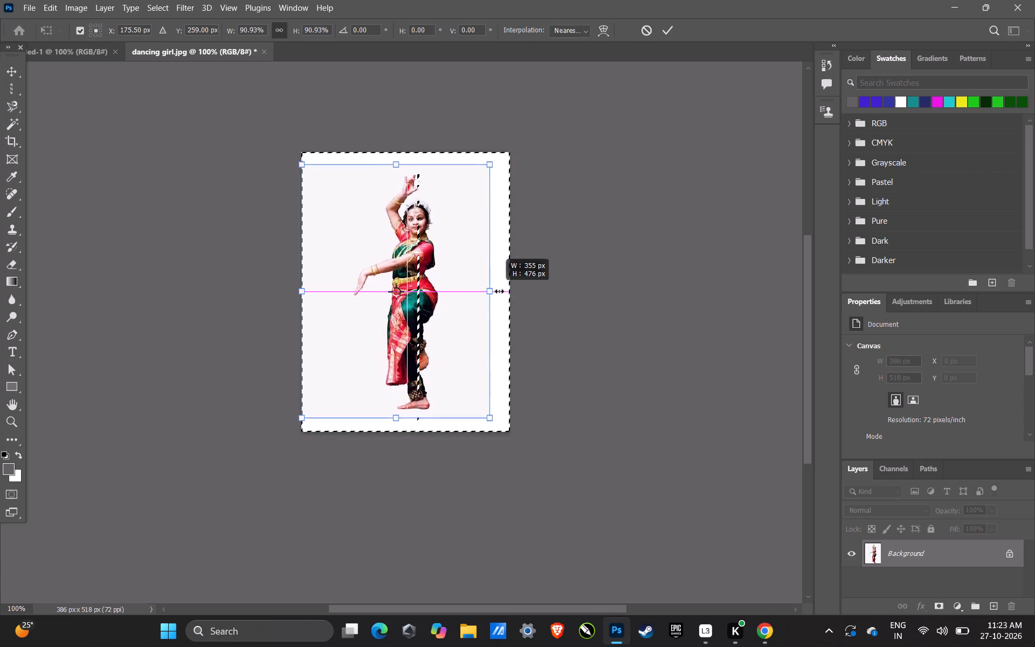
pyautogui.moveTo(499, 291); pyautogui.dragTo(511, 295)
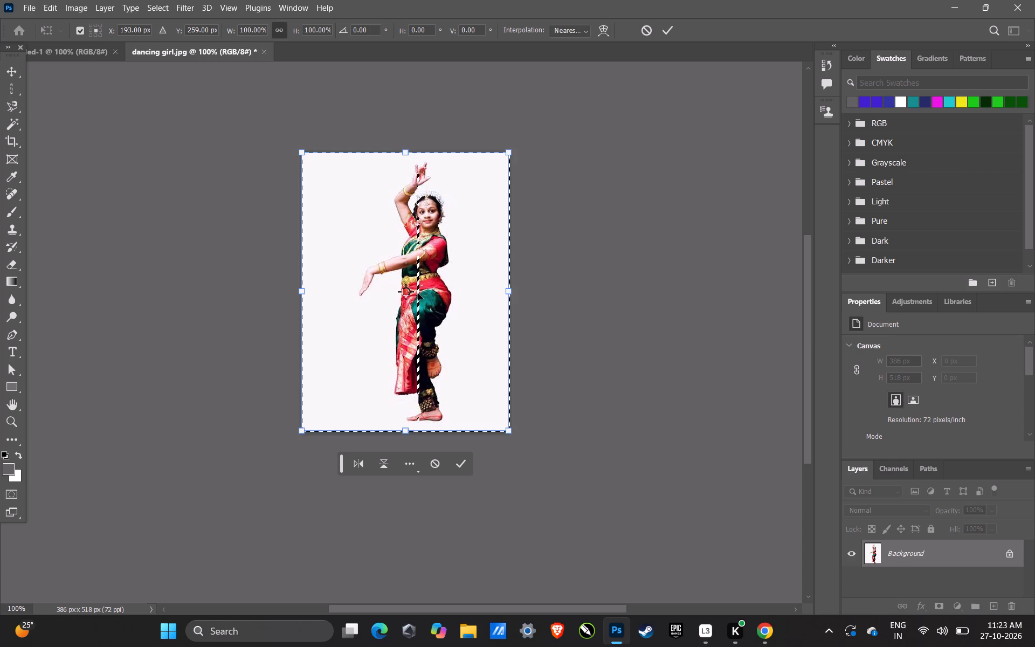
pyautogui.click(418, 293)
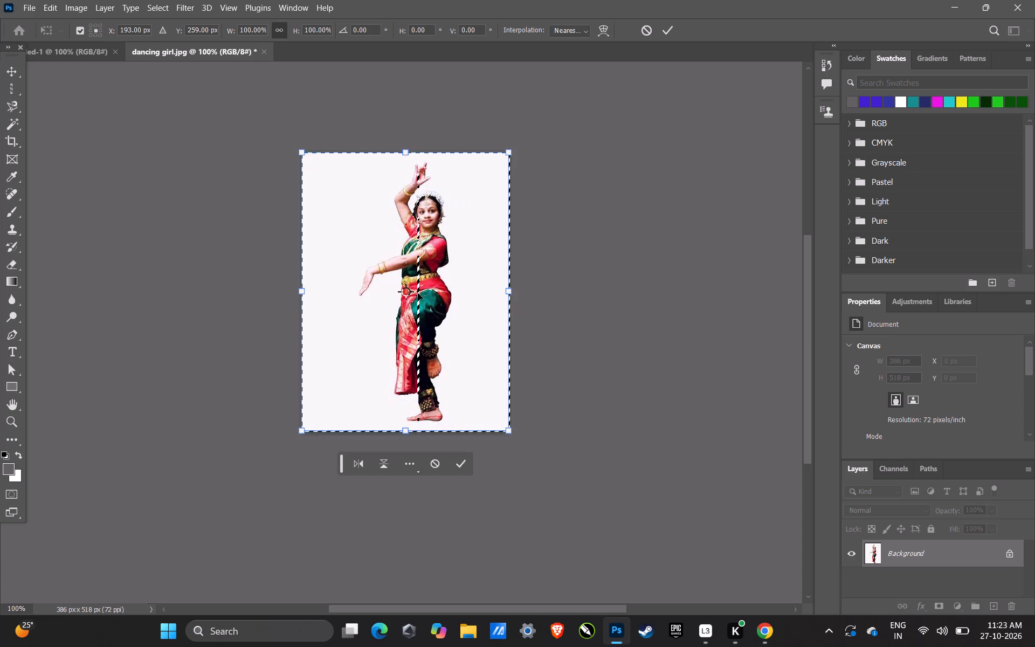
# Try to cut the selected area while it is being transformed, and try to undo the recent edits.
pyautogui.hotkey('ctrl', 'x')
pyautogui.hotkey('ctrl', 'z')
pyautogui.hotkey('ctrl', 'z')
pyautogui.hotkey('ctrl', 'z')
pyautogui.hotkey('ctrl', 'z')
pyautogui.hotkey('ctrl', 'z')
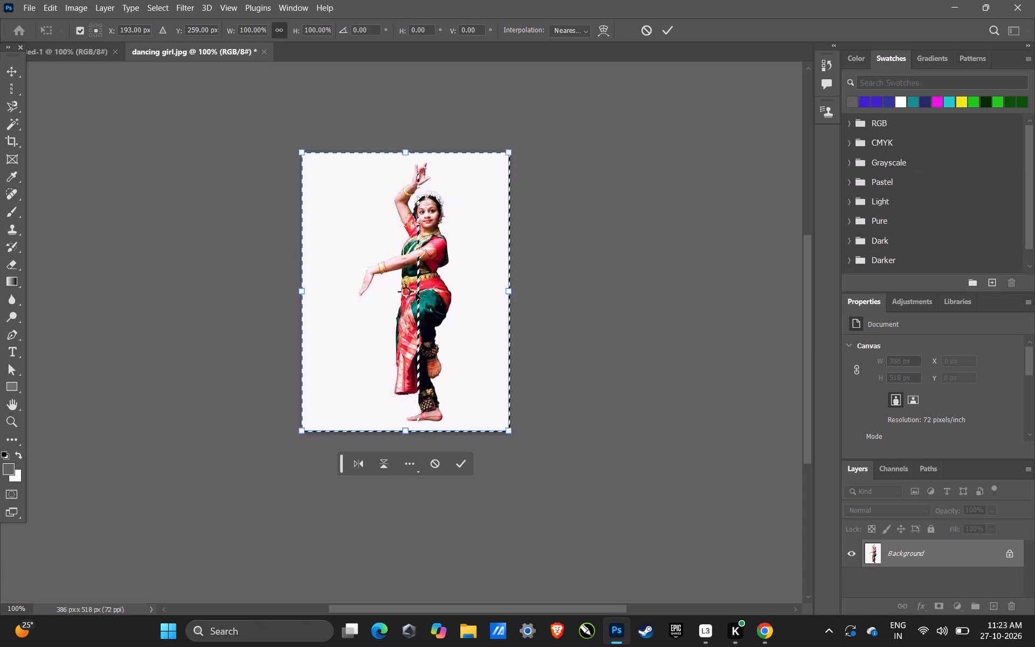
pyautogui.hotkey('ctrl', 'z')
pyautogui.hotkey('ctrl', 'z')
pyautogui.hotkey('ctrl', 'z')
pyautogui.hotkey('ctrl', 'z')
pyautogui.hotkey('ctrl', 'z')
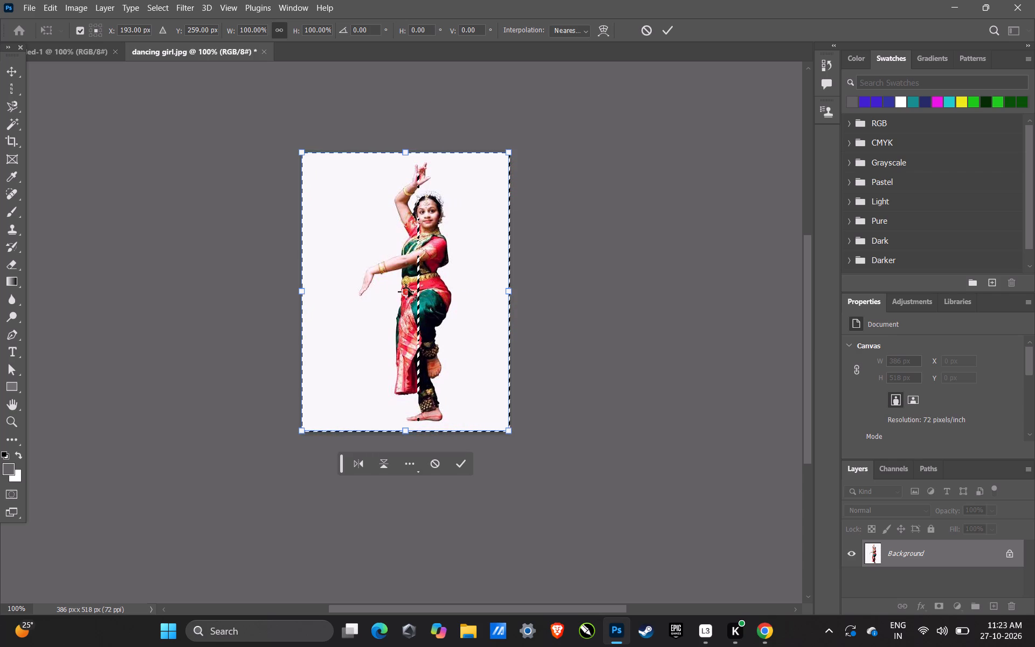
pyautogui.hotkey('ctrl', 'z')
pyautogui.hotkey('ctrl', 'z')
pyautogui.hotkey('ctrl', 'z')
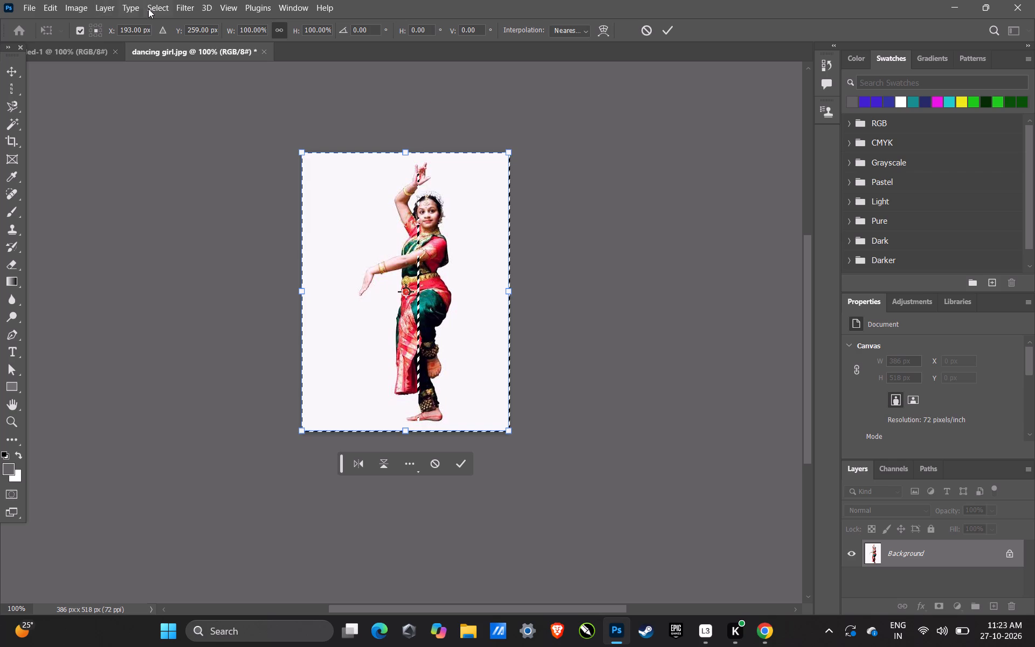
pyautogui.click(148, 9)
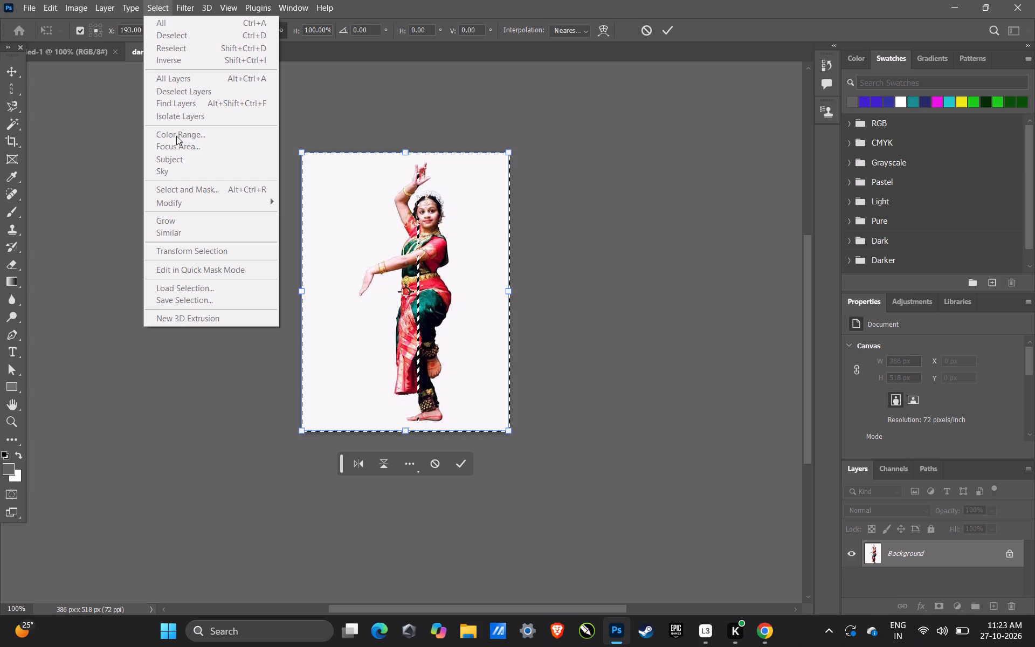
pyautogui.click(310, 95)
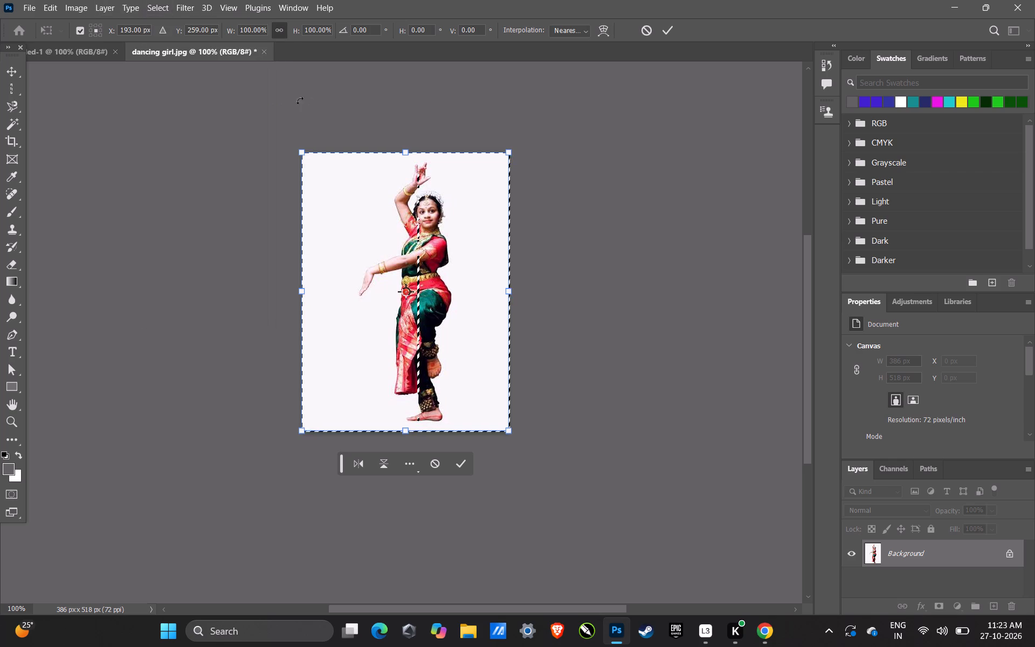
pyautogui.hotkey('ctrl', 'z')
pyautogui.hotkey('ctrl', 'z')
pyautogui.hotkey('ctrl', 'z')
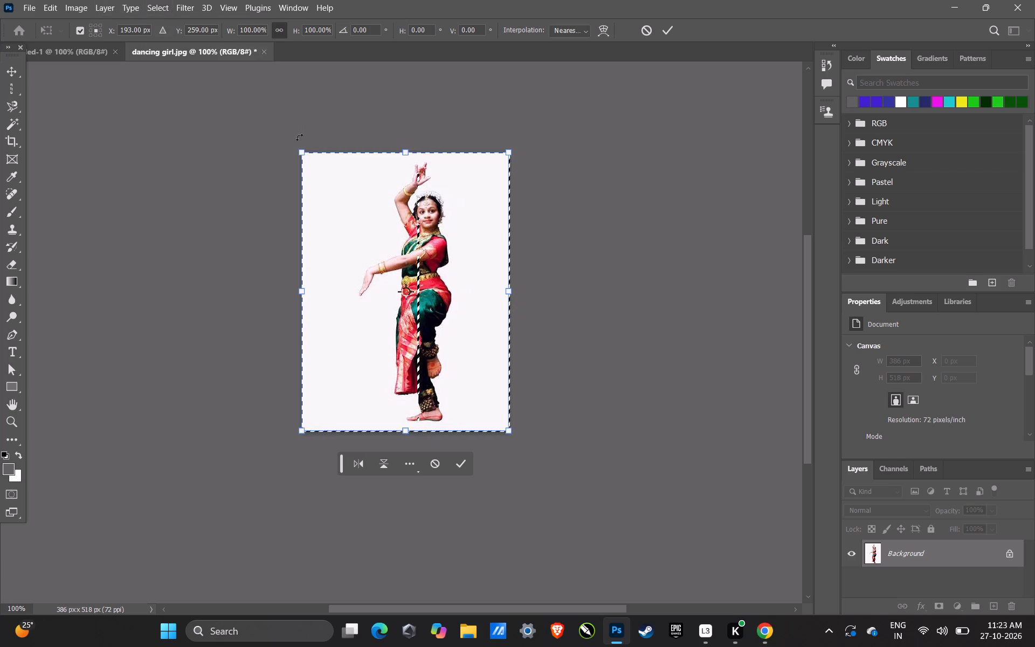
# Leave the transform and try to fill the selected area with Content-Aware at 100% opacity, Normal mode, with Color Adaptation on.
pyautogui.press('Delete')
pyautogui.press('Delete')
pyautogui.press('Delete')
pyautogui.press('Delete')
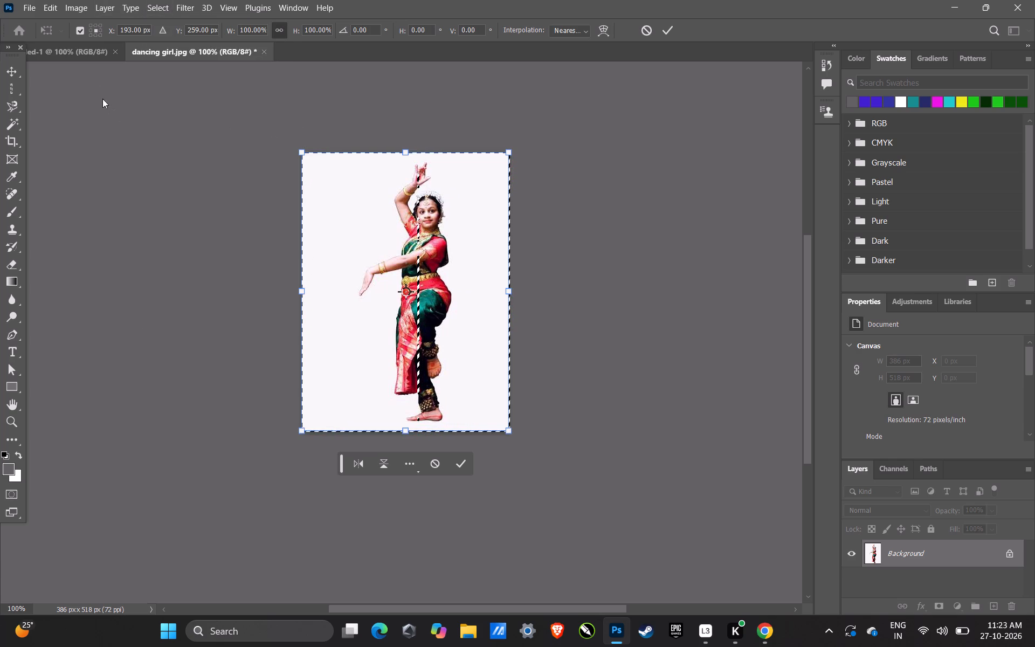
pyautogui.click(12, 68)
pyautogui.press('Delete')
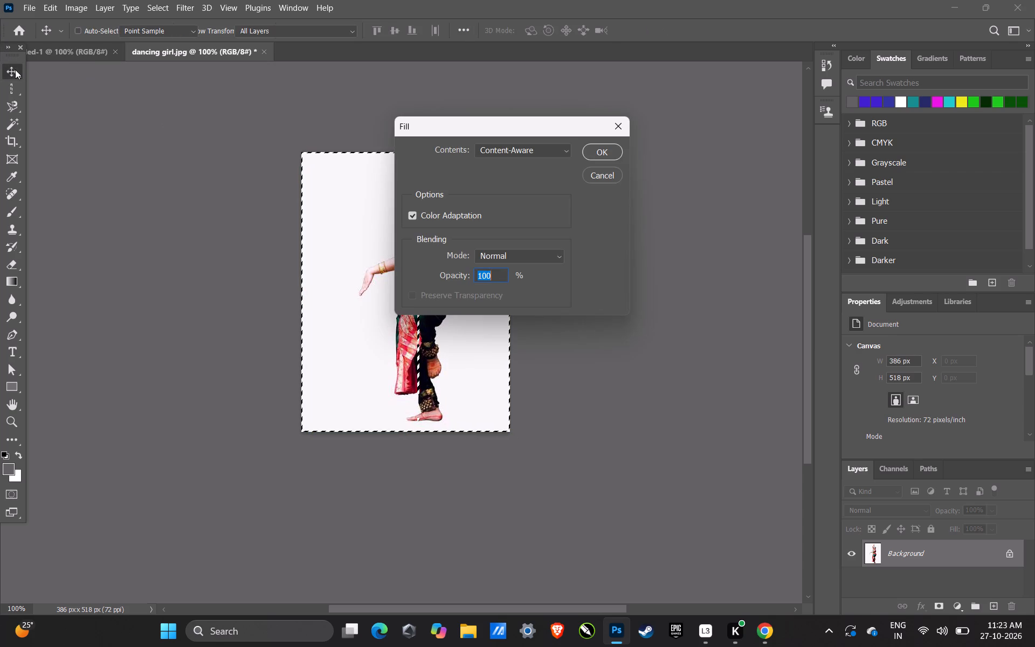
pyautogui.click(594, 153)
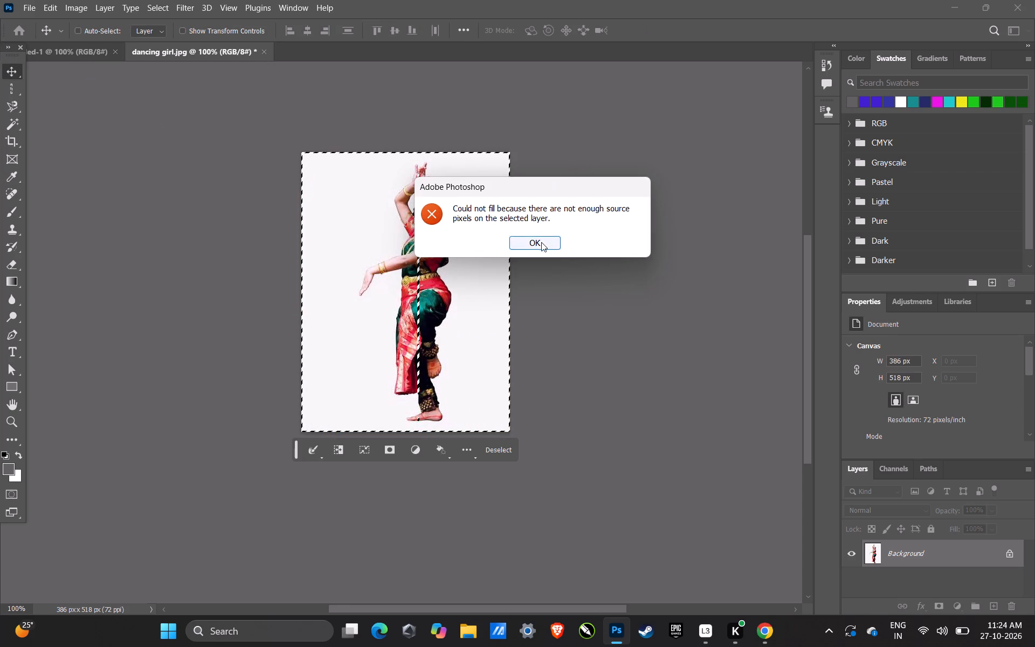
# Close the failed fill and undo the recent selection edits on the dancer image.
pyautogui.click(541, 242)
pyautogui.hotkey('ctrl', 'z')
pyautogui.hotkey('ctrl', 'z')
pyautogui.hotkey('ctrl', 'z')
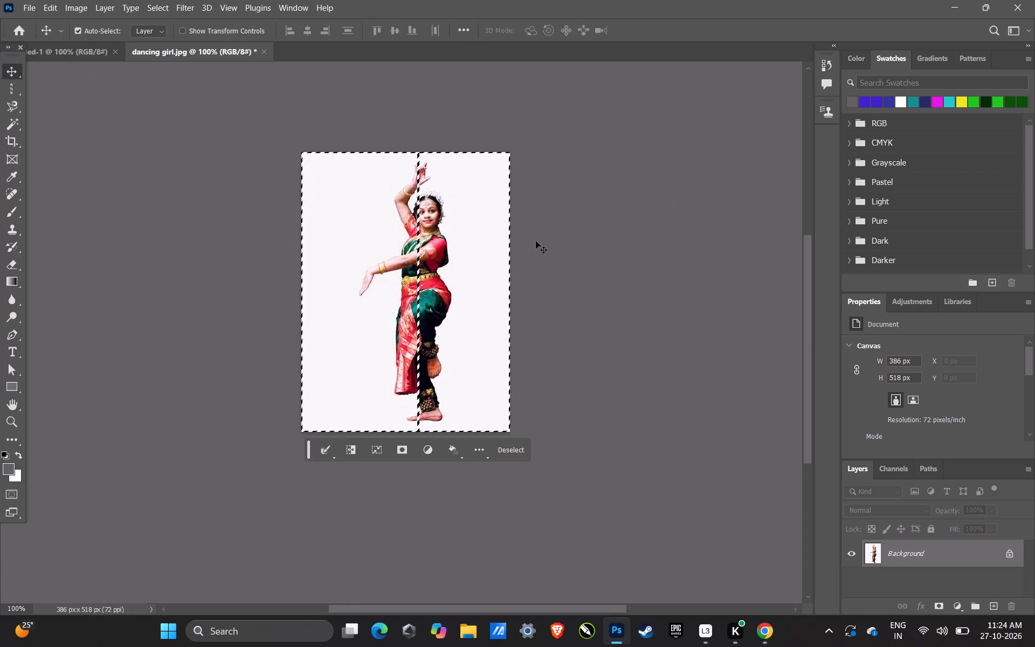
pyautogui.hotkey('ctrl', 'z')
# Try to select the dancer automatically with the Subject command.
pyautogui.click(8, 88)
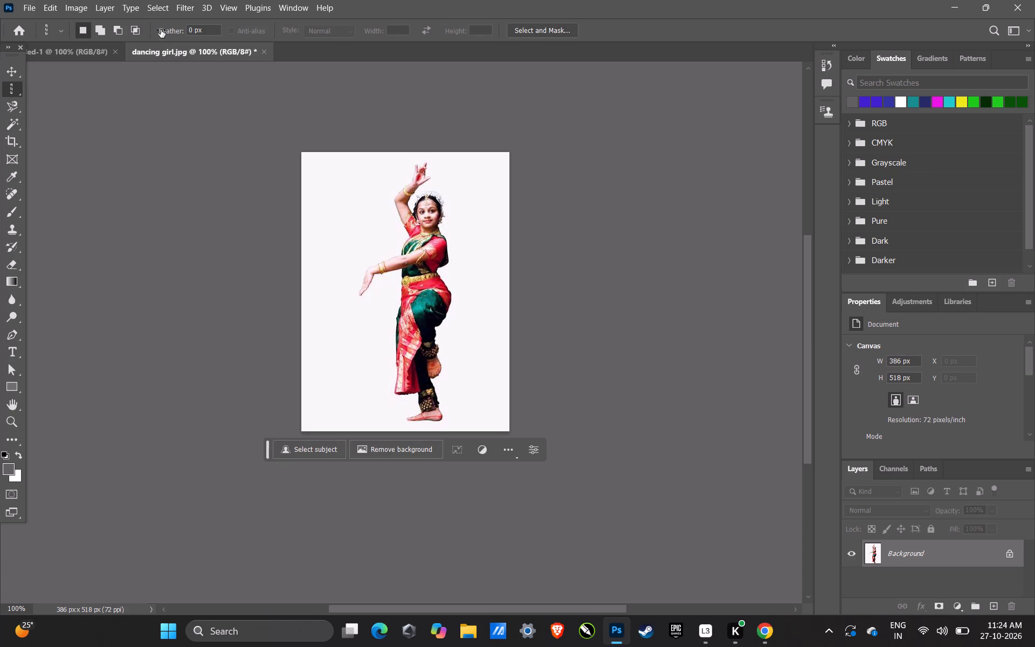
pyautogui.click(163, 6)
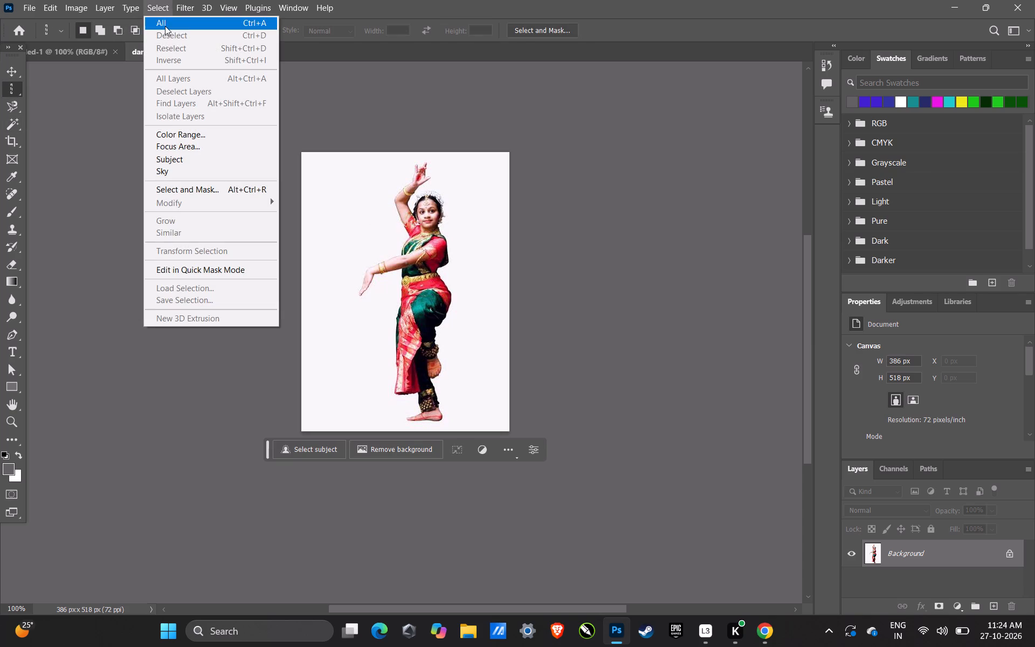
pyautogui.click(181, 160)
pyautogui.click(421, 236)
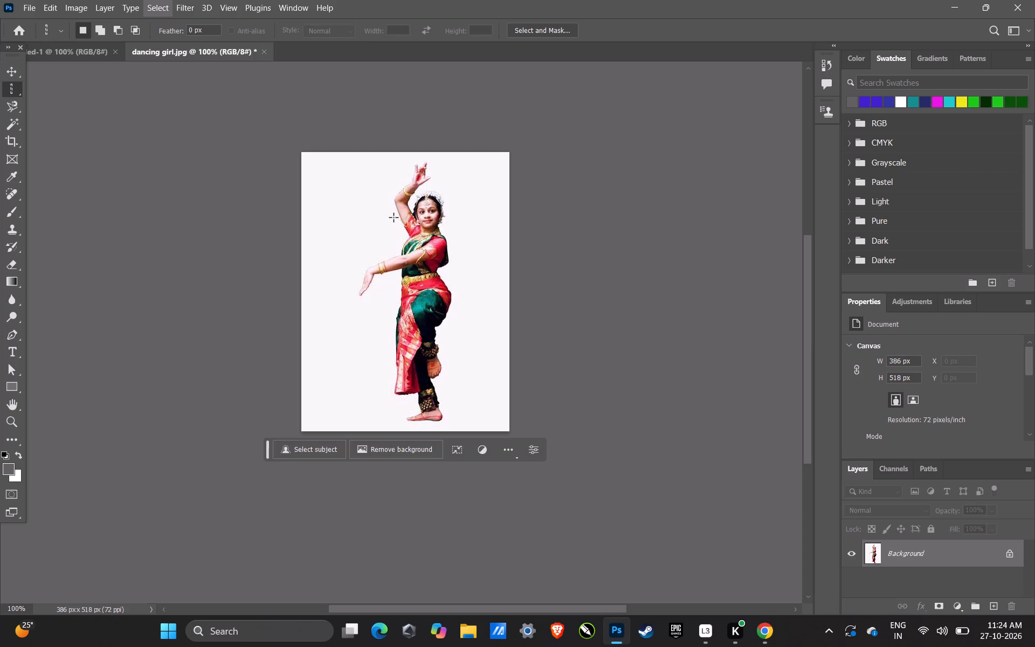
# Select a one-pixel column through the dancer at X 210 px and copy it to a new layer.
pyautogui.click(415, 246)
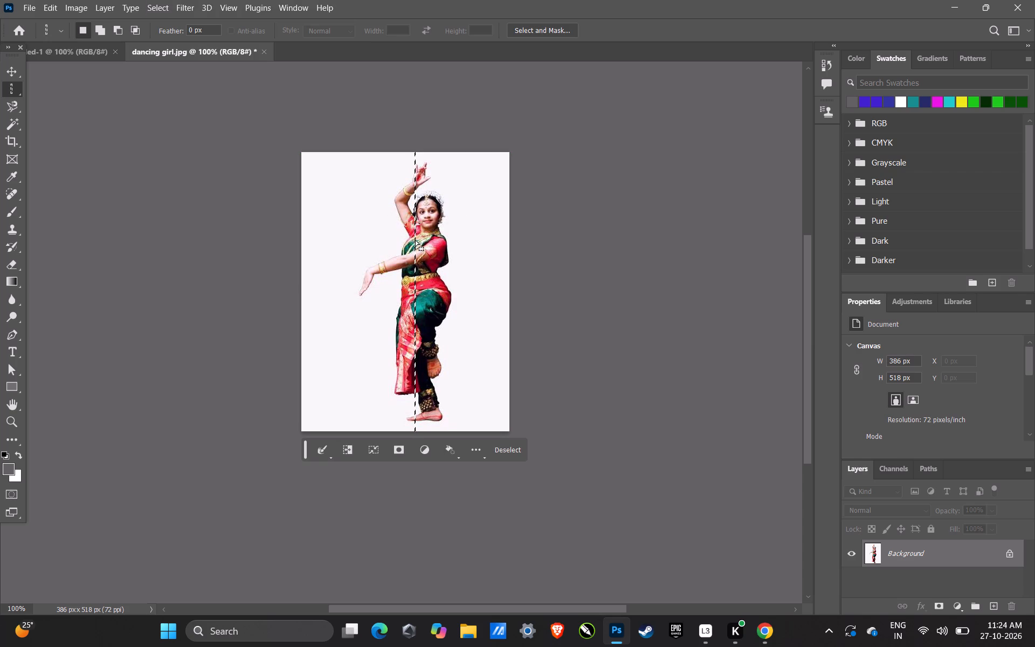
pyautogui.hotkey('ctrl', 'j')
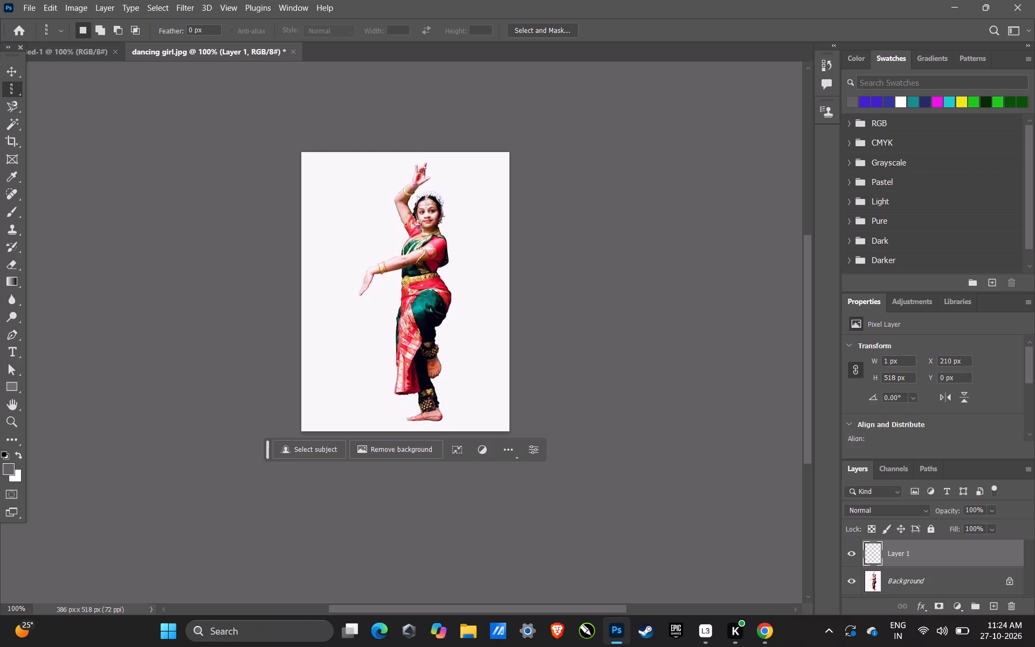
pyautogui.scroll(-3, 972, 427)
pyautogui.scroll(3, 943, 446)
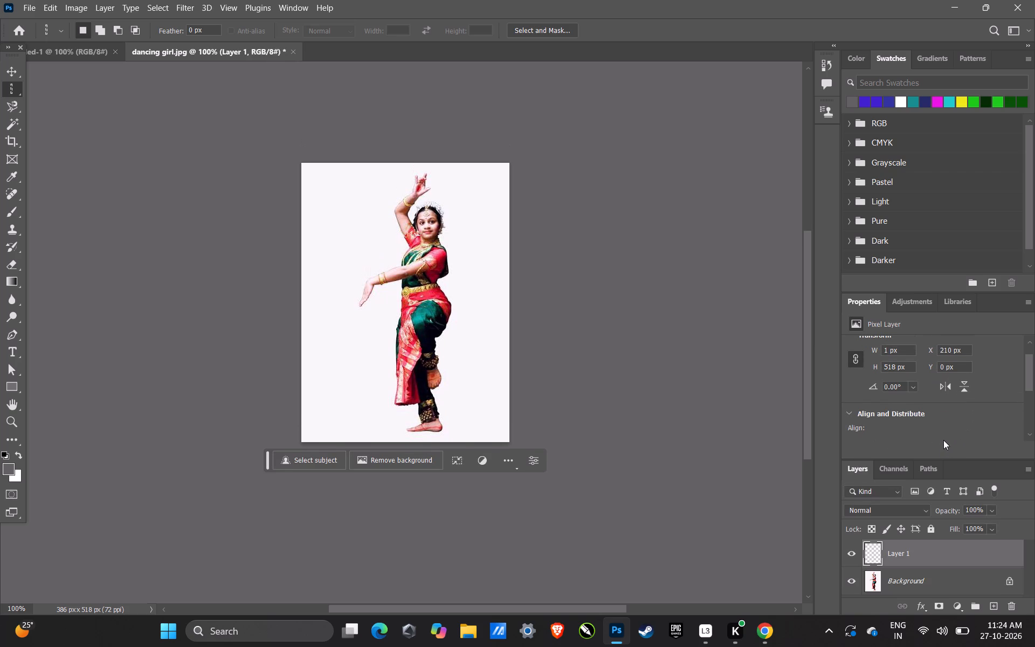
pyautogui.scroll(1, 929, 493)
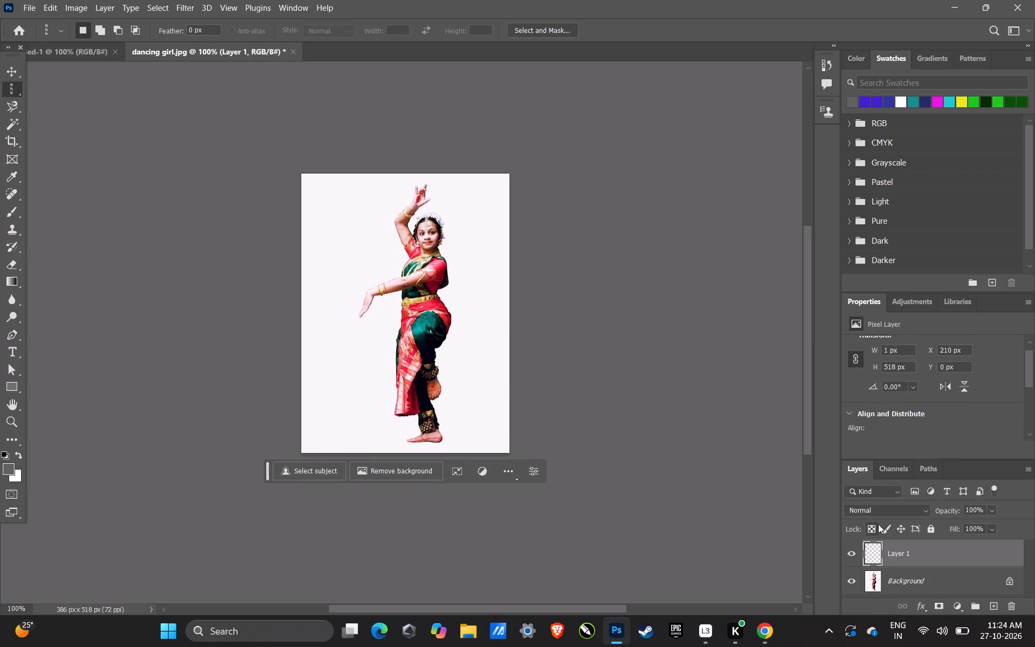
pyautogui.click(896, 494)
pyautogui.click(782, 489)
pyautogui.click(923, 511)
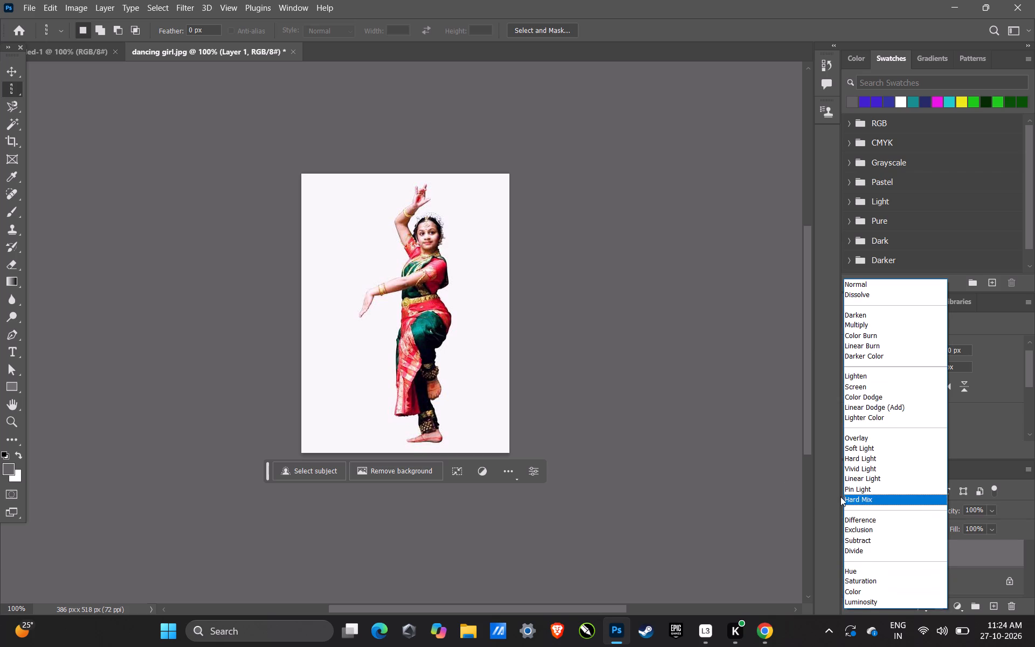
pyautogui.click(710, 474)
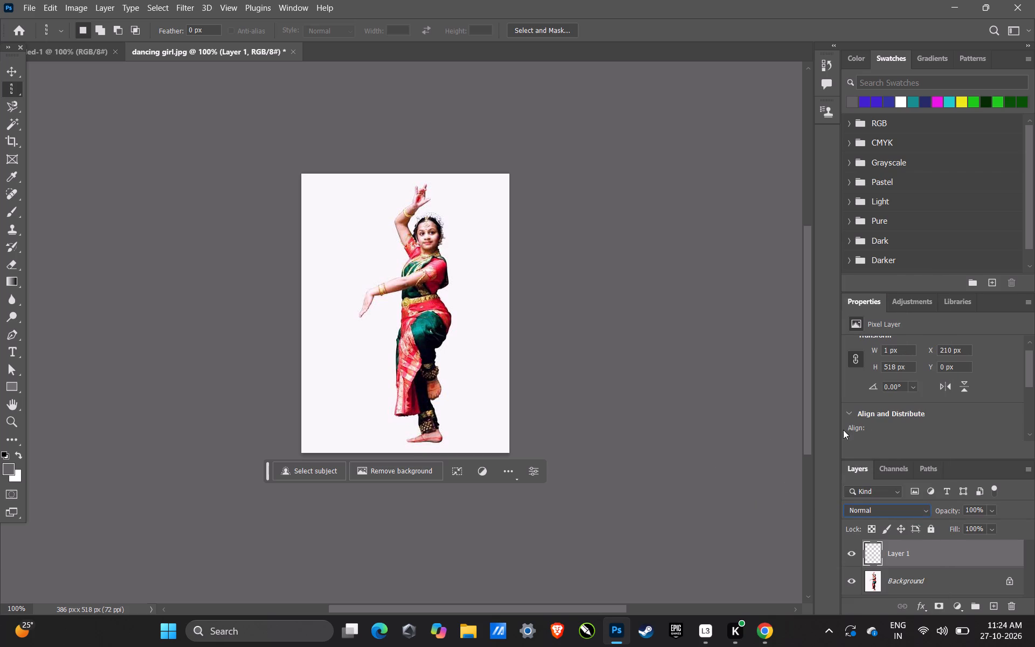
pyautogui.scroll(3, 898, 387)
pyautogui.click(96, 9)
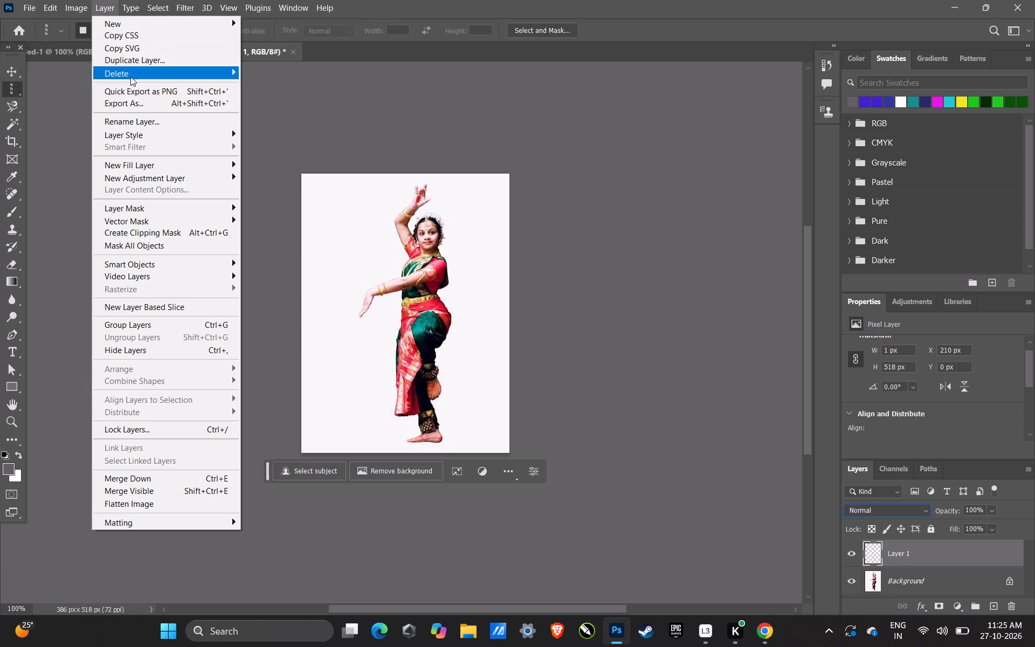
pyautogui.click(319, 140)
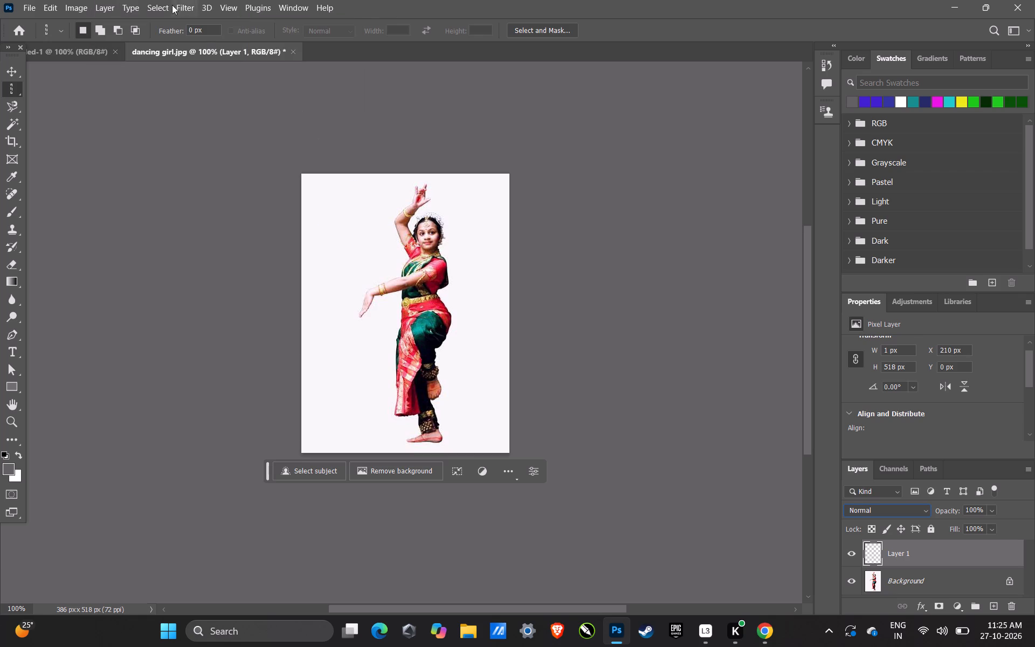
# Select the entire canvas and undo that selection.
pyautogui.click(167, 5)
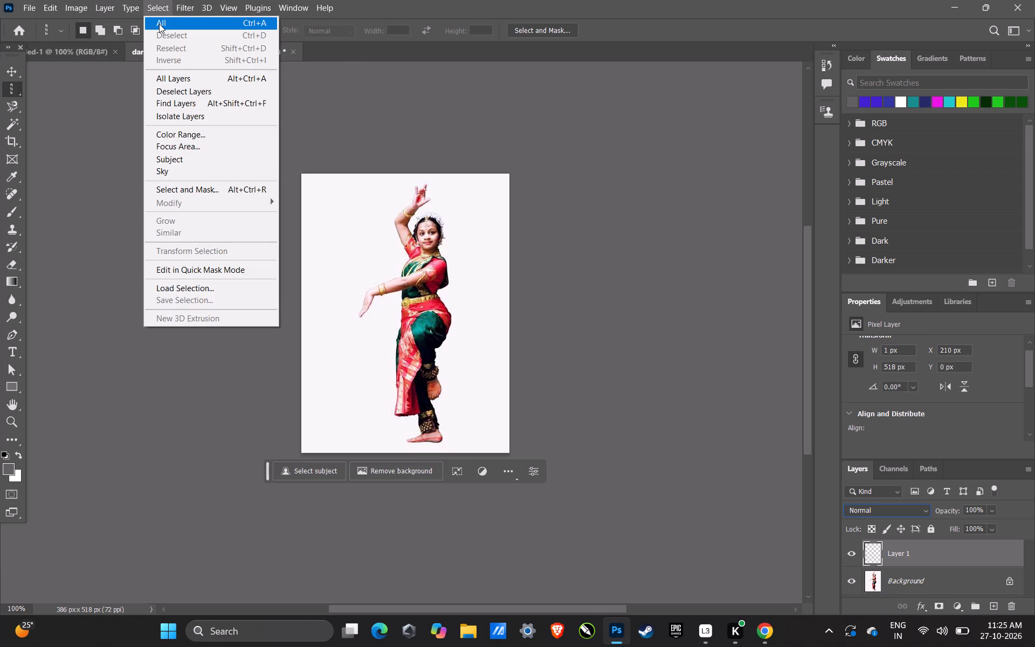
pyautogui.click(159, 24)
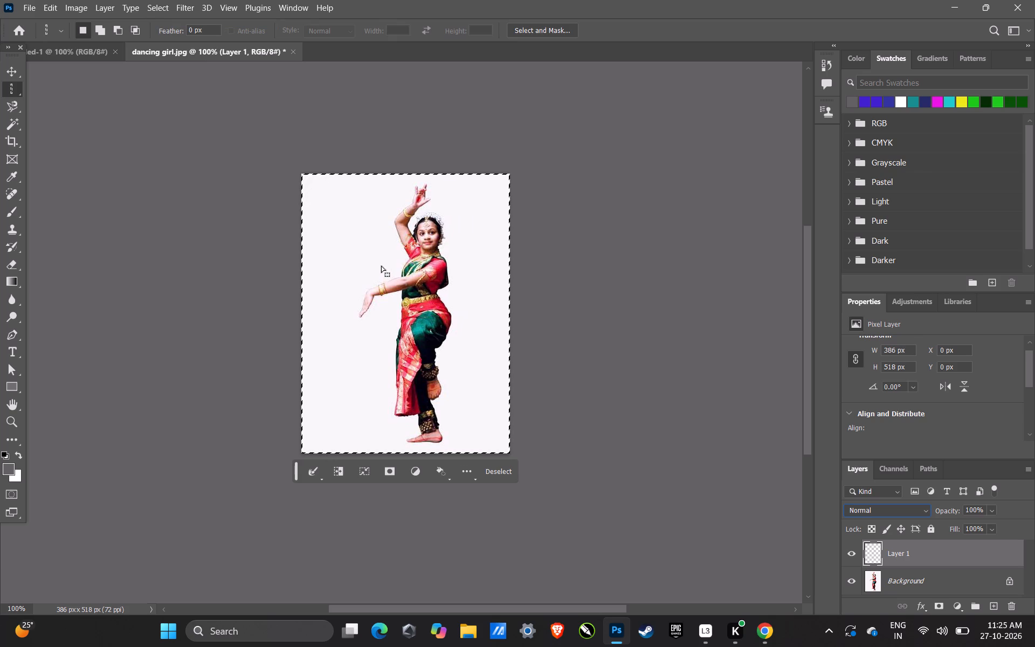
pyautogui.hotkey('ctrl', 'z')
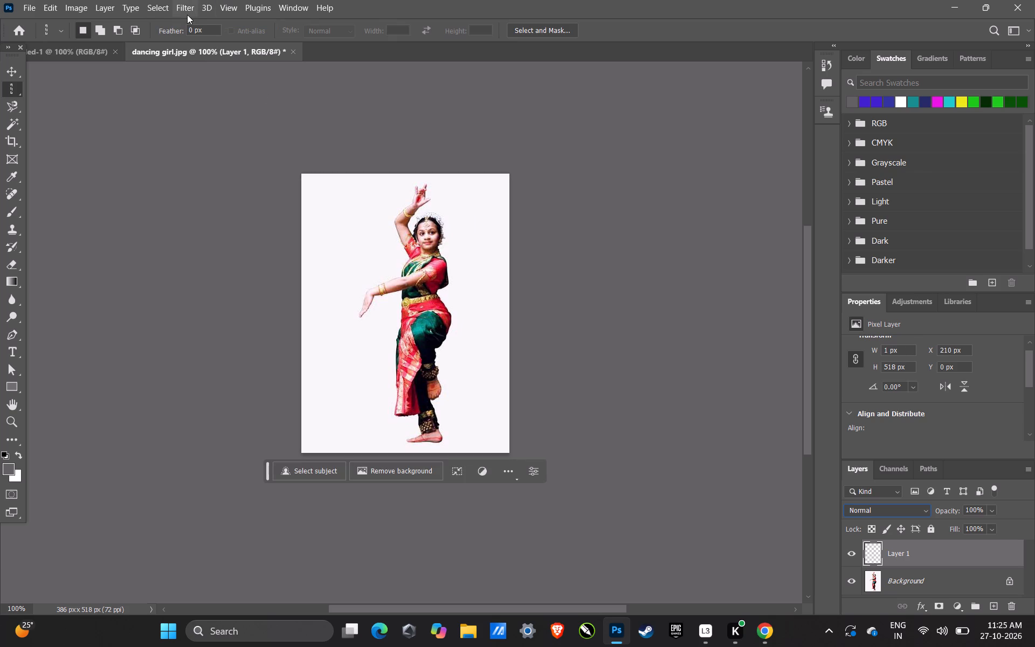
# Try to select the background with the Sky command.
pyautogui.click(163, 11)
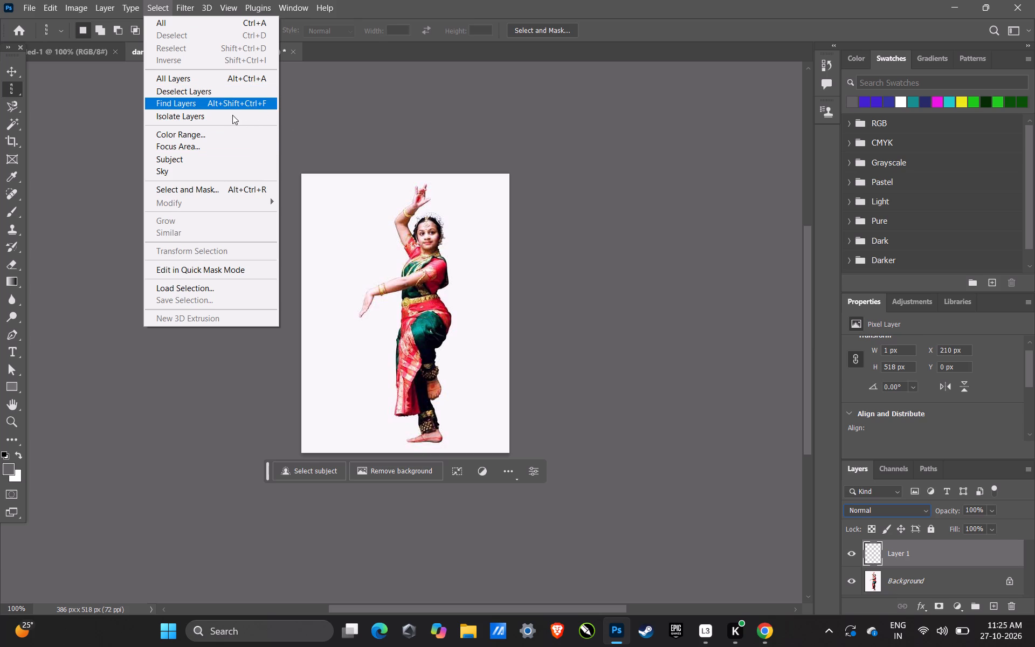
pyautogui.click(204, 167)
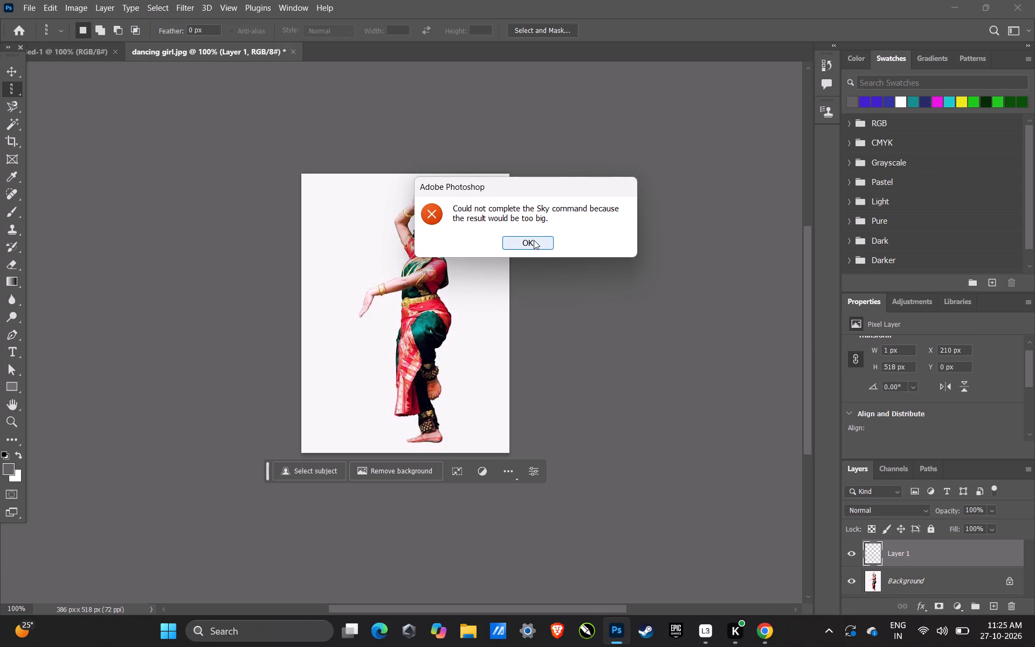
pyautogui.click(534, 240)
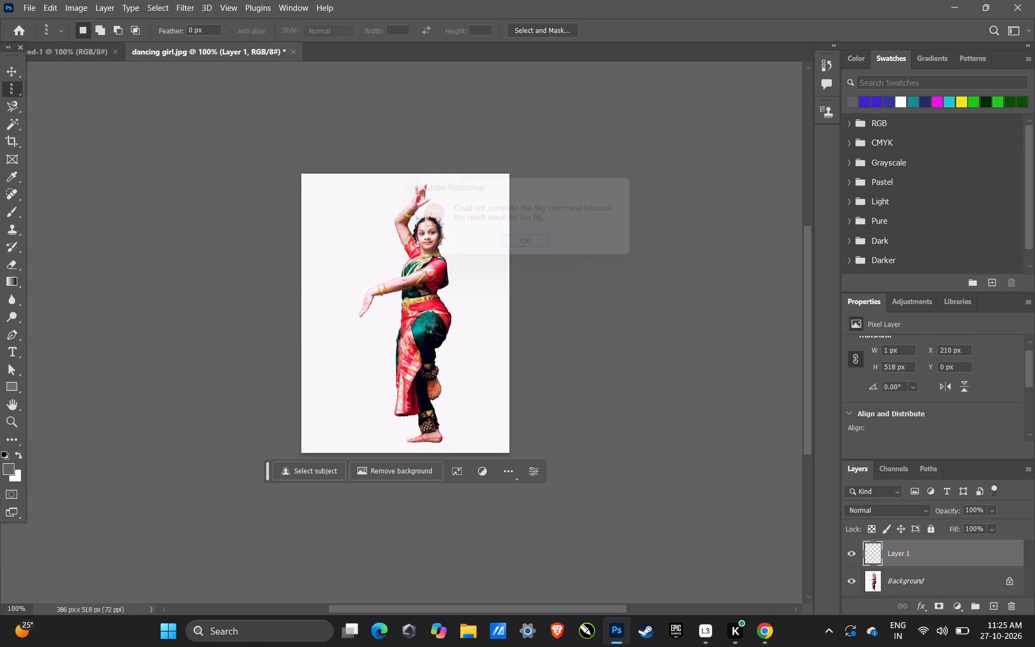
# Select a one-pixel column through the dancer at X 243 px and try to copy and transform it from Layer 1.
pyautogui.click(433, 325)
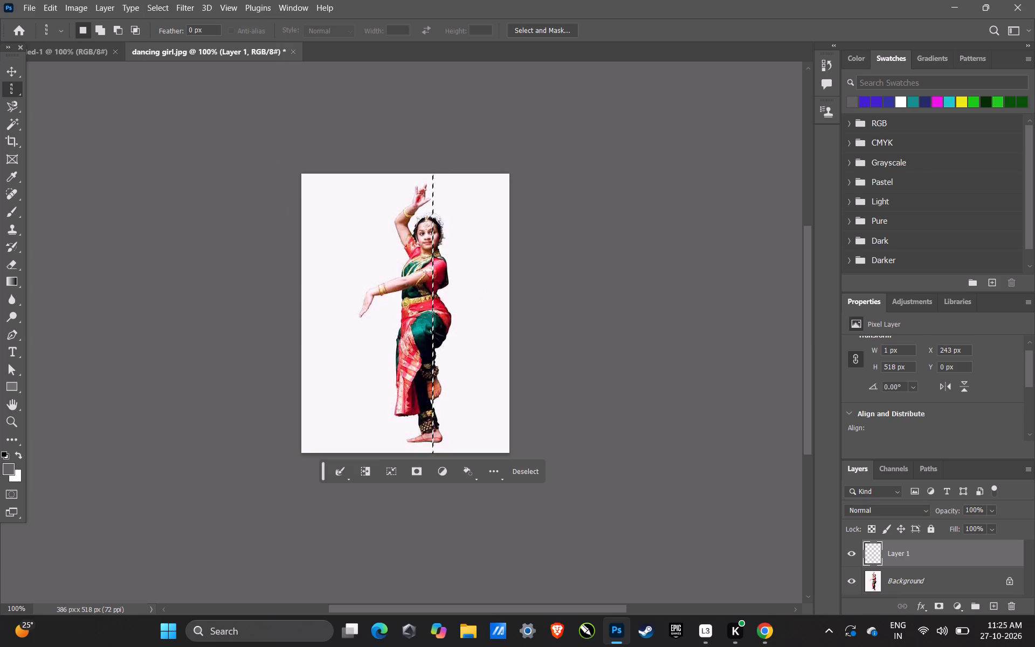
pyautogui.hotkey('ctrl', 'j')
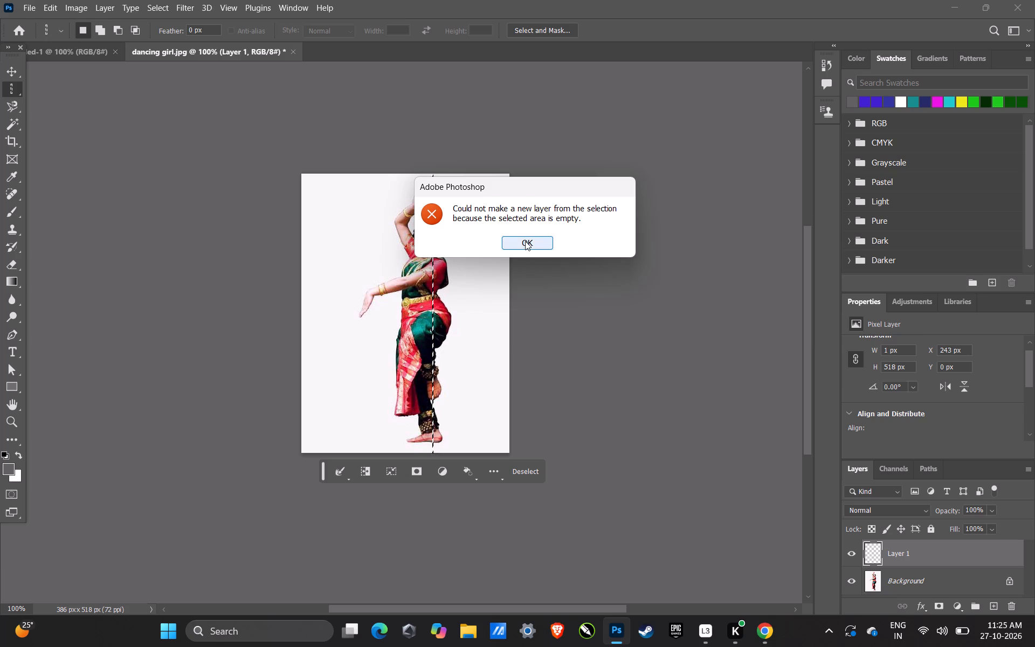
pyautogui.keyDown('ctrl'); pyautogui.click(525, 241); pyautogui.keyUp('ctrl')
pyautogui.hotkey('ctrl', 't')
pyautogui.keyDown('ctrl'); pyautogui.click(516, 245); pyautogui.keyUp('ctrl')
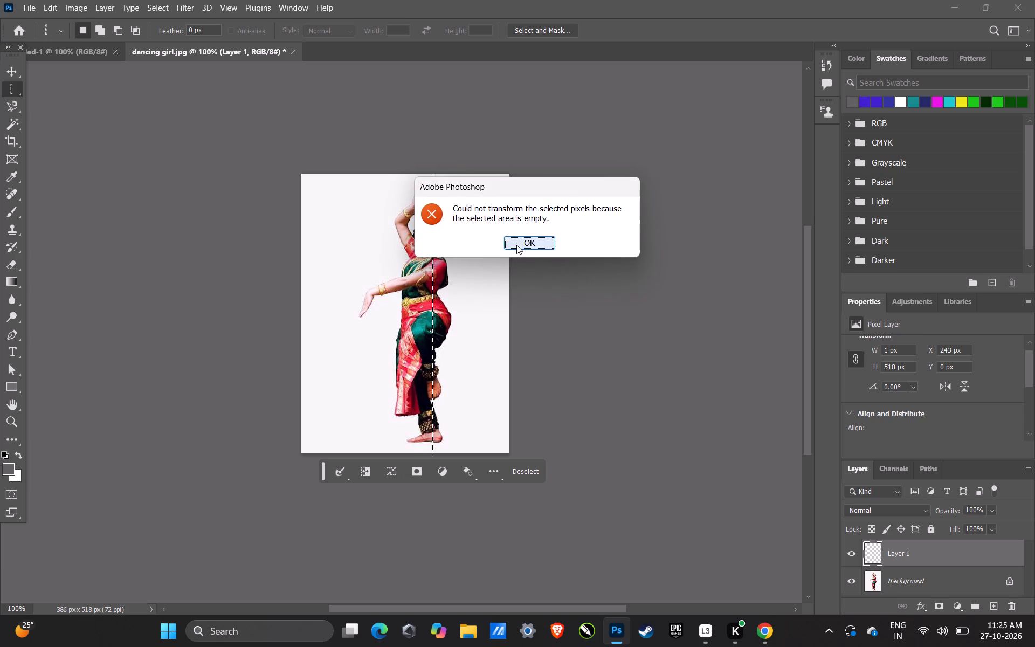
# Make the Background layer active and start Free Transform on the selected column.
pyautogui.click(902, 581)
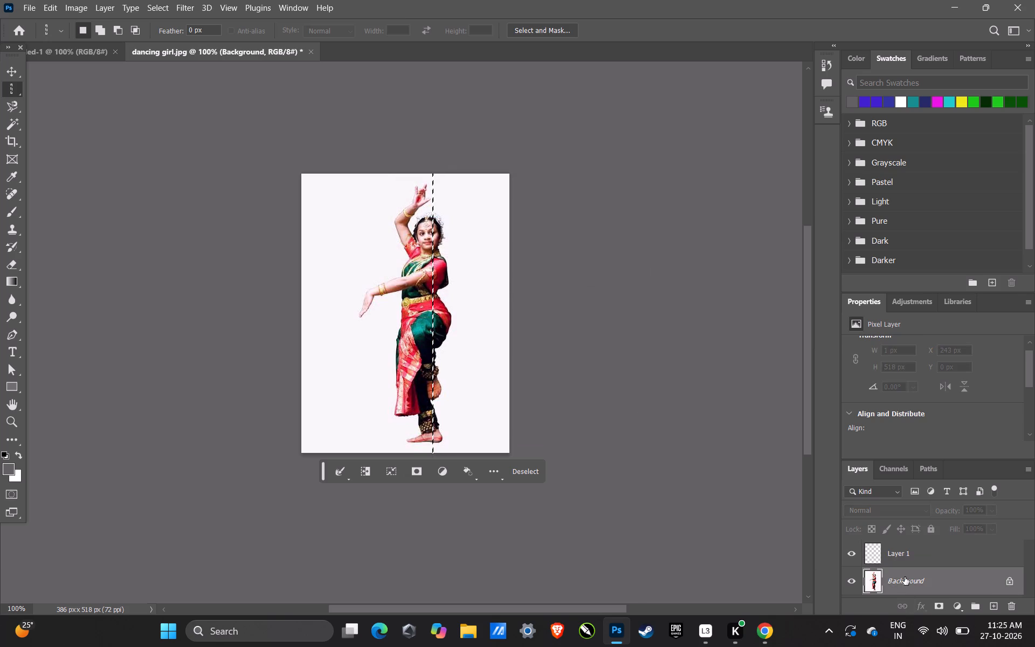
pyautogui.hotkey('ctrl', 't')
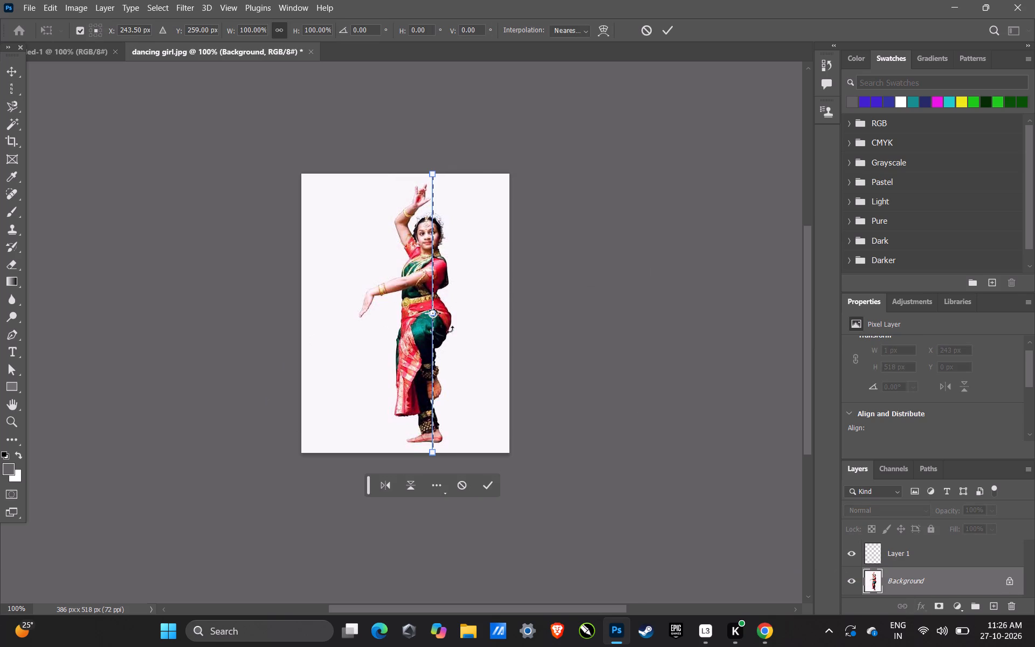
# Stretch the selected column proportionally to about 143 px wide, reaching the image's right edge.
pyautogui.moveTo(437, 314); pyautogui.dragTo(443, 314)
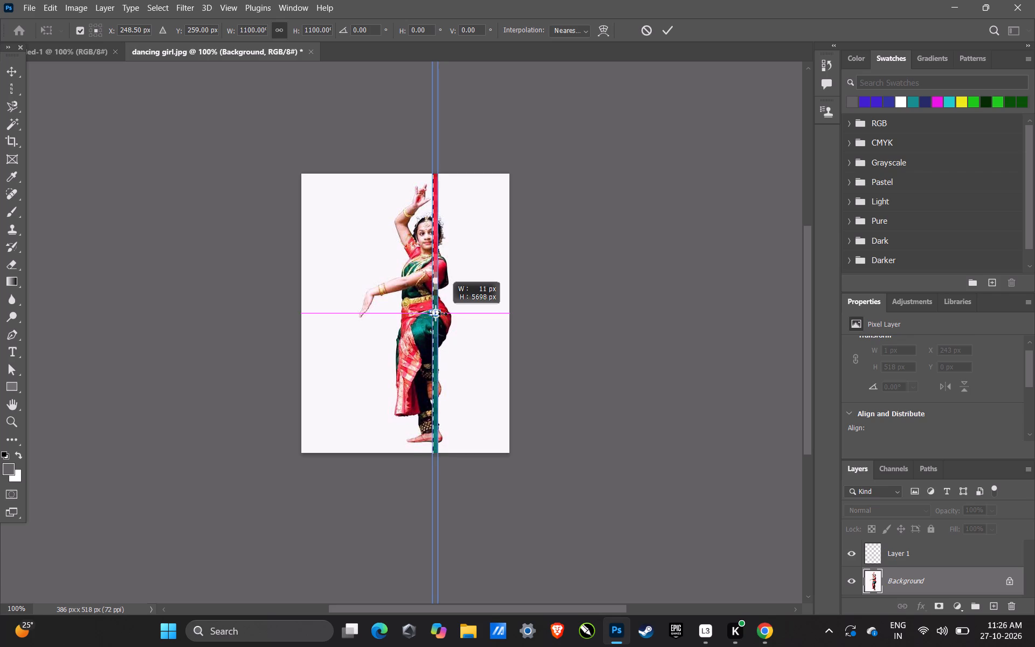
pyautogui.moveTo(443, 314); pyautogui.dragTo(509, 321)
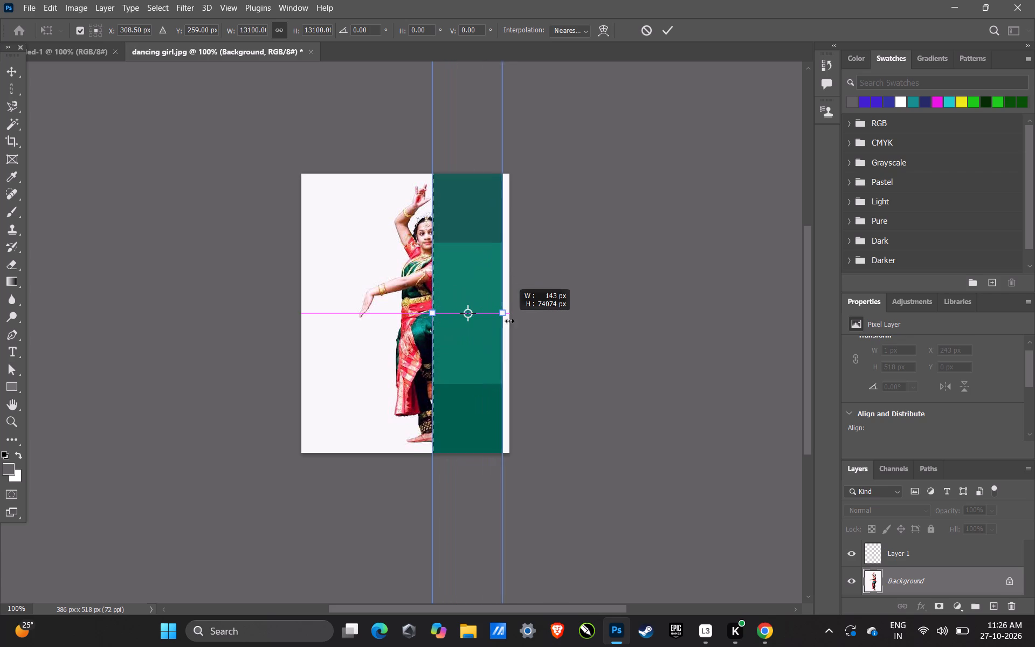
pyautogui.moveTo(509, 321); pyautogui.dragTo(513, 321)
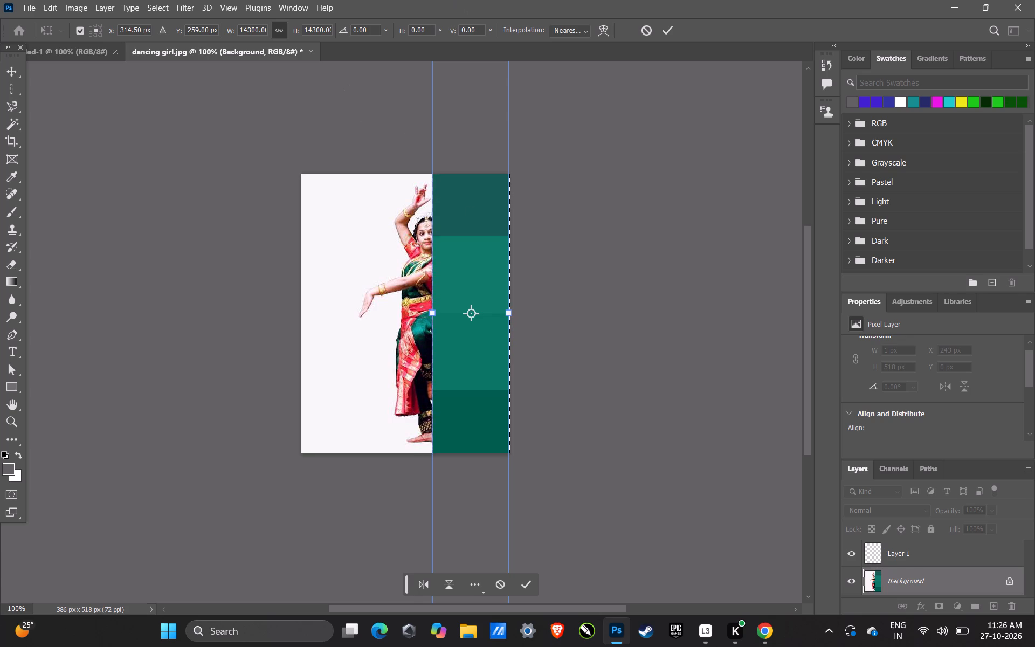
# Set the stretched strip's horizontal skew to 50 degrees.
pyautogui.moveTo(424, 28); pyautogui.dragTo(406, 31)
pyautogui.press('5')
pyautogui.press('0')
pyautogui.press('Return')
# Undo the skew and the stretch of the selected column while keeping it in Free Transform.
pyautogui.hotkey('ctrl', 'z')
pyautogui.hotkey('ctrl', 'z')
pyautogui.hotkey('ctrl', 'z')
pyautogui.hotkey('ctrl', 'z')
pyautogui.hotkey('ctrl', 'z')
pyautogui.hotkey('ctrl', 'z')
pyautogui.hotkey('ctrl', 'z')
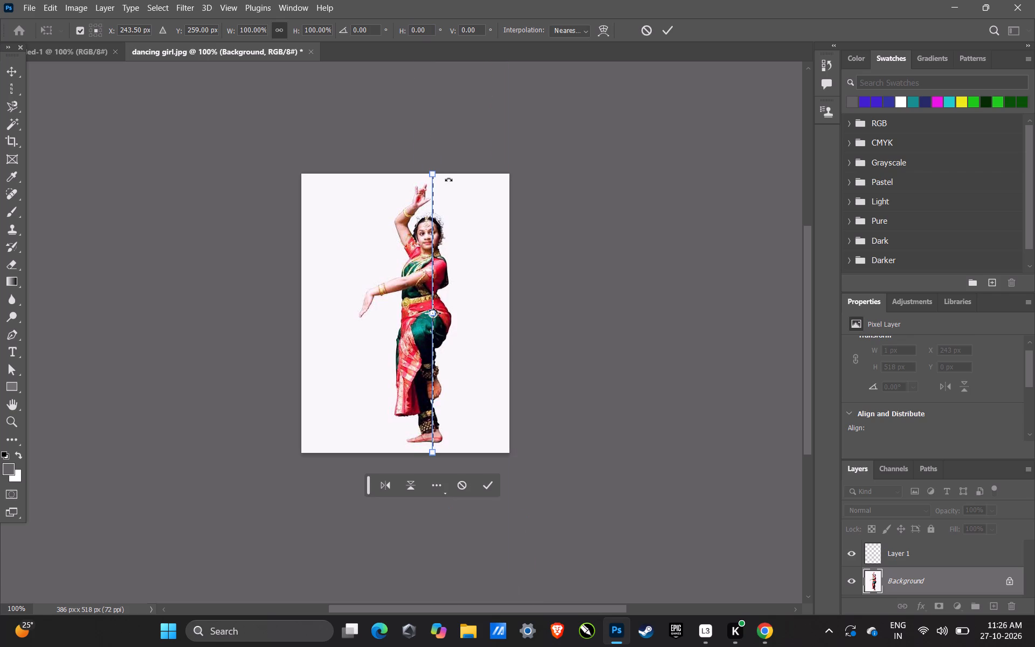
# Set the selected column's horizontal skew to 50 degrees.
pyautogui.moveTo(431, 26); pyautogui.dragTo(399, 32)
pyautogui.press('5')
pyautogui.press('0')
pyautogui.press('Return')
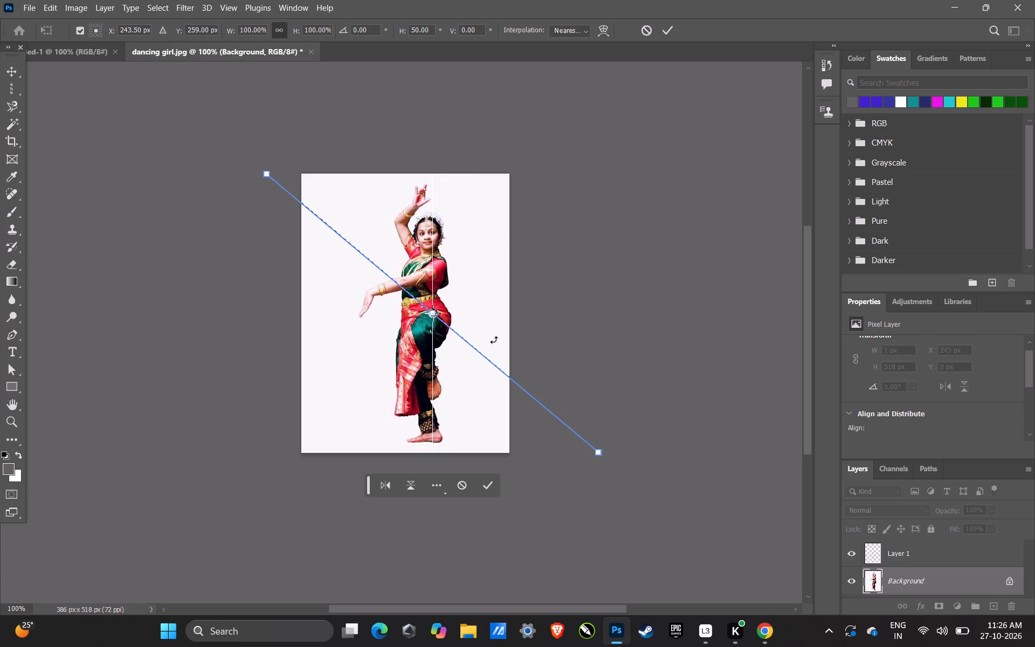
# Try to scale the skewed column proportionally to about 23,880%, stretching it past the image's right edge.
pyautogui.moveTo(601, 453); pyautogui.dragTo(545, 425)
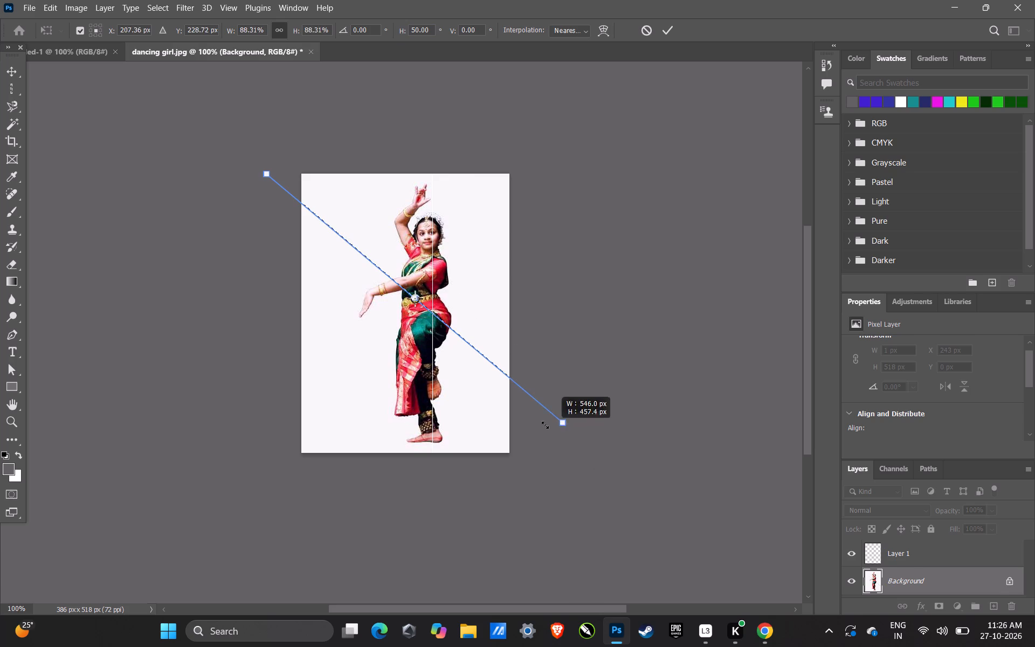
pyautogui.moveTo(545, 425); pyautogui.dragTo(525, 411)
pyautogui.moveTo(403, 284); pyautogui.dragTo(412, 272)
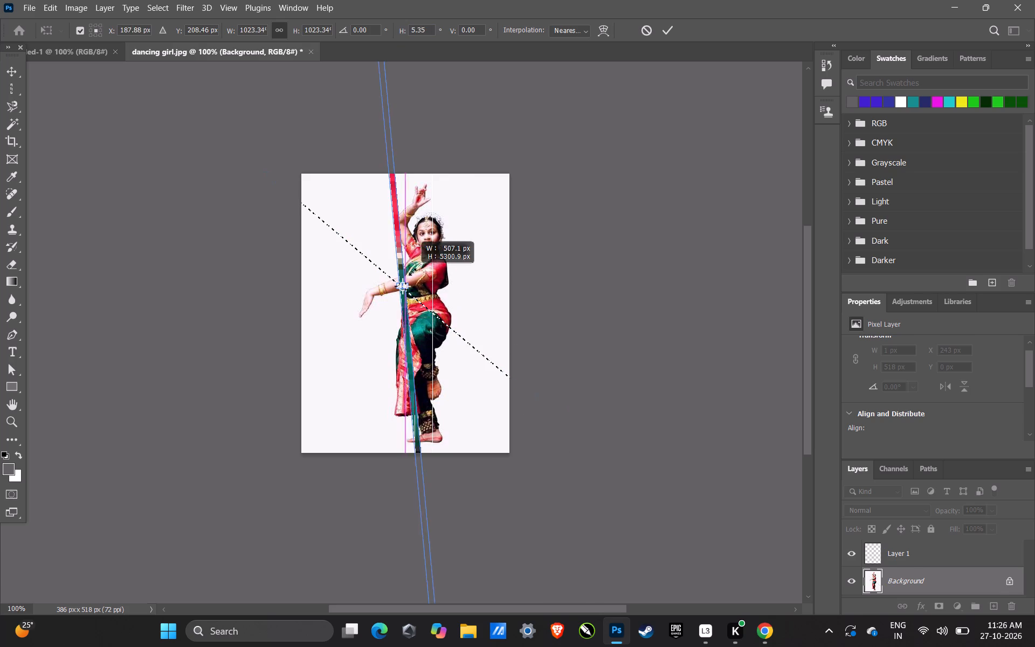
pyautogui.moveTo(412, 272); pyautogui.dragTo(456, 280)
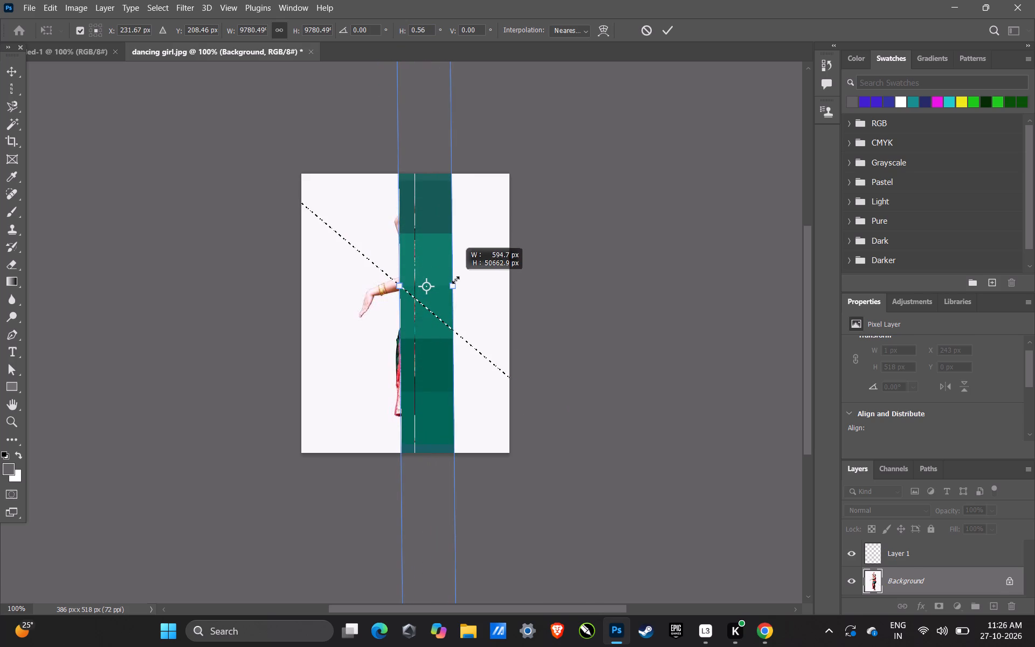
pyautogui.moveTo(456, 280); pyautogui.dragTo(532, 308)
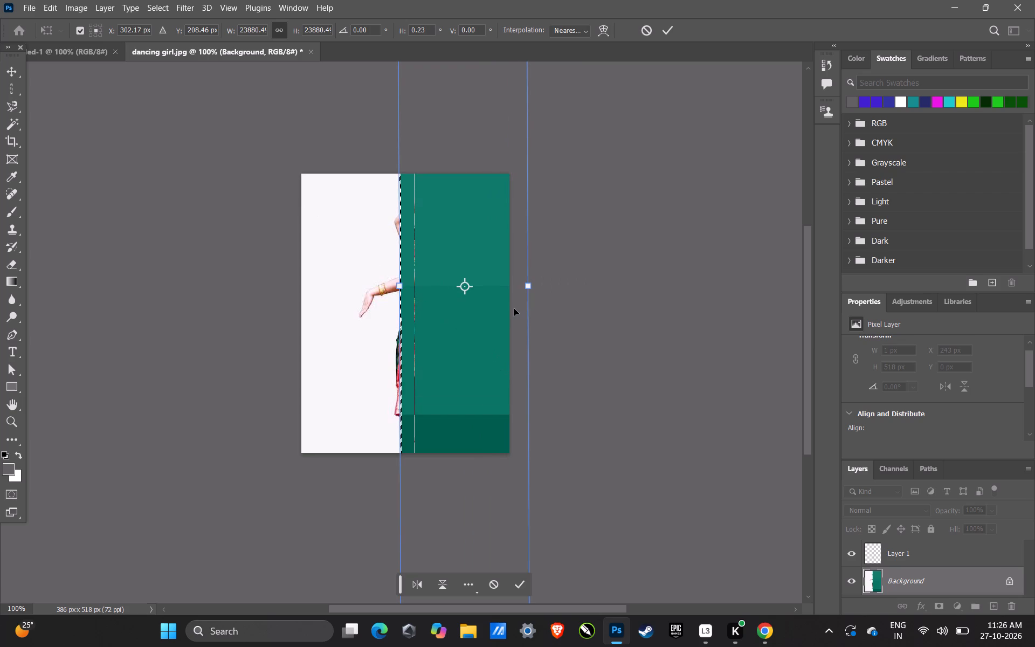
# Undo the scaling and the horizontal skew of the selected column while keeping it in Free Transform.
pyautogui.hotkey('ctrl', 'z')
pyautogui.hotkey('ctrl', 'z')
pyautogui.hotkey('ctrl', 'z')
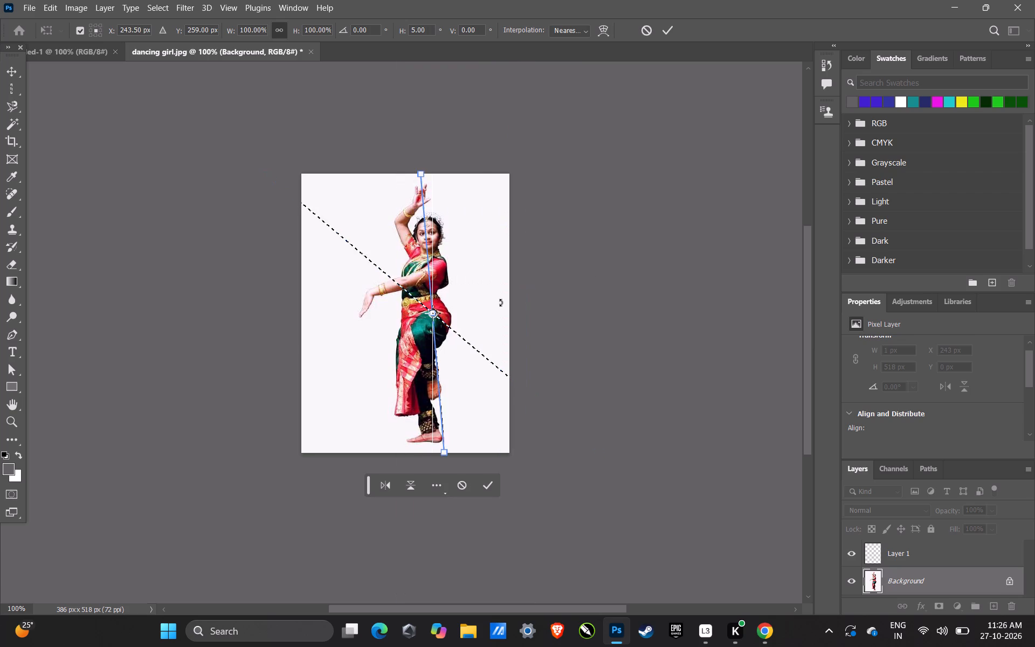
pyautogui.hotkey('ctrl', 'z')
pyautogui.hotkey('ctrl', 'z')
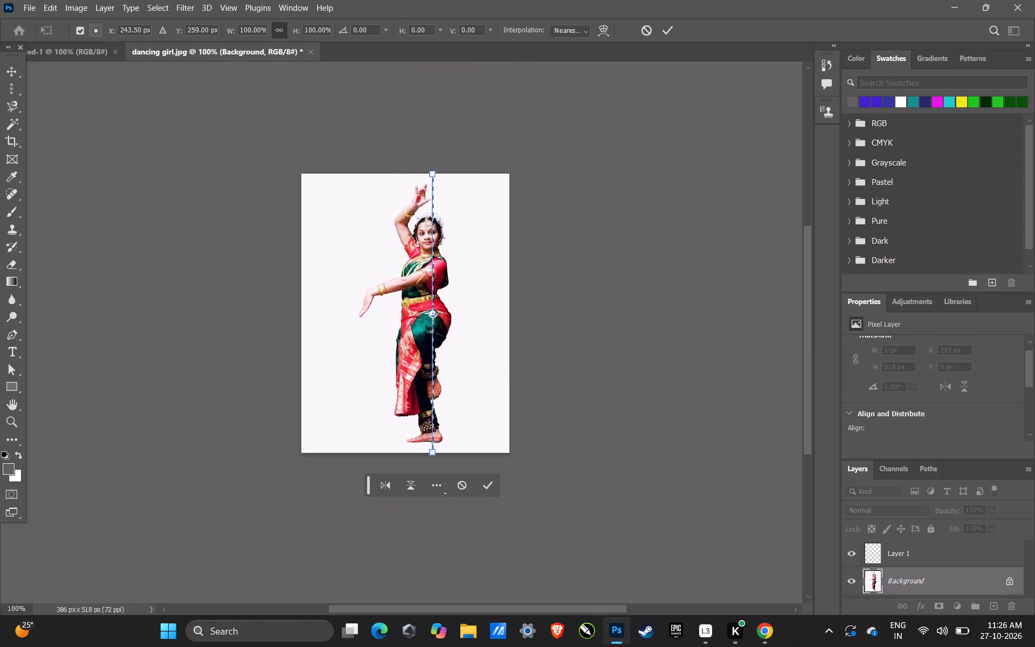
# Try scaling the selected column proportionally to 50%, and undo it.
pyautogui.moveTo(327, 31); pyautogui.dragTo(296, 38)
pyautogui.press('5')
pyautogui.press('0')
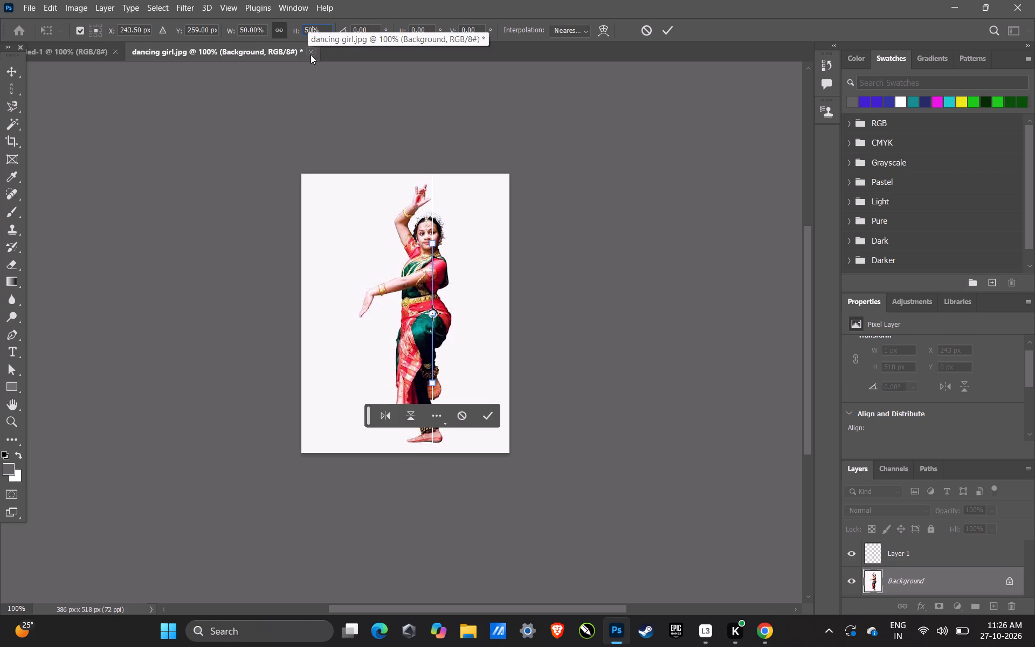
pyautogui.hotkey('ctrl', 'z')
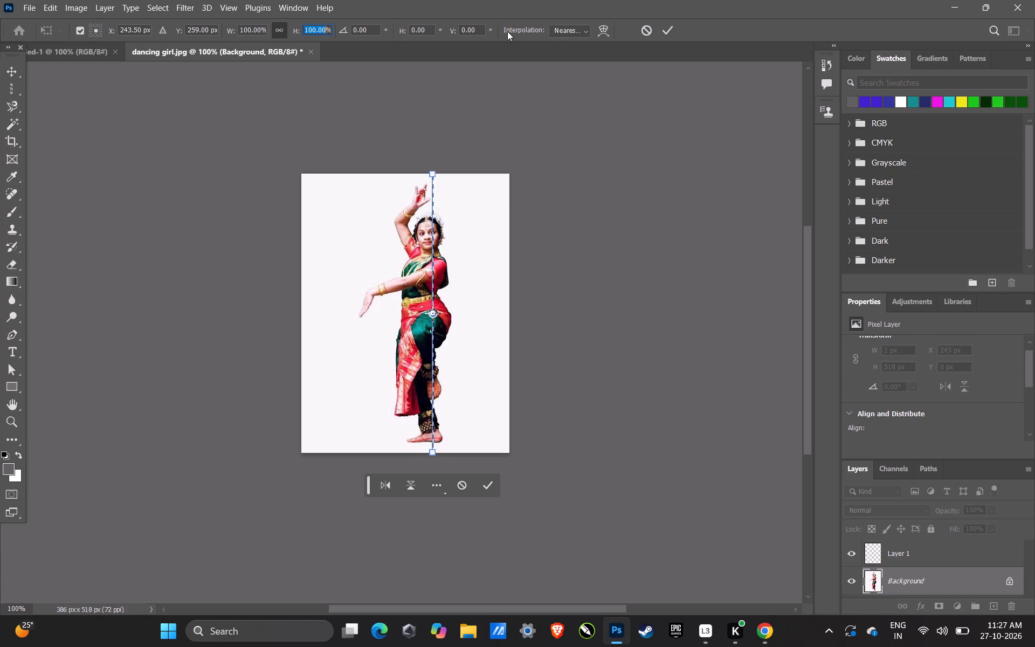
# Set the transform's interpolation method to Bicubic.
pyautogui.click(587, 30)
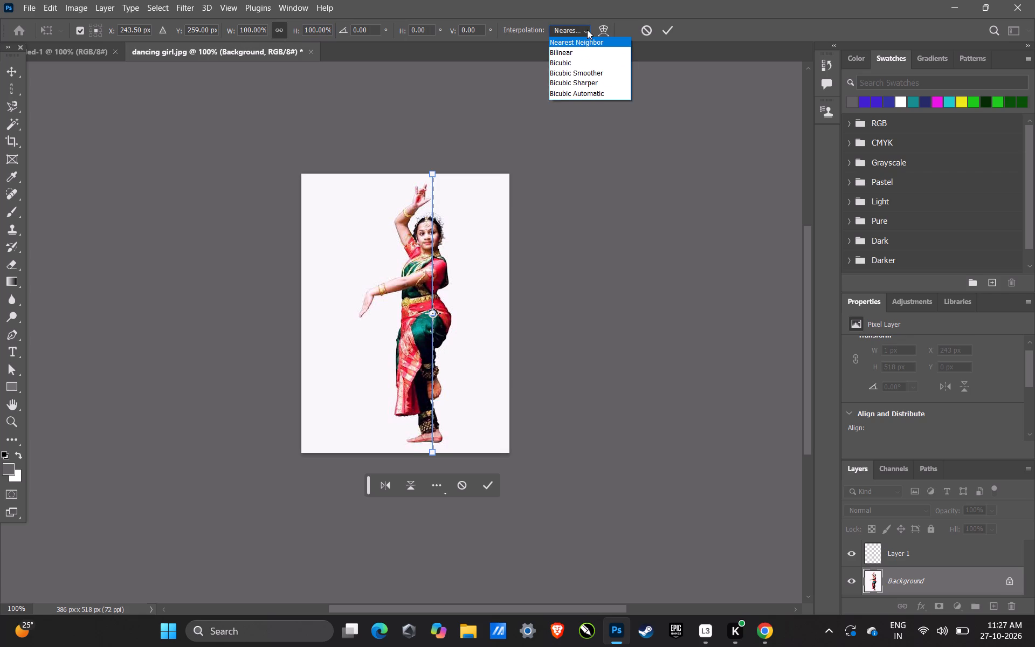
pyautogui.click(568, 64)
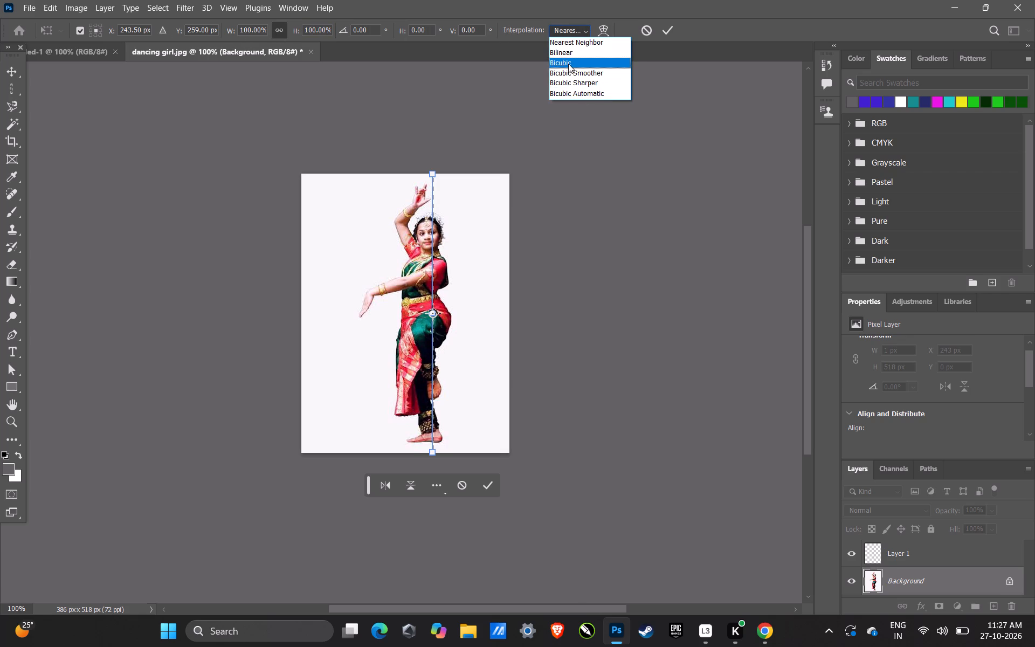
pyautogui.scroll(-2, 891, 467)
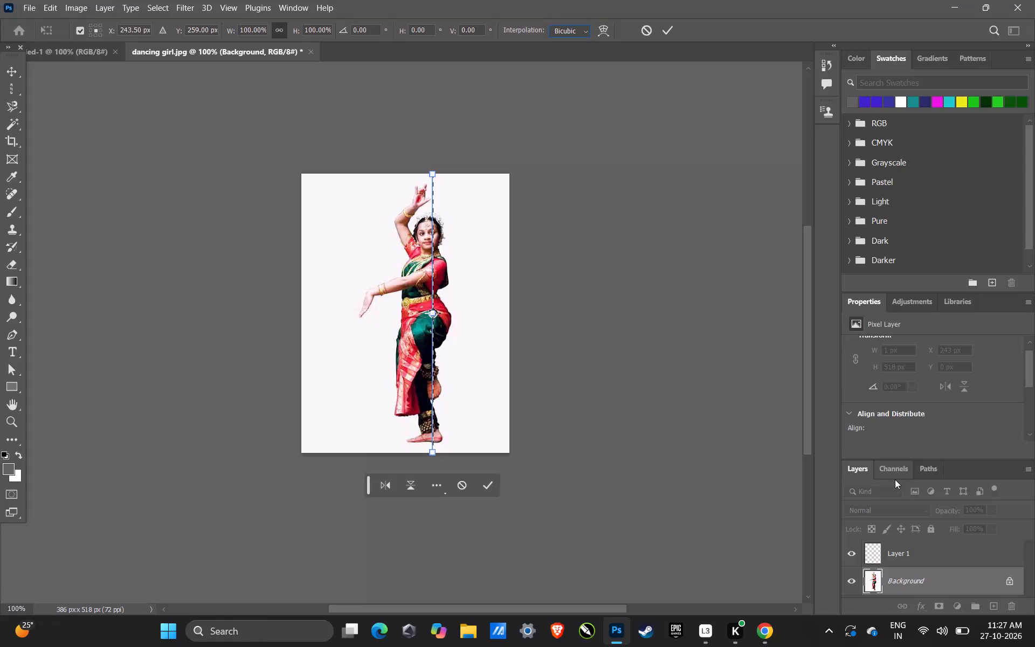
pyautogui.scroll(-1, 895, 479)
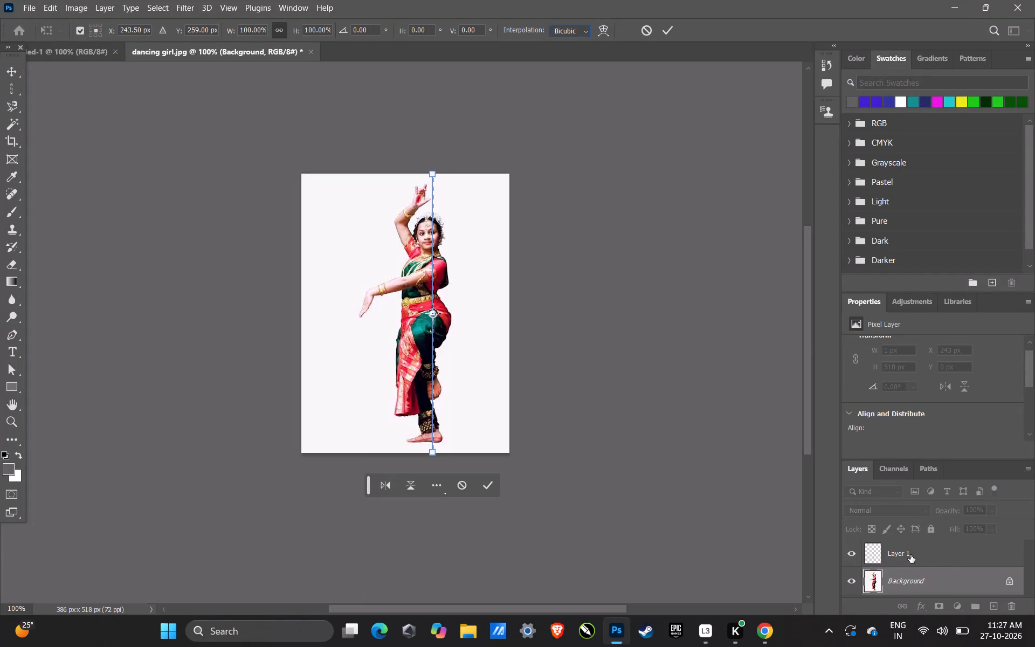
# Leave Free Transform and make Layer 1 the active layer.
pyautogui.click(910, 555)
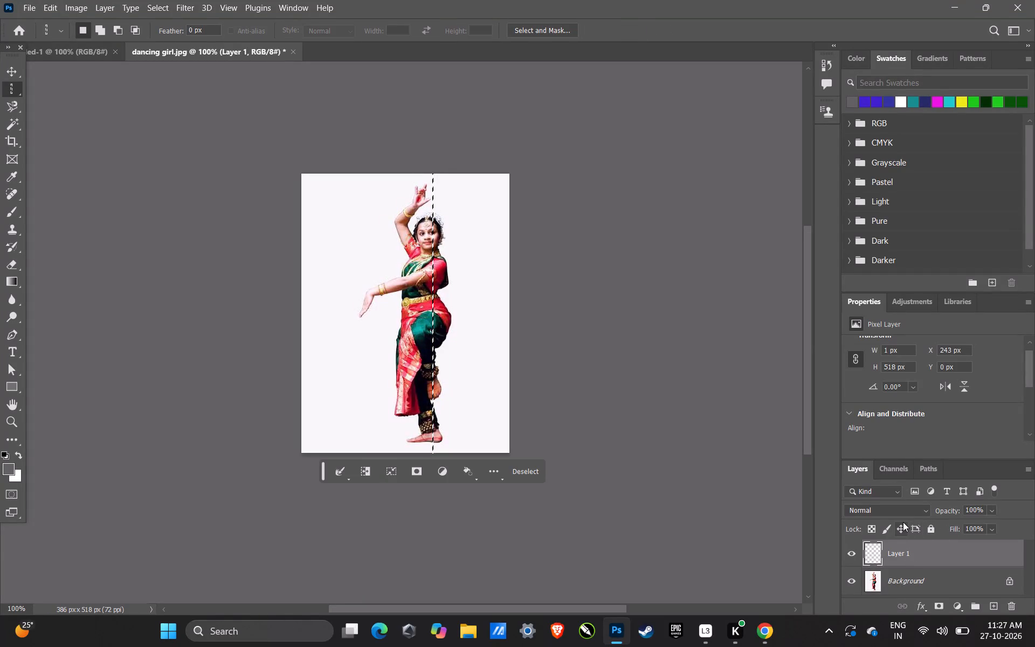
pyautogui.scroll(-2, 908, 552)
pyautogui.scroll(1, 913, 550)
pyautogui.click(923, 611)
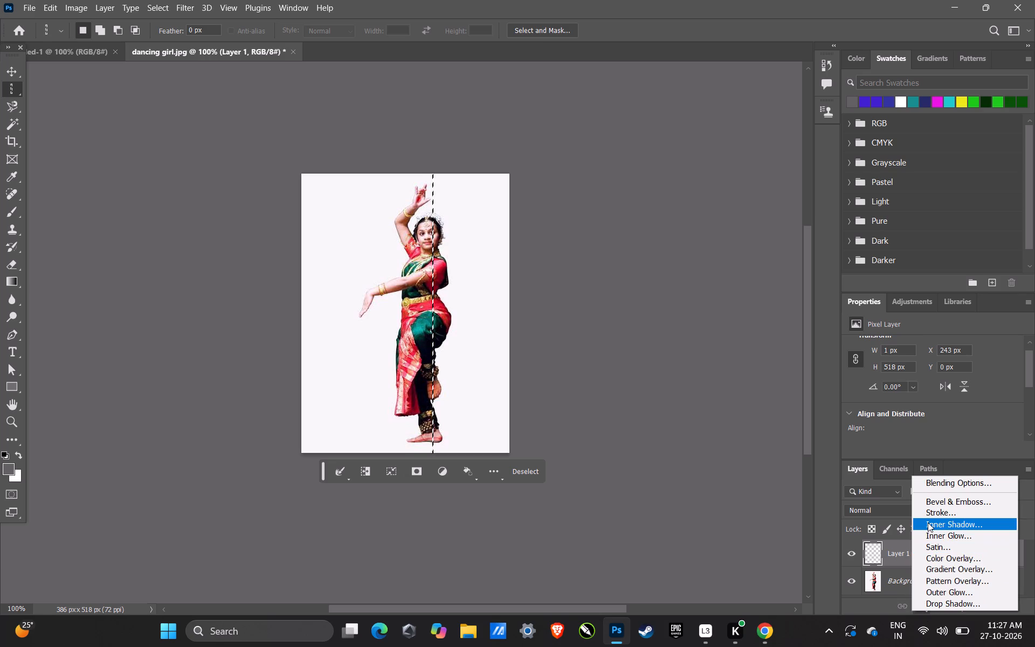
pyautogui.click(789, 533)
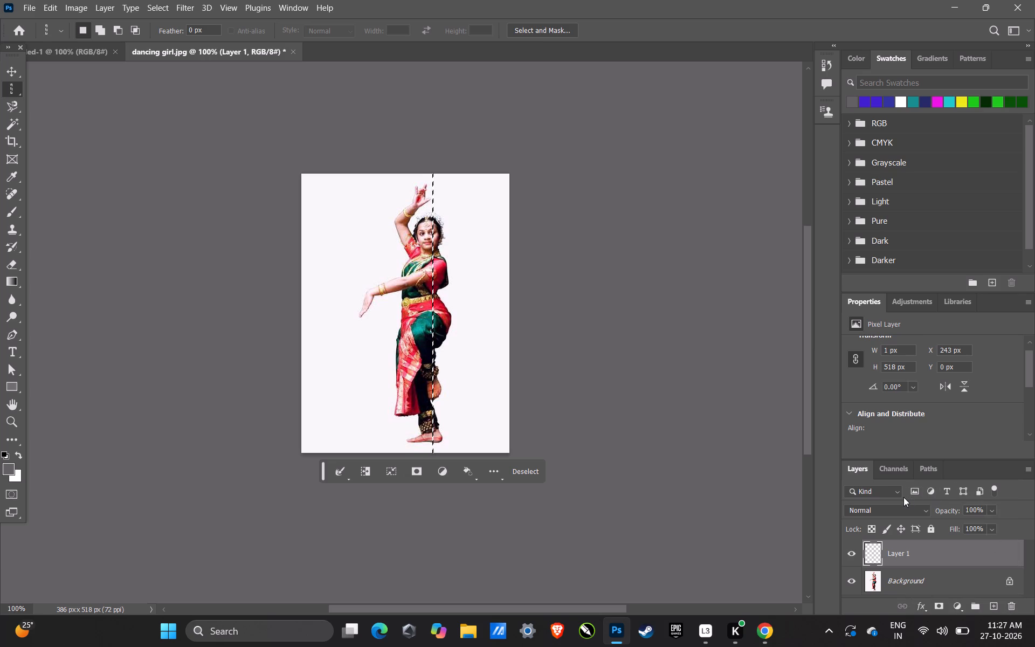
# Filter the layer list by kind to pixel layers.
pyautogui.click(911, 487)
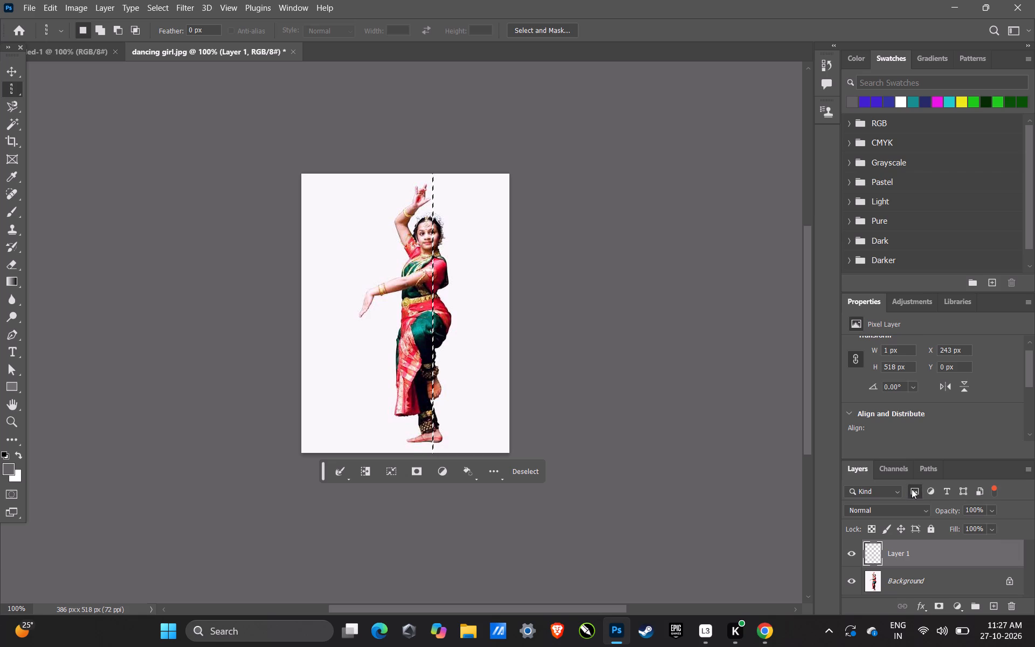
pyautogui.click(890, 492)
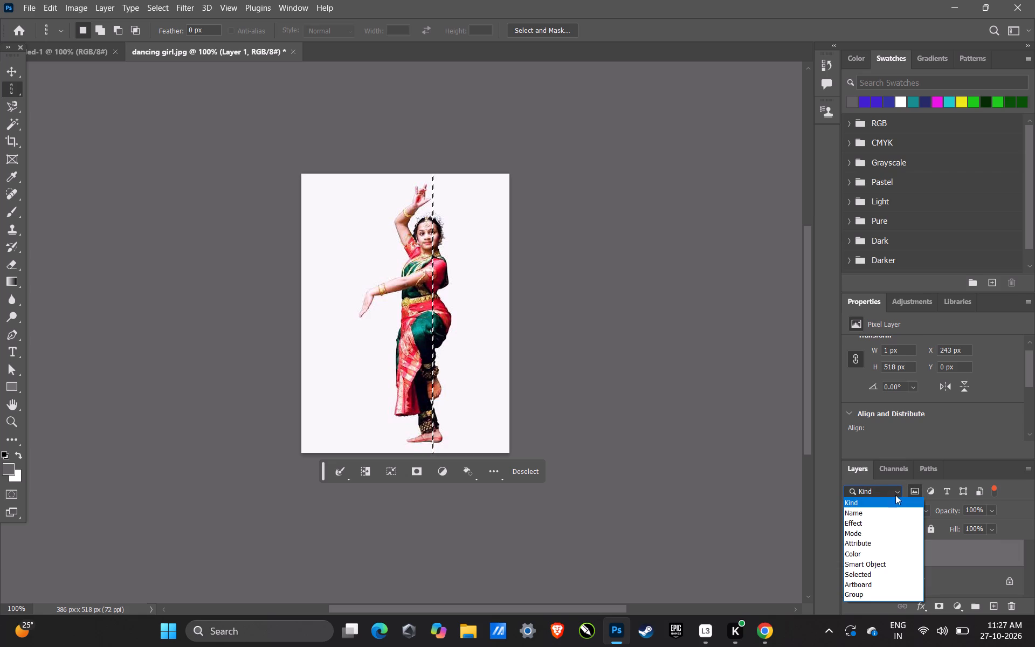
pyautogui.click(745, 501)
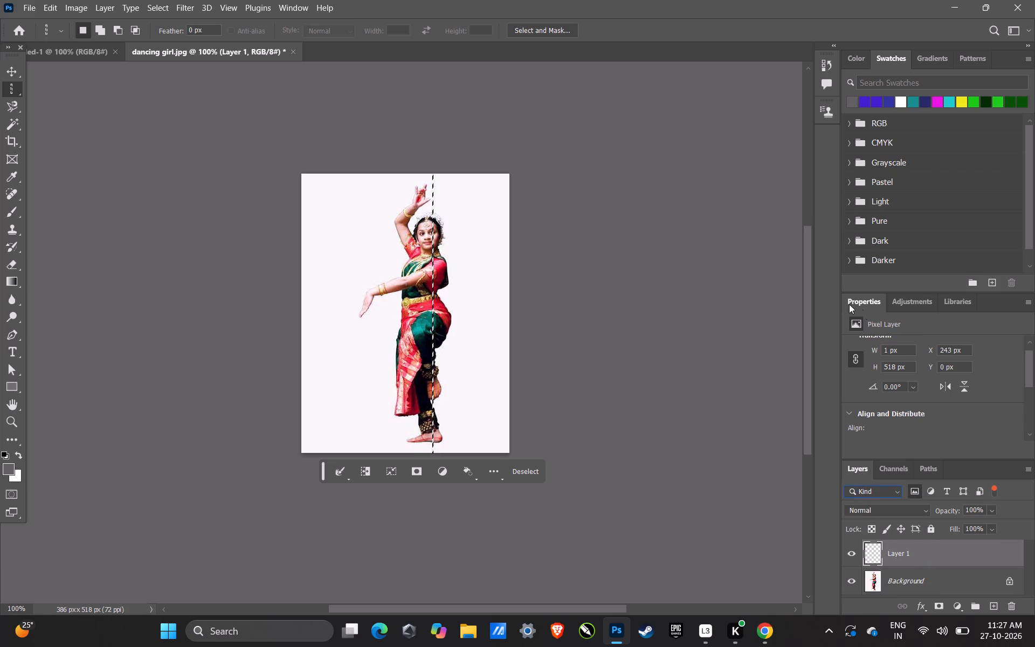
# Examine the layer's transform properties and look through the adjustments, libraries, paths and channels.
pyautogui.scroll(6, 885, 369)
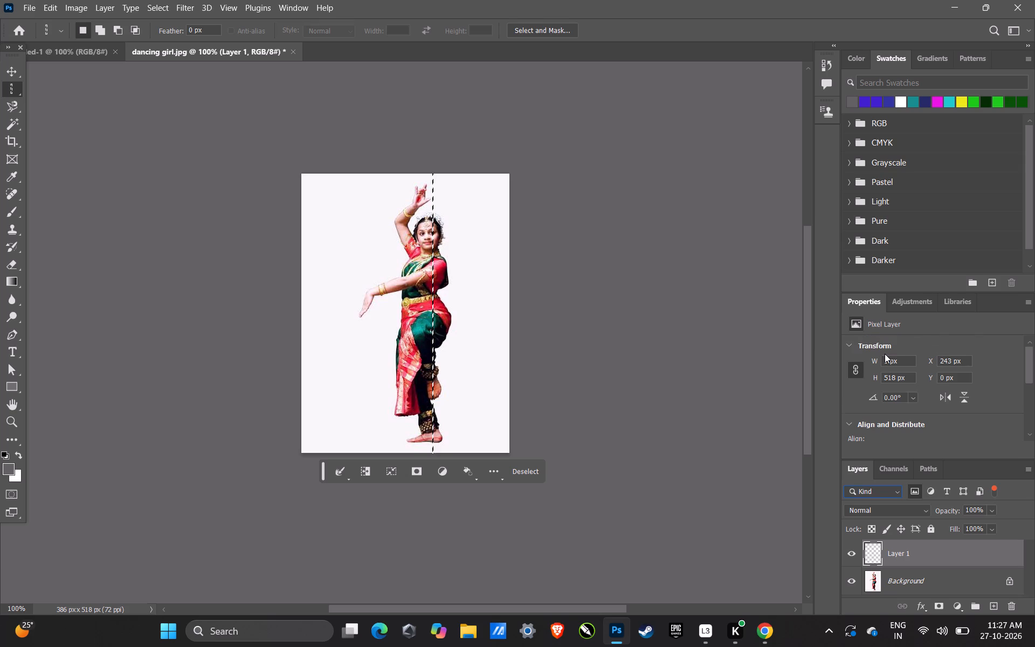
pyautogui.scroll(3, 885, 354)
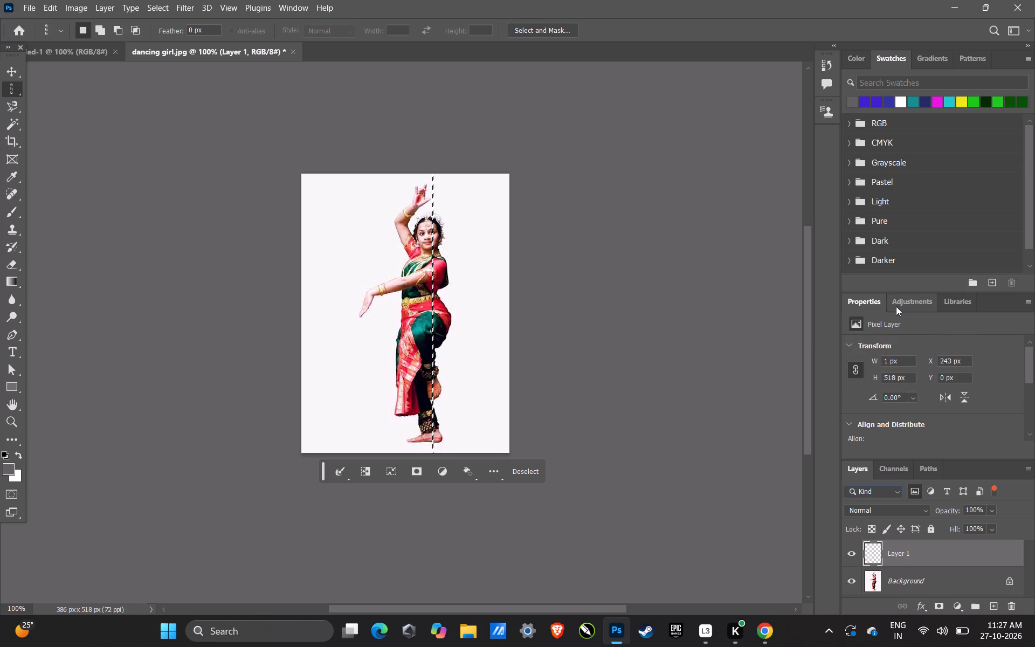
pyautogui.click(896, 306)
pyautogui.click(946, 302)
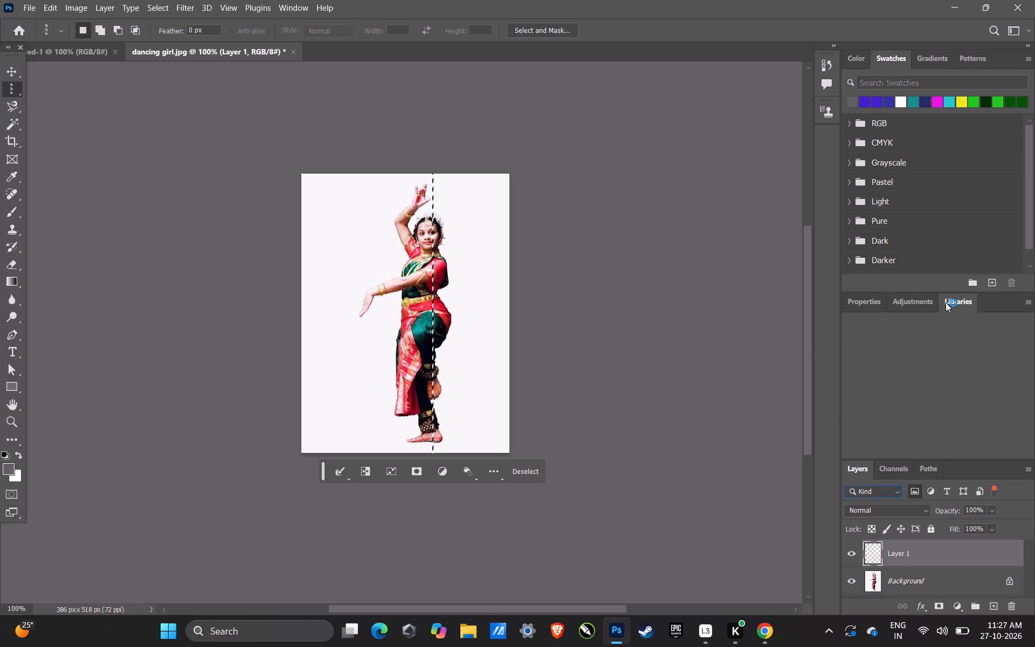
pyautogui.click(863, 304)
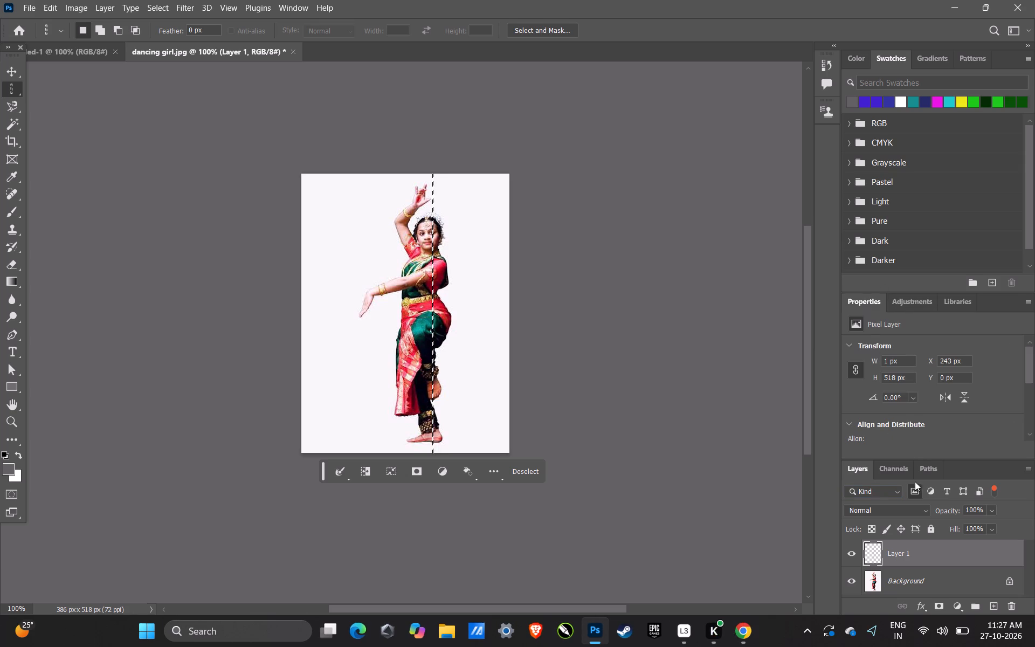
pyautogui.click(924, 468)
pyautogui.click(899, 469)
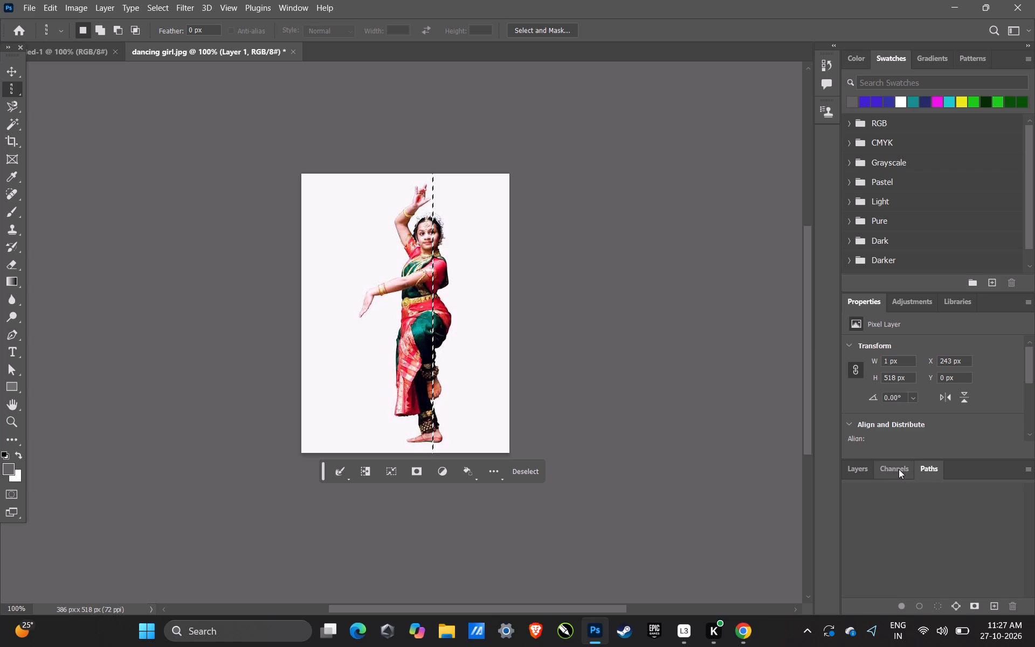
pyautogui.click(861, 476)
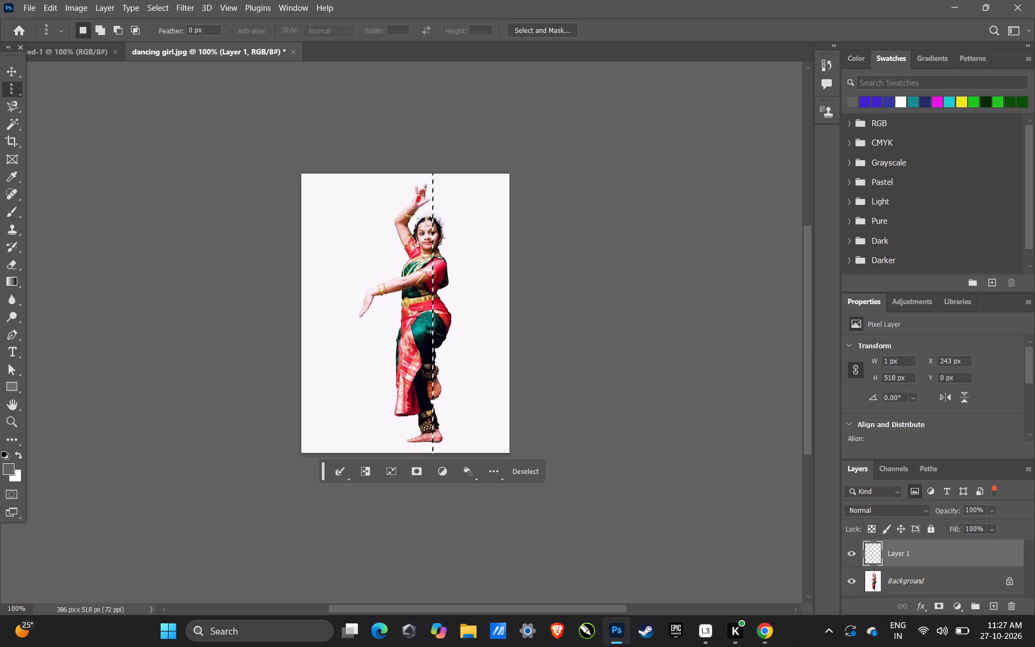
pyautogui.scroll(-2, 983, 529)
pyautogui.scroll(4, 990, 538)
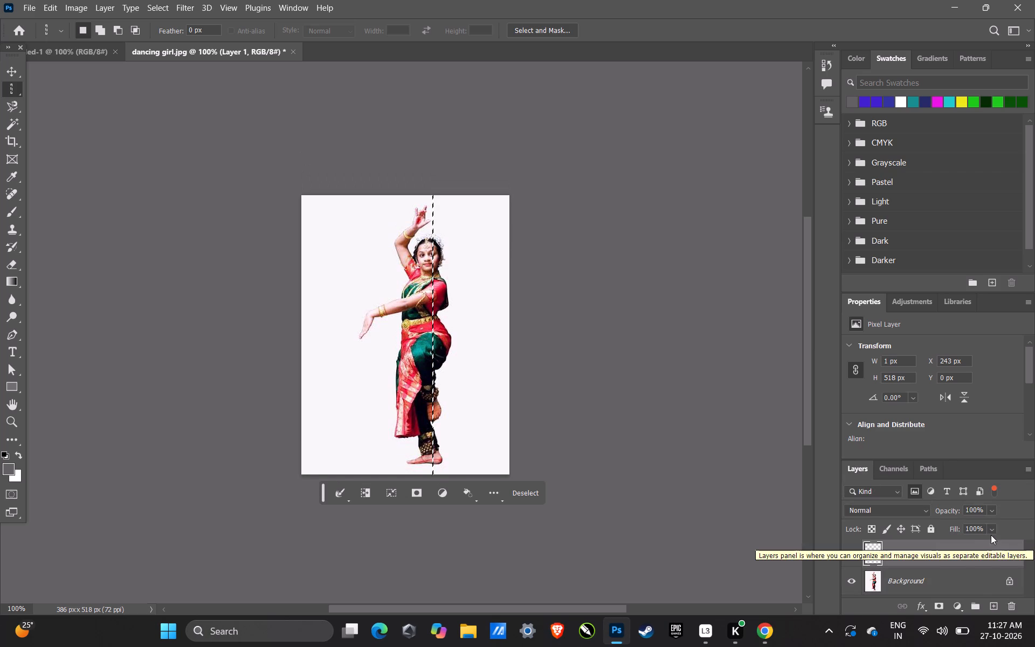
# Include type layers in the layer list's kind filter.
pyautogui.click(945, 492)
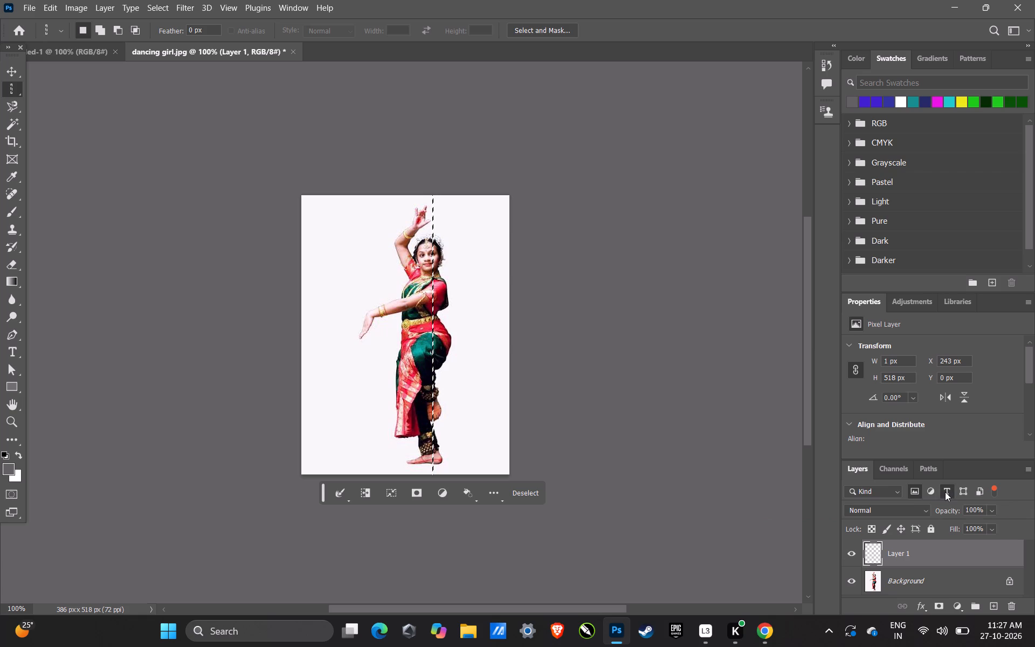
pyautogui.click(850, 470)
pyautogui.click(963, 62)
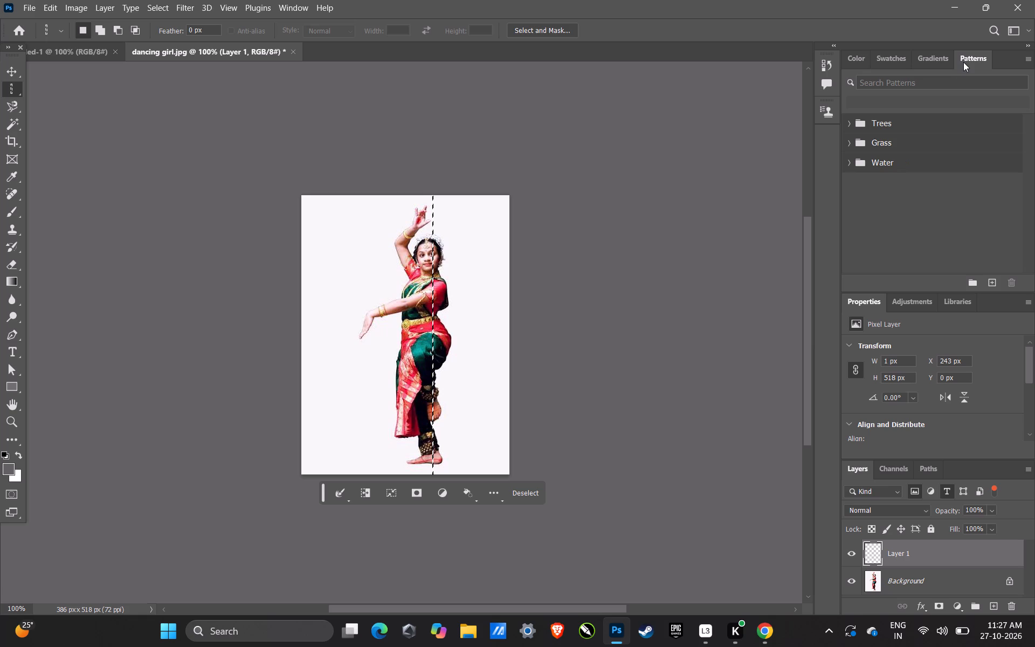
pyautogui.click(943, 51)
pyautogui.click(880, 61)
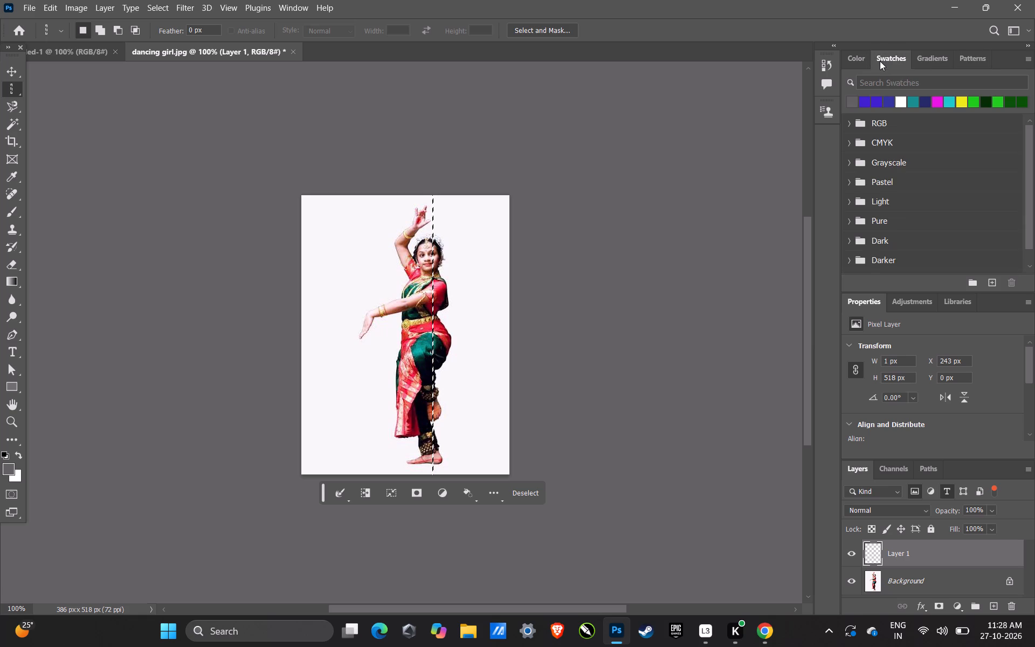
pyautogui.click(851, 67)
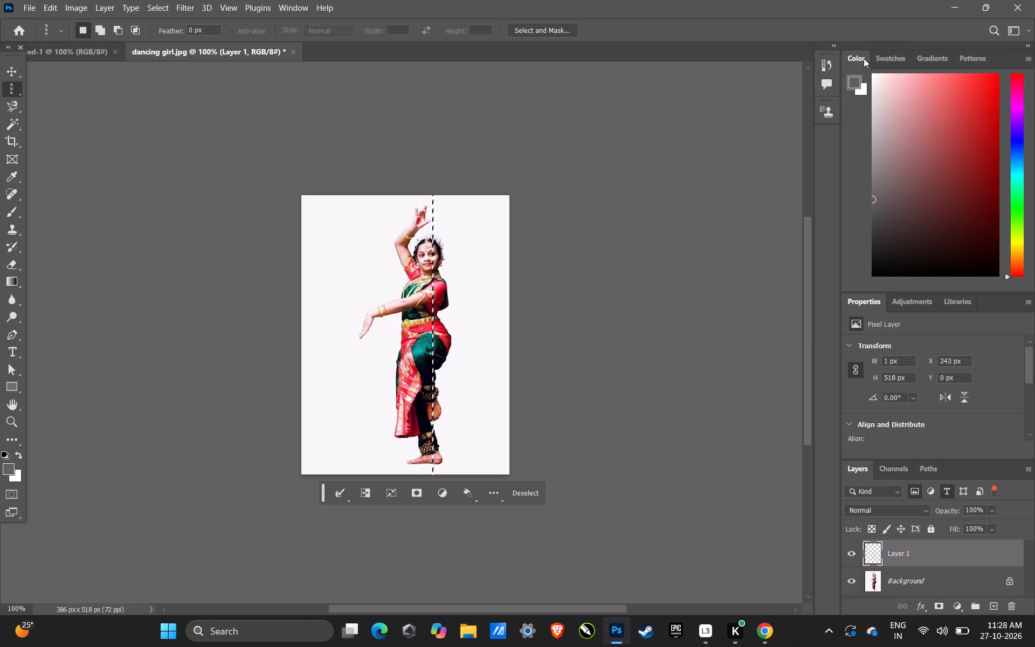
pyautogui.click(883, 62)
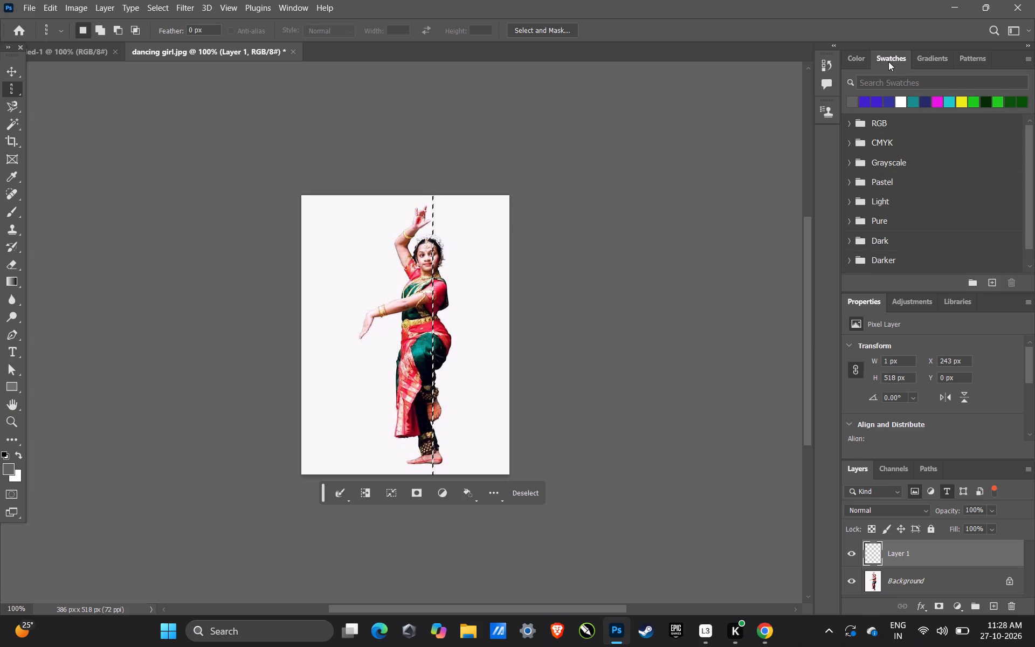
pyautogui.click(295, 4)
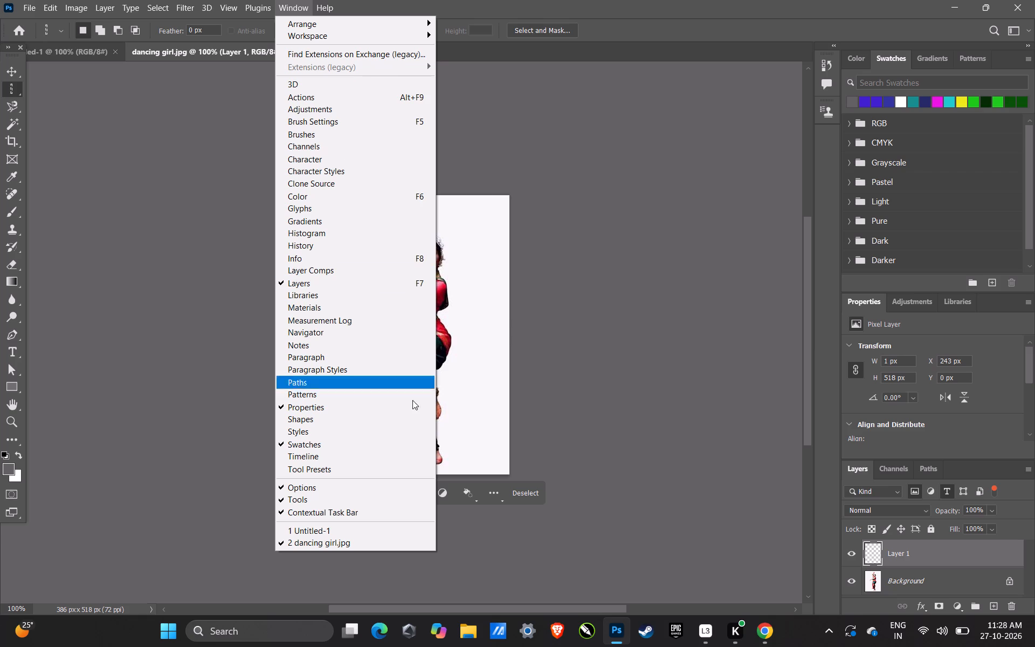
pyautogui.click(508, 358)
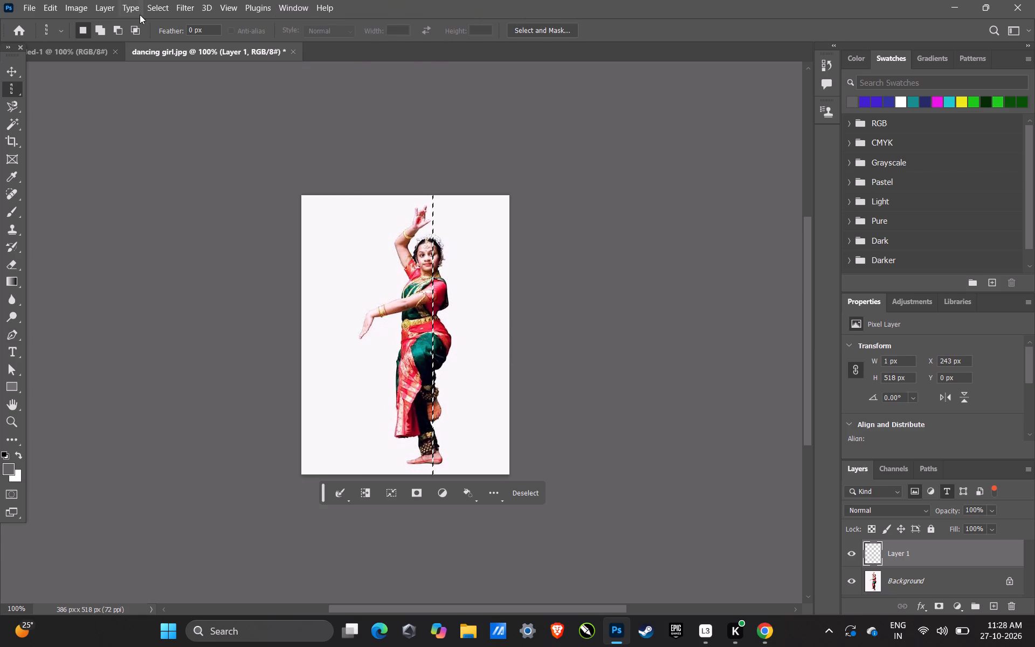
# Select a single-pixel column through the dancer's body at X 208 px.
pyautogui.click(58, 30)
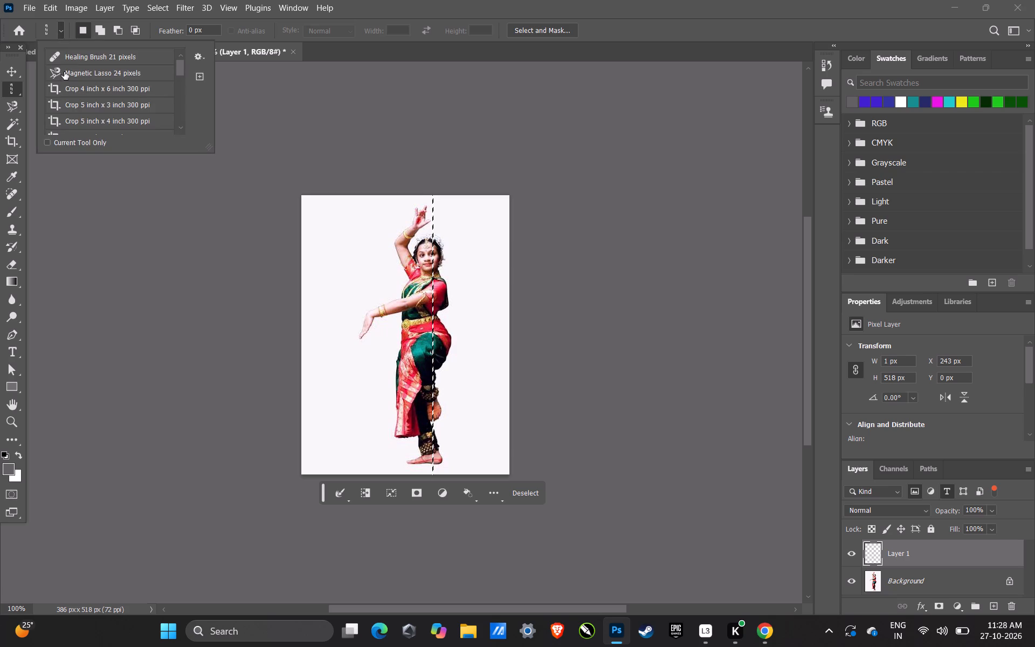
pyautogui.click(114, 244)
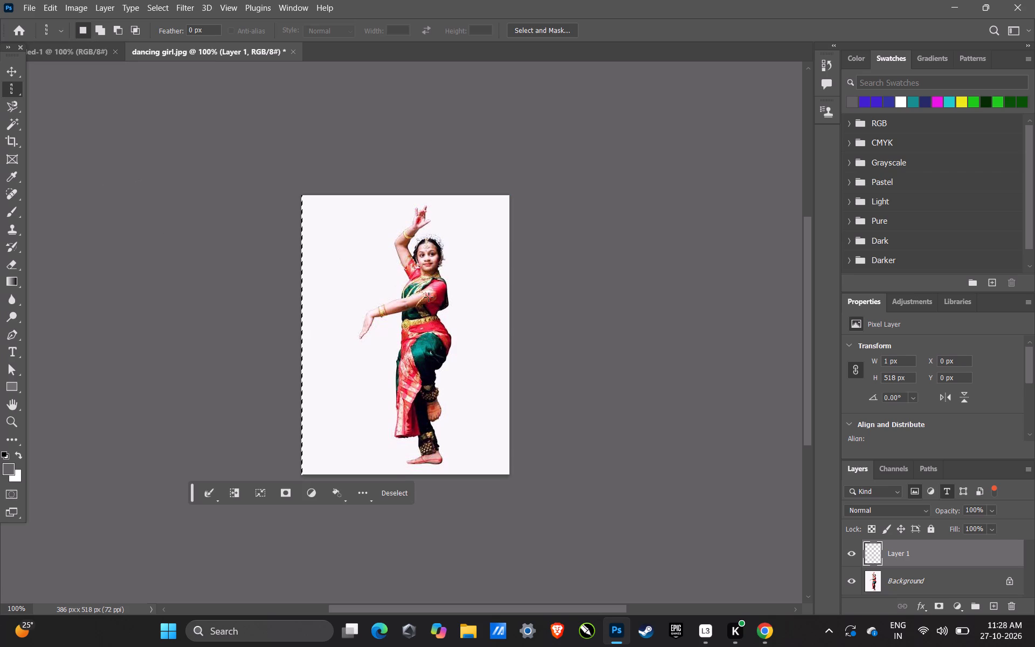
pyautogui.click(414, 298)
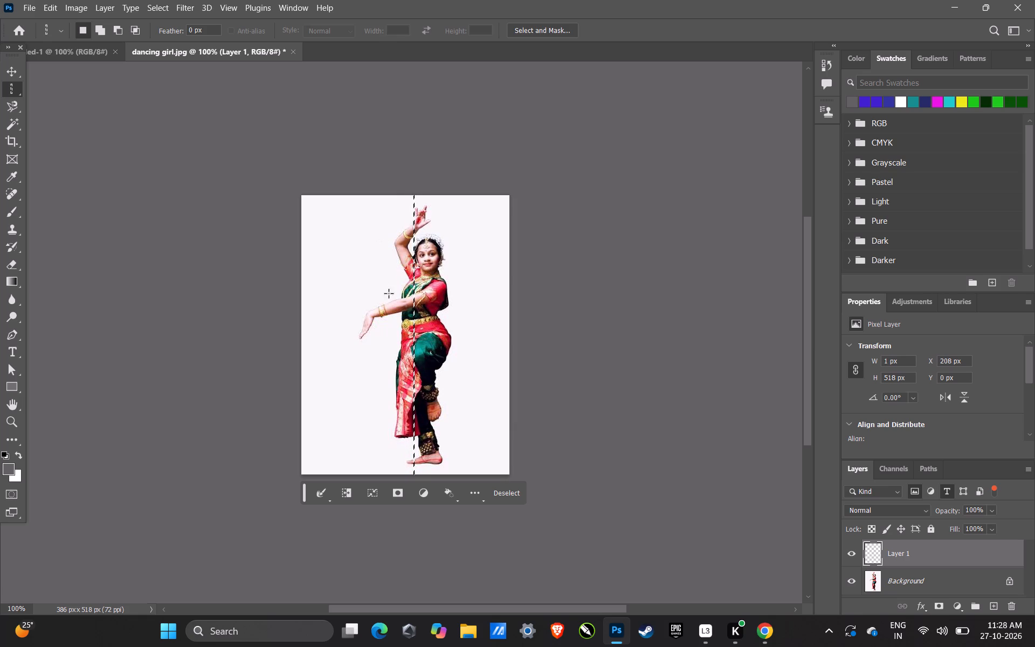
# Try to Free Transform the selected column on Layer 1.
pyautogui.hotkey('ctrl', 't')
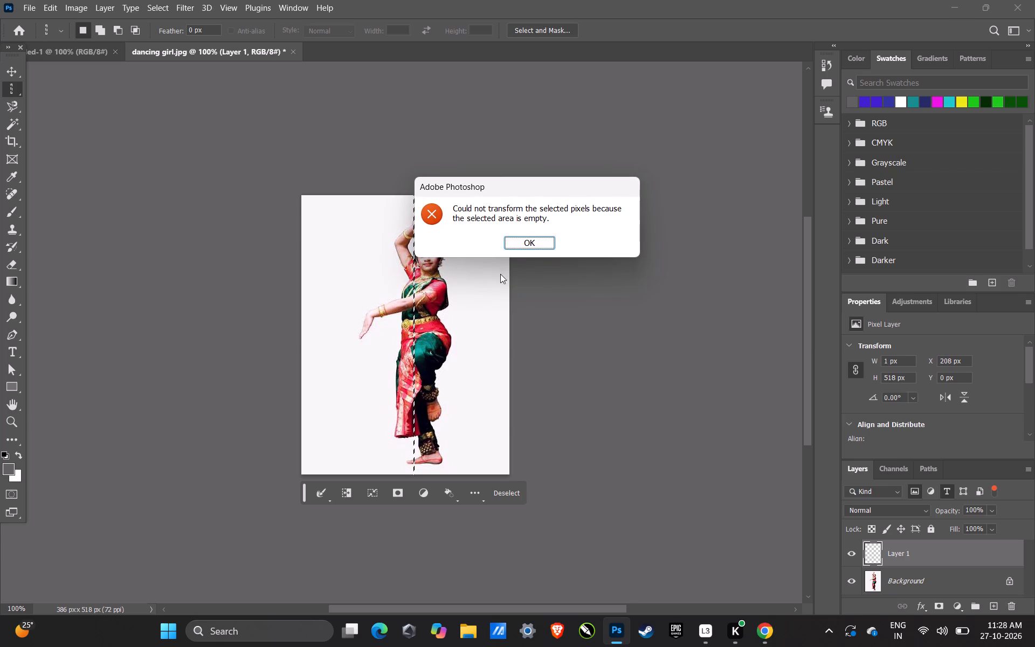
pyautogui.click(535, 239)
# Free Transform the selected column on the Background layer, widening it to about 407 px so it spans the full canvas width.
pyautogui.click(871, 588)
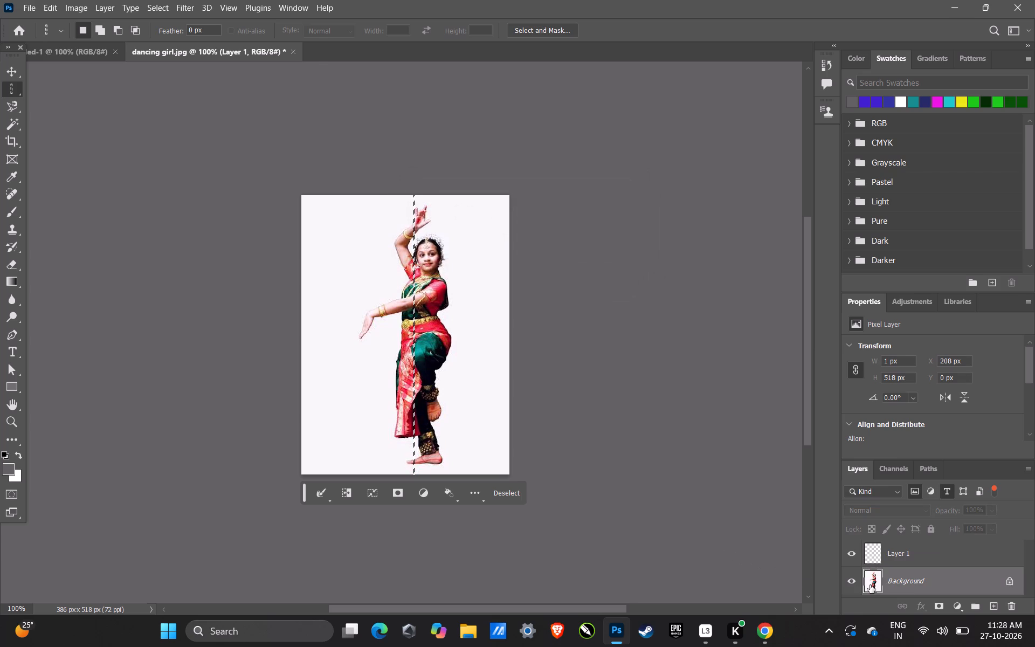
pyautogui.hotkey('ctrl', 't')
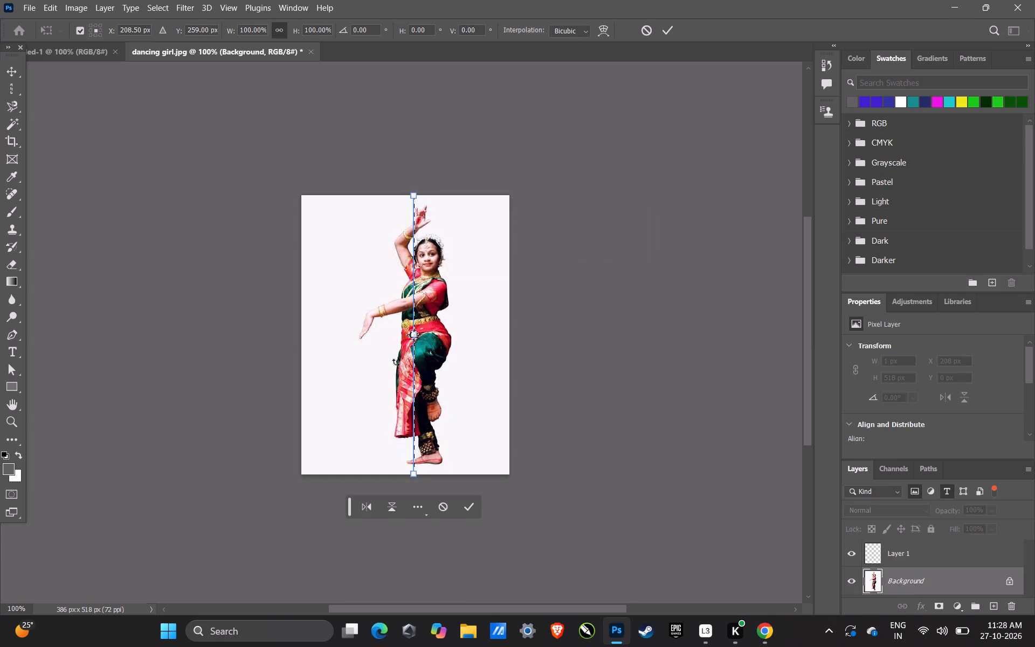
pyautogui.hotkey('ctrl', 'space')
pyautogui.hotkey('ctrl', 'space')
pyautogui.hotkey('ctrl', 'space')
pyautogui.hotkey('ctrl', 'space')
pyautogui.hotkey('ctrl', 'space')
pyautogui.hotkey('ctrl', 'space')
pyautogui.hotkey('ctrl', 'space')
pyautogui.hotkey('ctrl', 'space')
pyautogui.hotkey('ctrl', 'space')
pyautogui.hotkey('ctrl', 'space')
pyautogui.hotkey('ctrl', 'space')
pyautogui.hotkey('ctrl', 'space')
pyautogui.hotkey('ctrl', 'space')
pyautogui.hotkey('ctrl', 'space')
pyautogui.hotkey('ctrl', 'space')
pyautogui.hotkey('ctrl', 'space')
pyautogui.hotkey('ctrl', 'space')
pyautogui.hotkey('ctrl', 'space')
pyautogui.hotkey('ctrl', 'space')
pyautogui.hotkey('ctrl', 'space')
pyautogui.hotkey('ctrl', 'space')
pyautogui.hotkey('ctrl', 'space')
pyautogui.keyDown('ctrl'); pyautogui.click(426, 351); pyautogui.keyUp('ctrl')
pyautogui.keyDown('ctrl'); pyautogui.click(424, 351); pyautogui.keyUp('ctrl')
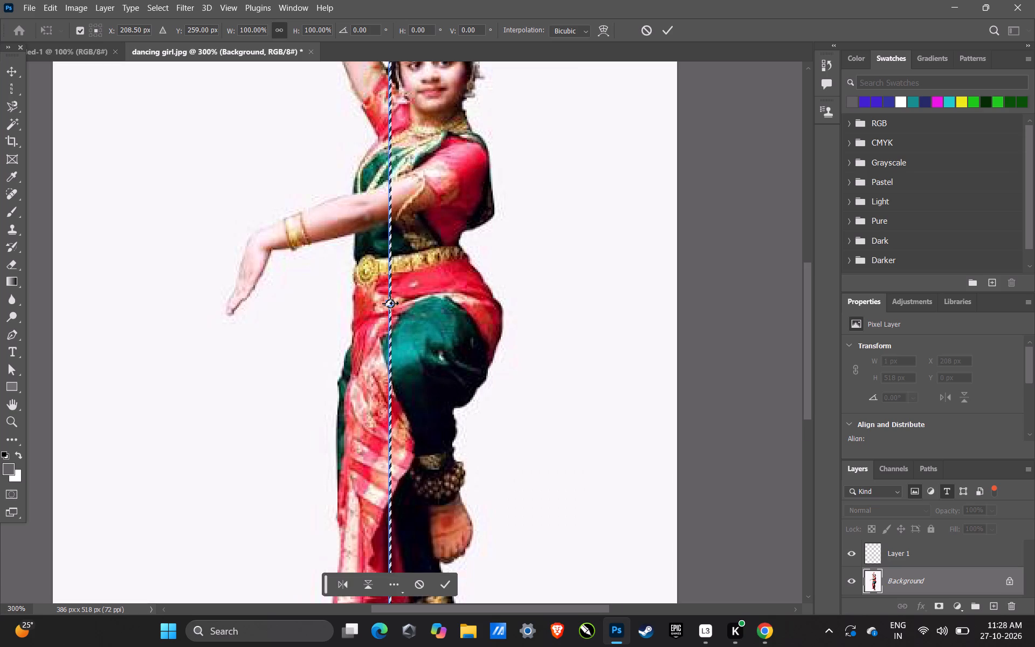
pyautogui.moveTo(394, 304); pyautogui.dragTo(695, 352)
pyautogui.moveTo(384, 302); pyautogui.dragTo(343, 306)
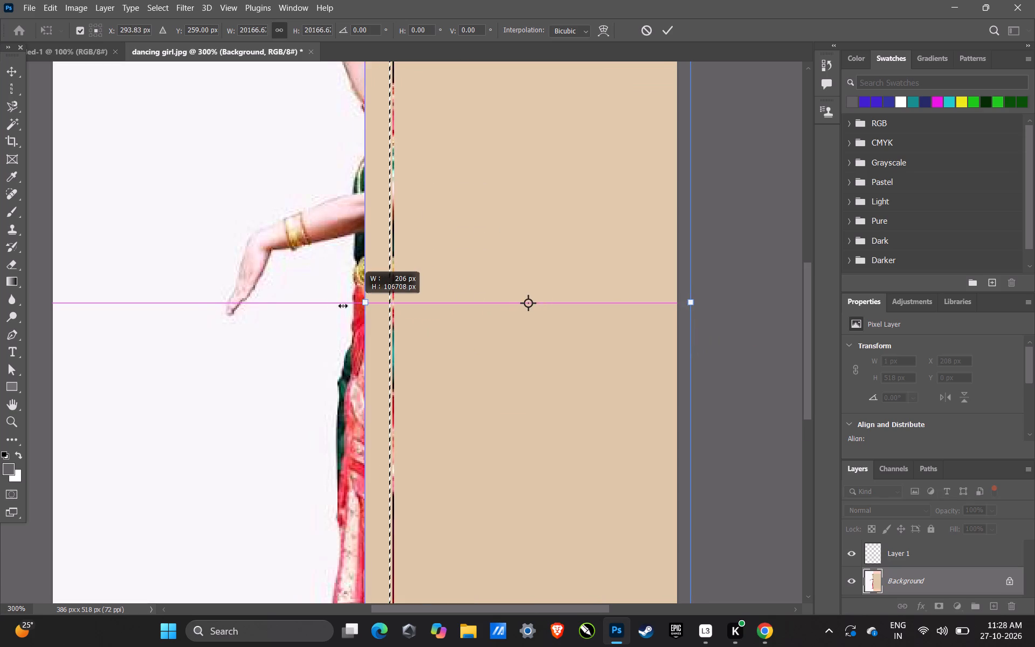
pyautogui.moveTo(343, 306); pyautogui.dragTo(30, 314)
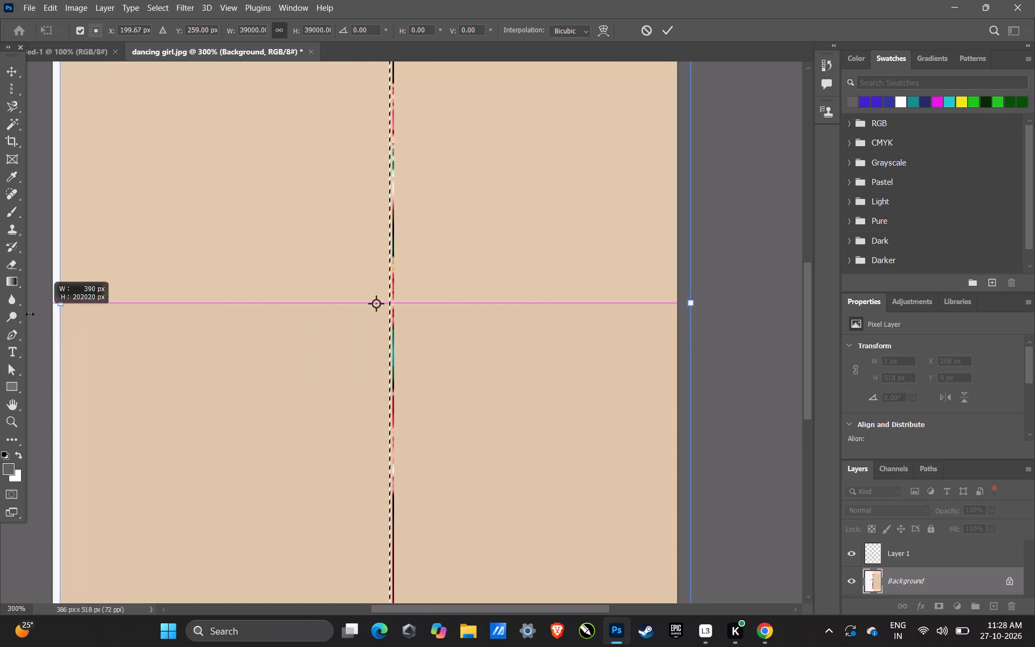
pyautogui.moveTo(30, 314); pyautogui.dragTo(27, 312)
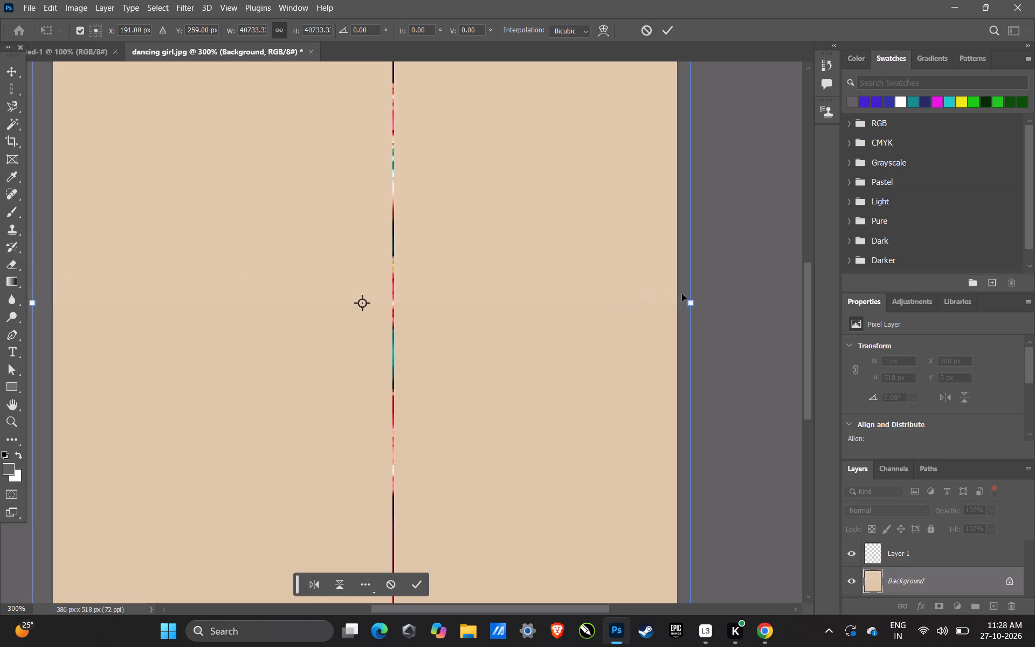
# Narrow the stretched column from both sides to a strip about 24 px wide over the dancer.
pyautogui.moveTo(693, 302); pyautogui.dragTo(618, 315)
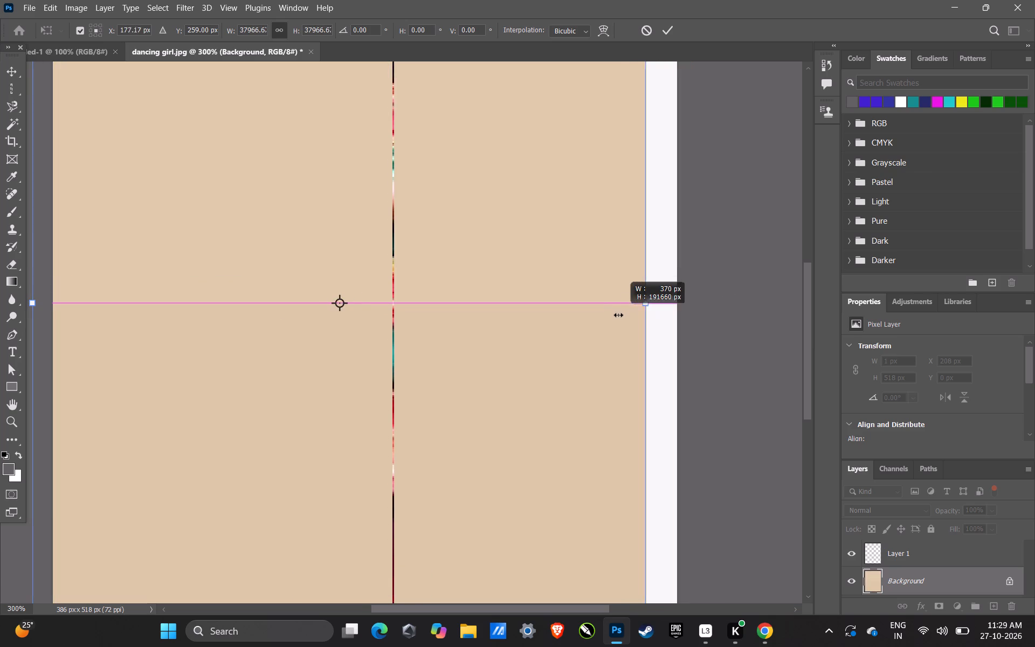
pyautogui.moveTo(618, 315); pyautogui.dragTo(434, 355)
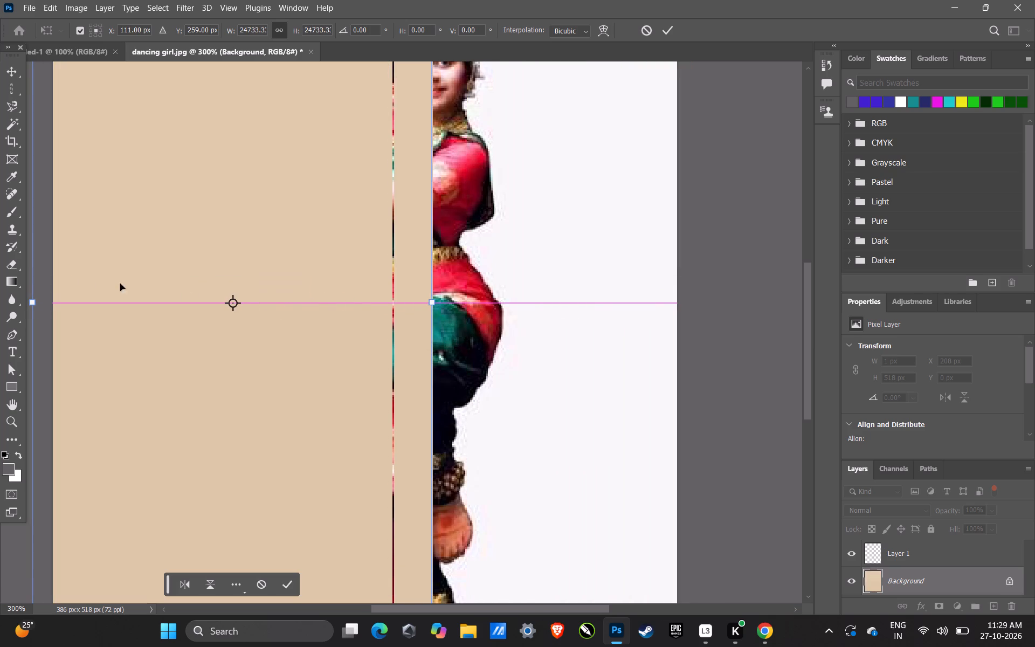
pyautogui.moveTo(30, 299); pyautogui.dragTo(37, 299)
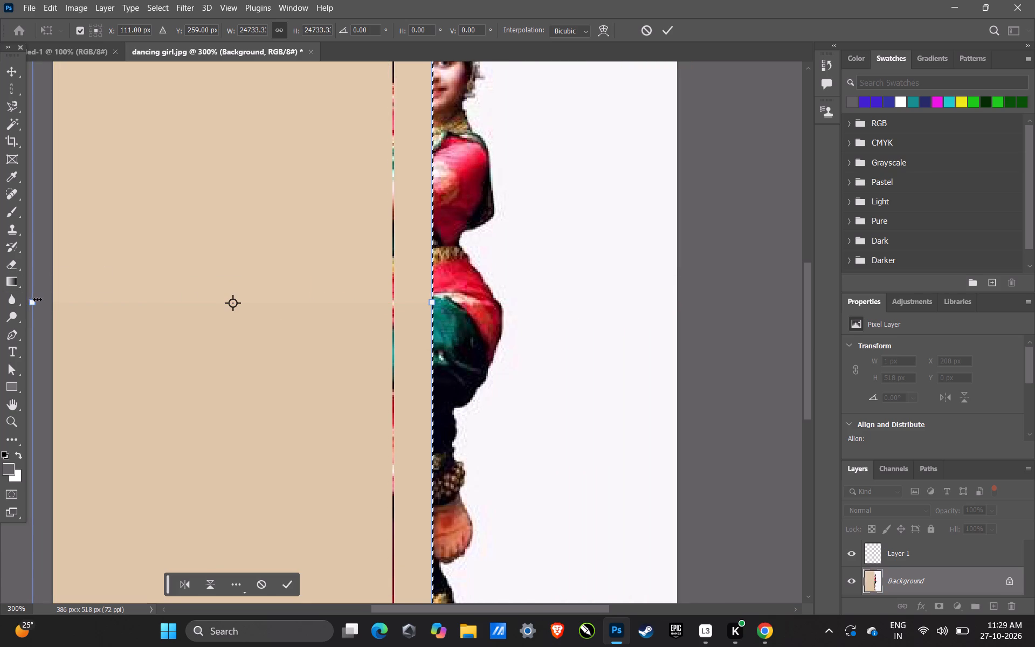
pyautogui.moveTo(37, 299); pyautogui.dragTo(287, 352)
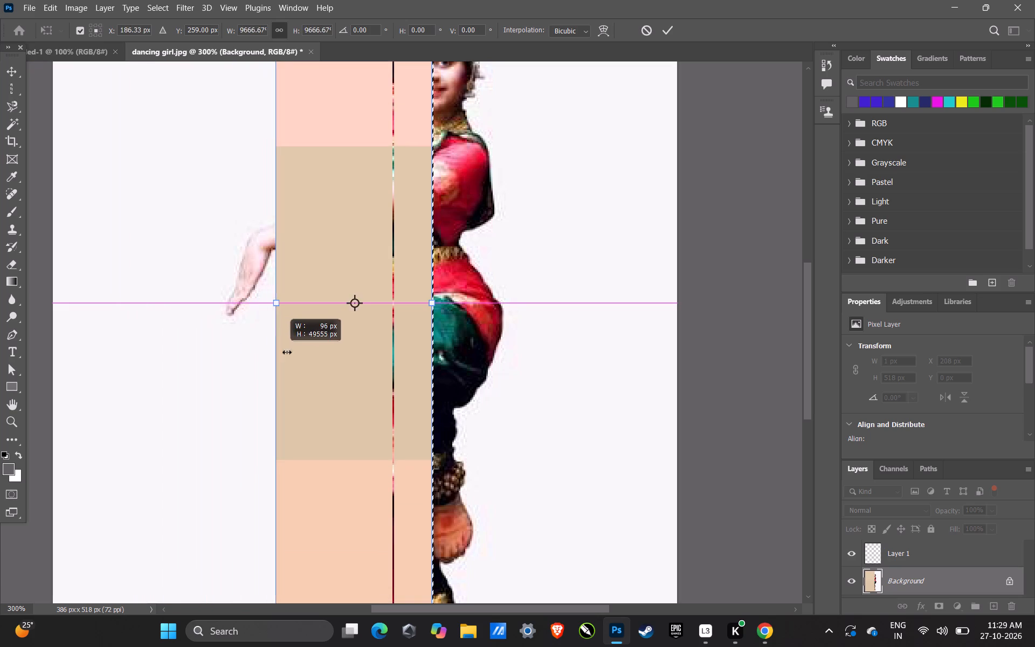
pyautogui.moveTo(287, 352); pyautogui.dragTo(392, 383)
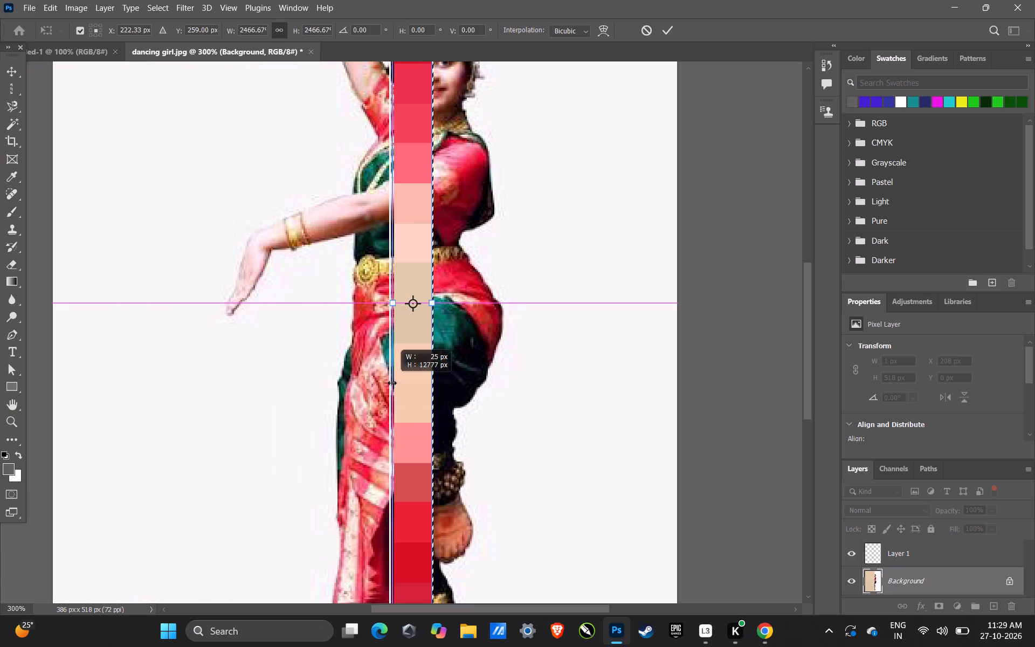
pyautogui.moveTo(392, 383); pyautogui.dragTo(394, 383)
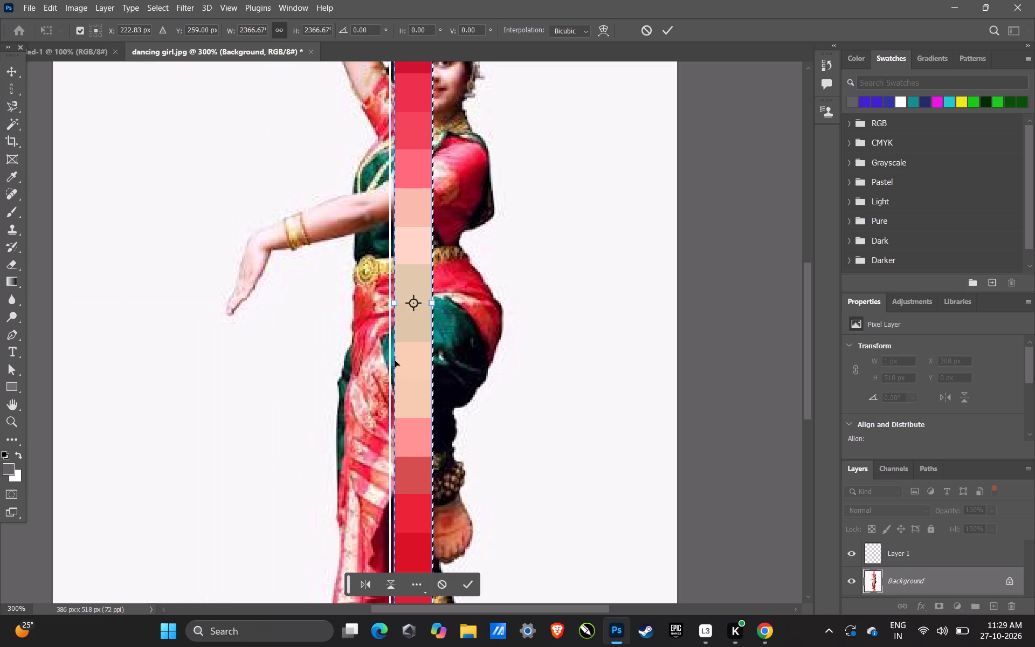
# Scale the strip down from its lower end to about 1257%, bringing that end just below the canvas.
pyautogui.hotkey('alt', 'space')
pyautogui.hotkey('alt', 'space')
pyautogui.hotkey('alt', 'space')
pyautogui.hotkey('alt', 'space')
pyautogui.hotkey('alt', 'space')
pyautogui.hotkey('alt', 'space')
pyautogui.hotkey('alt', 'space')
pyautogui.hotkey('alt', 'space')
pyautogui.hotkey('alt', 'space')
pyautogui.hotkey('alt', 'space')
pyautogui.hotkey('alt', 'space')
pyautogui.hotkey('alt', 'space')
pyautogui.hotkey('alt', 'space')
pyautogui.hotkey('alt', 'space')
pyautogui.hotkey('alt', 'space')
pyautogui.hotkey('alt', 'space')
pyautogui.hotkey('alt', 'space')
pyautogui.hotkey('alt', 'space')
pyautogui.hotkey('alt', 'space')
pyautogui.hotkey('alt', 'space')
pyautogui.keyDown('alt'); pyautogui.doubleClick(395, 360); pyautogui.keyUp('alt')
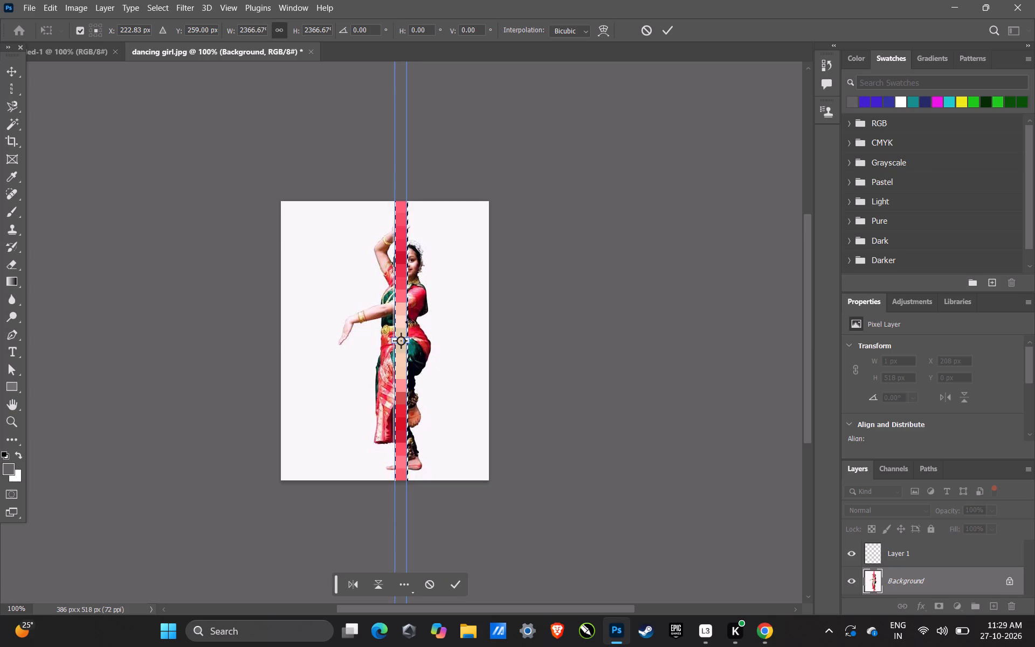
pyautogui.hotkey('alt', 'space')
pyautogui.hotkey('alt', 'space')
pyautogui.hotkey('alt', 'space')
pyautogui.hotkey('alt', 'space')
pyautogui.hotkey('alt', 'space')
pyautogui.hotkey('alt', 'space')
pyautogui.hotkey('alt', 'space')
pyautogui.hotkey('alt', 'space')
pyautogui.hotkey('alt', 'space')
pyautogui.hotkey('alt', 'space')
pyautogui.hotkey('alt', 'space')
pyautogui.hotkey('alt', 'space')
pyautogui.hotkey('alt', 'space')
pyautogui.hotkey('alt', 'space')
pyautogui.hotkey('alt', 'space')
pyautogui.hotkey('alt', 'space')
pyautogui.hotkey('alt', 'space')
pyautogui.hotkey('alt', 'space')
pyautogui.hotkey('alt', 'space')
pyautogui.hotkey('alt', 'space')
pyautogui.keyDown('alt'); pyautogui.click(421, 137); pyautogui.keyUp('alt')
pyautogui.keyDown('alt'); pyautogui.click(421, 137); pyautogui.keyUp('alt')
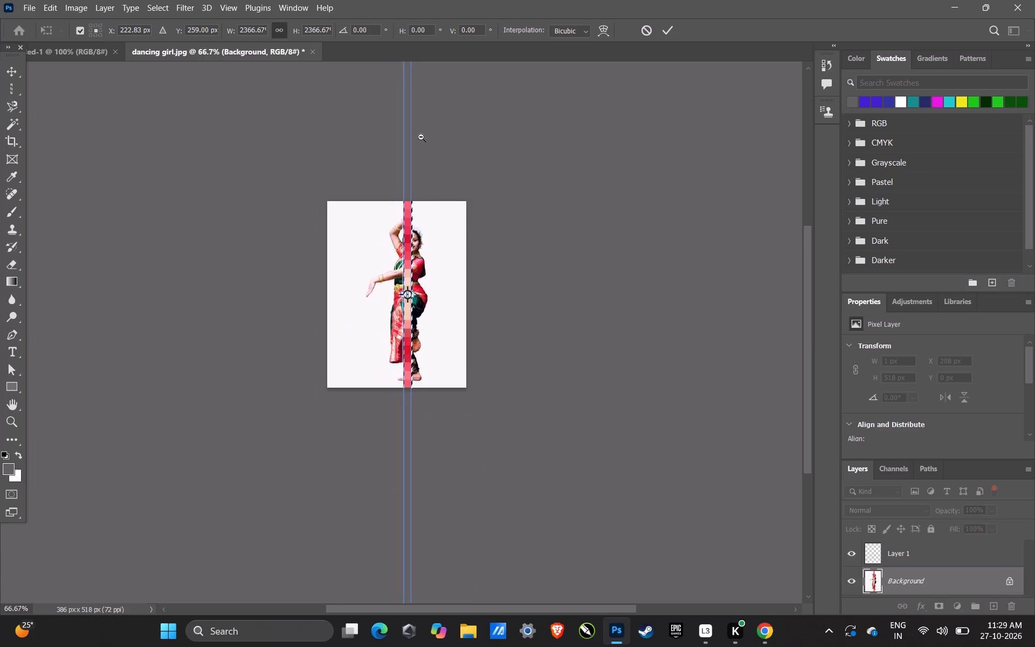
pyautogui.keyDown('alt'); pyautogui.tripleClick(421, 137); pyautogui.keyUp('alt')
pyautogui.keyDown('alt'); pyautogui.doubleClick(421, 137); pyautogui.keyUp('alt')
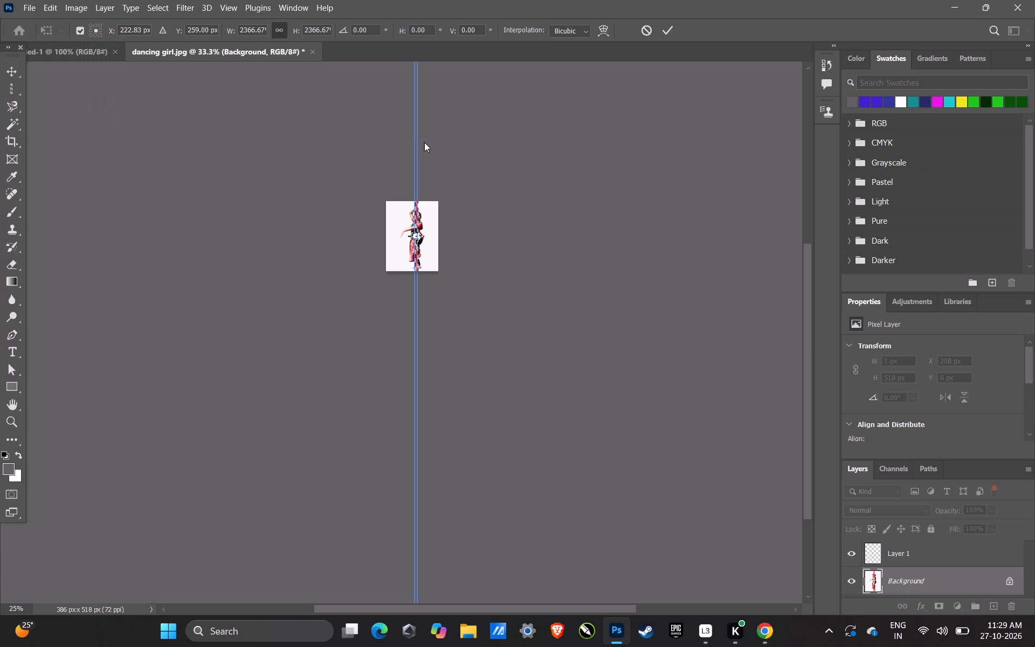
pyautogui.keyDown('alt'); pyautogui.click(432, 153); pyautogui.keyUp('alt')
pyautogui.keyDown('alt'); pyautogui.moveTo(382, 179); pyautogui.dragTo(387, 180); pyautogui.keyUp('alt')
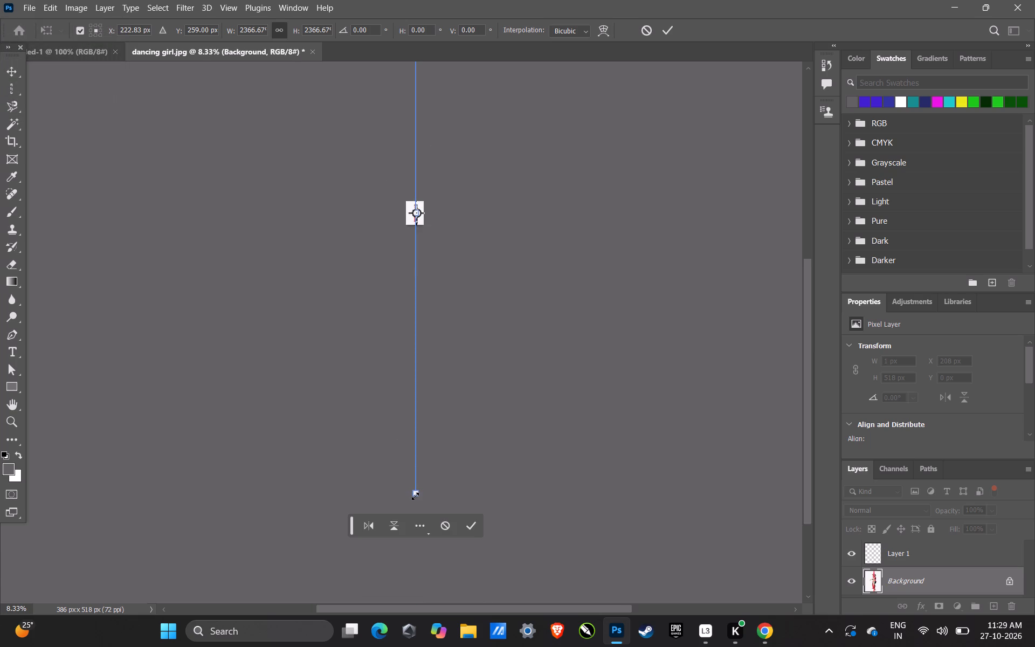
pyautogui.moveTo(415, 496); pyautogui.dragTo(447, 228)
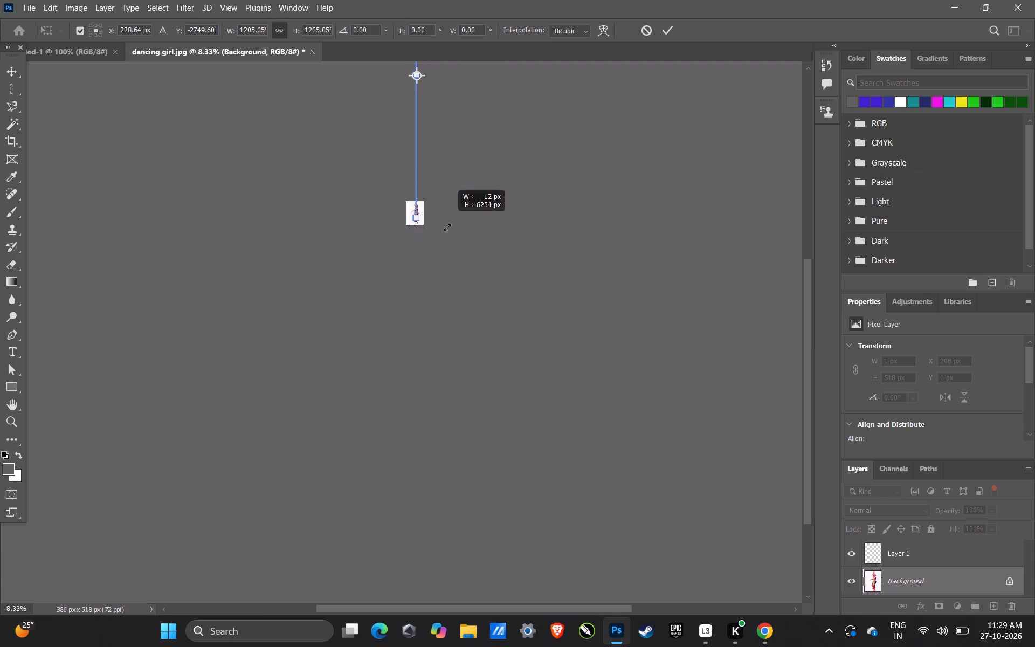
pyautogui.moveTo(447, 228); pyautogui.dragTo(447, 233)
# Scale the strip down from its upper end to about 130%, bringing that end near the canvas's top edge.
pyautogui.press('space')
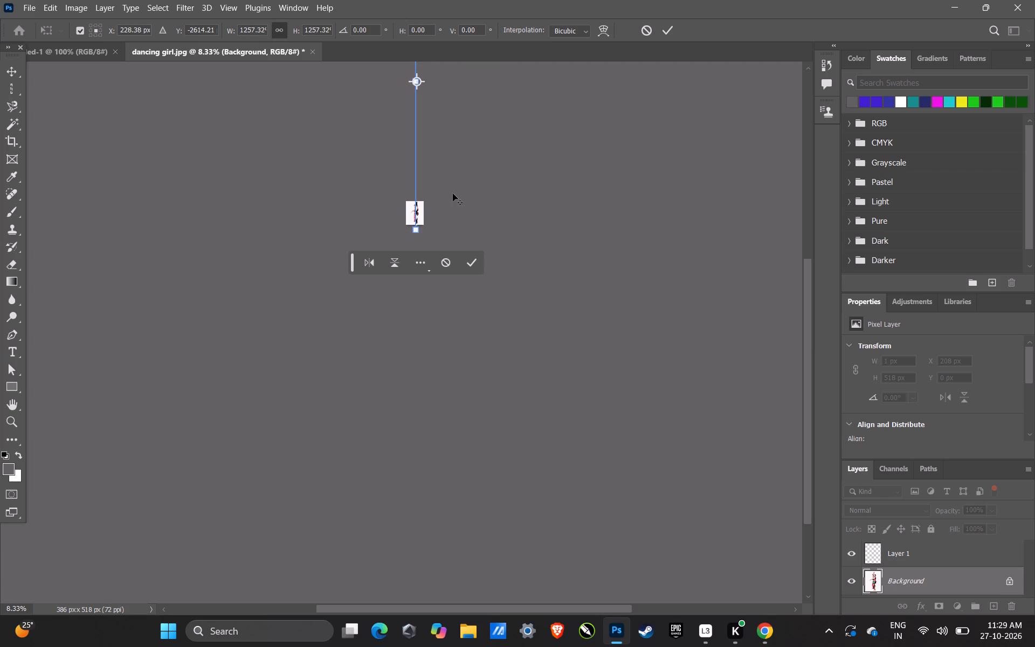
pyautogui.press('space')
pyautogui.press('space')
pyautogui.press('space')
pyautogui.press('space')
pyautogui.press('space')
pyautogui.press('space')
pyautogui.press('space')
pyautogui.press('space')
pyautogui.press('space')
pyautogui.press('space')
pyautogui.press('space')
pyautogui.press('space')
pyautogui.press('space')
pyautogui.press('space')
pyautogui.press('space')
pyautogui.press('space')
pyautogui.press('space')
pyautogui.press('space')
pyautogui.press('space')
pyautogui.press('space')
pyautogui.moveTo(453, 194); pyautogui.dragTo(480, 450)
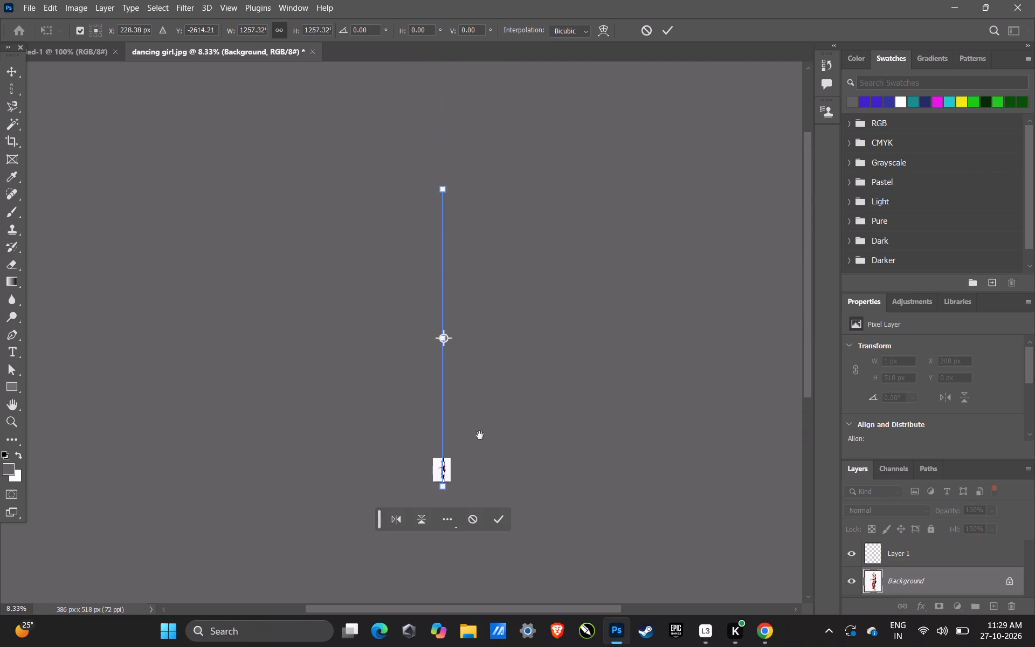
pyautogui.moveTo(443, 189); pyautogui.dragTo(441, 230)
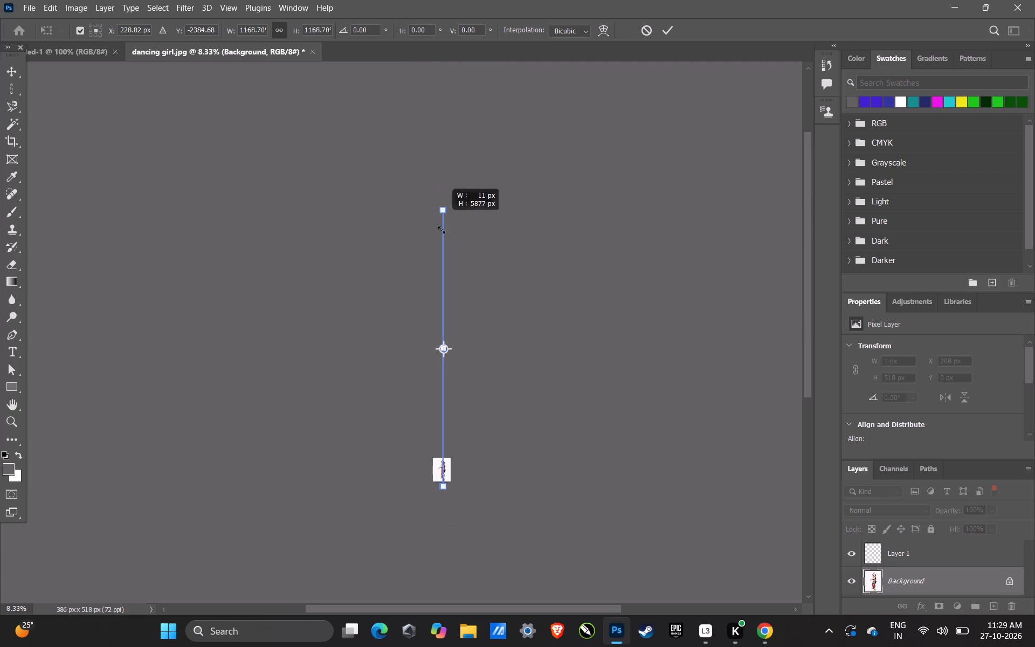
pyautogui.moveTo(441, 230); pyautogui.dragTo(436, 456)
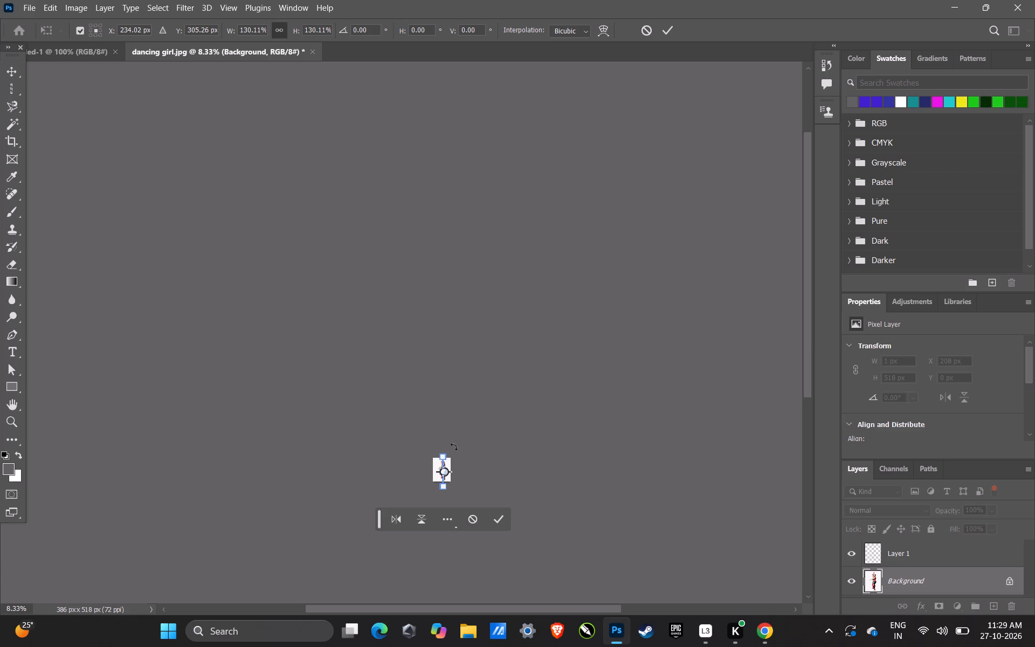
# Fit the column's lower and upper ends to the canvas height, scaling it to about 100.76%.
pyautogui.press('space')
pyautogui.keyDown('ctrl'); pyautogui.click(431, 466); pyautogui.keyUp('ctrl')
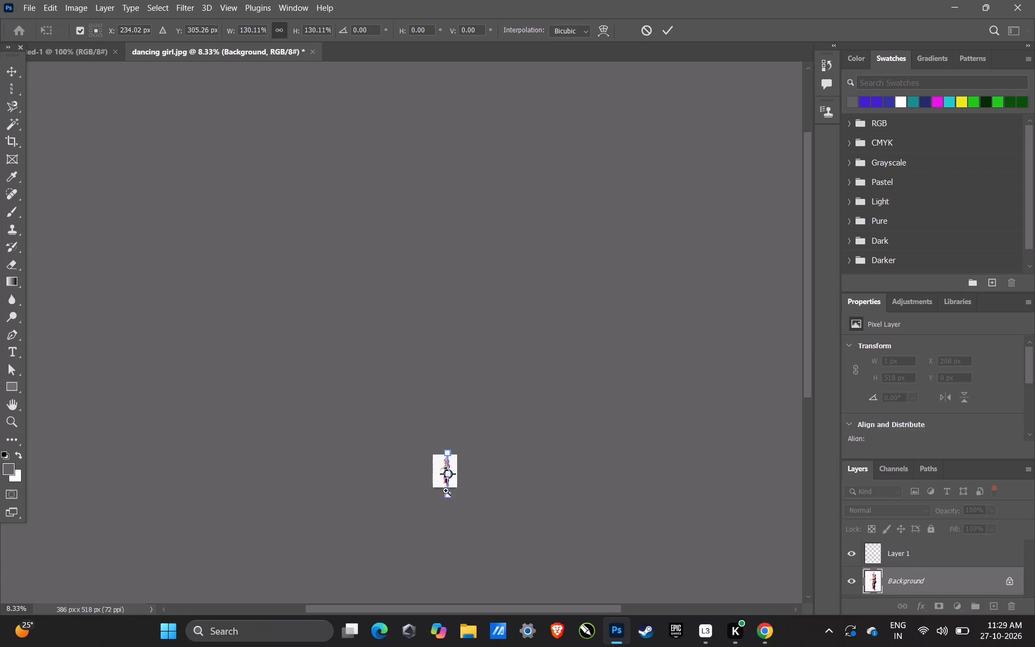
pyautogui.keyDown('ctrl'); pyautogui.click(451, 501); pyautogui.keyUp('ctrl')
pyautogui.keyDown('ctrl'); pyautogui.tripleClick(450, 474); pyautogui.keyUp('ctrl')
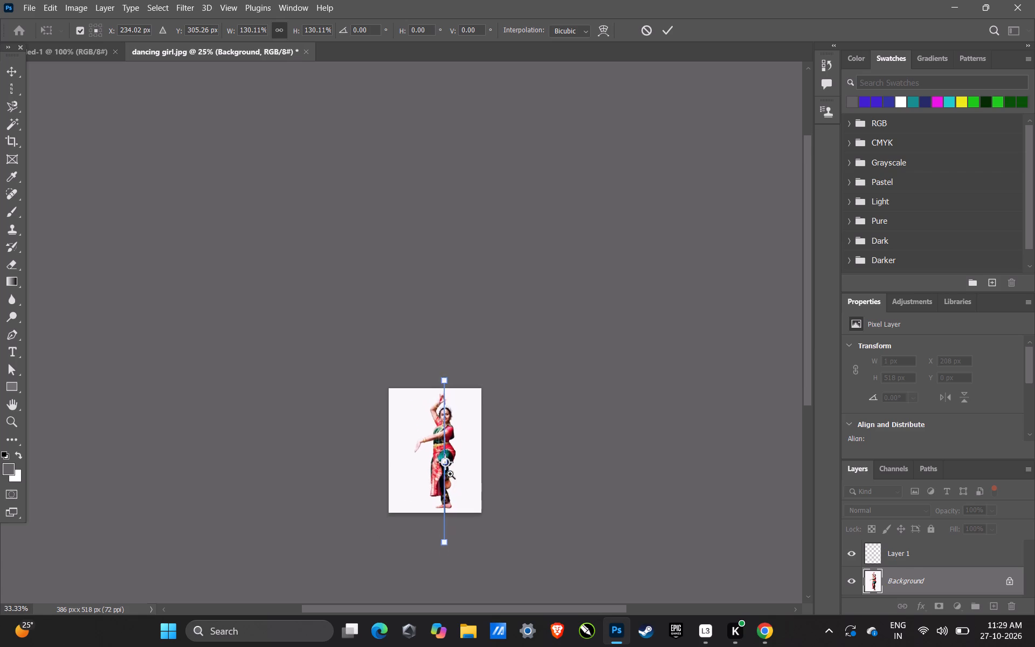
pyautogui.moveTo(444, 552); pyautogui.dragTo(446, 521)
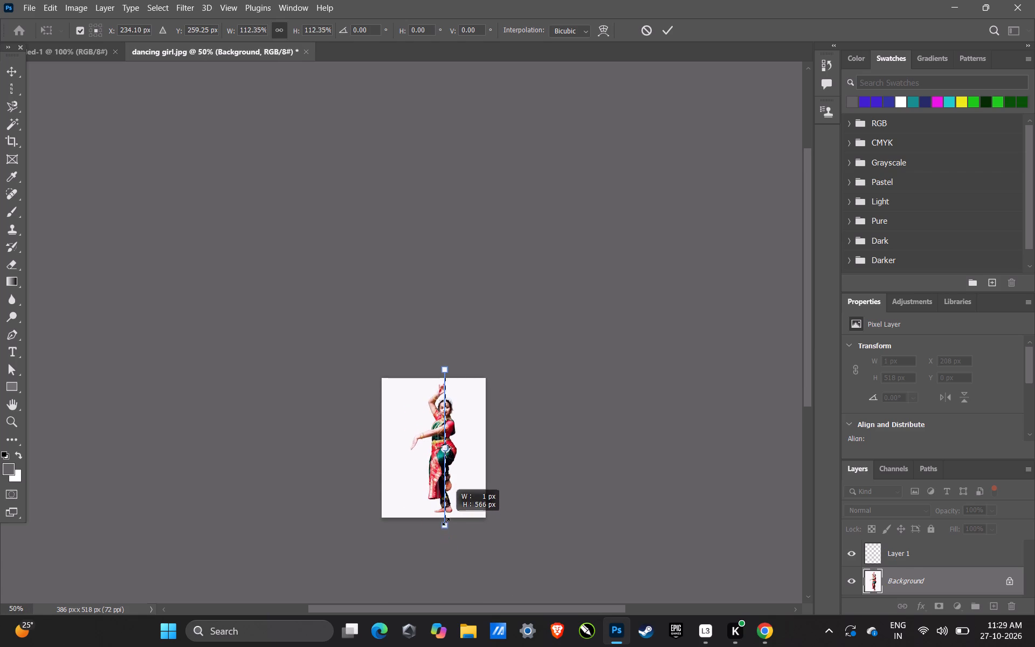
pyautogui.moveTo(446, 521); pyautogui.dragTo(446, 520)
pyautogui.moveTo(445, 369); pyautogui.dragTo(445, 377)
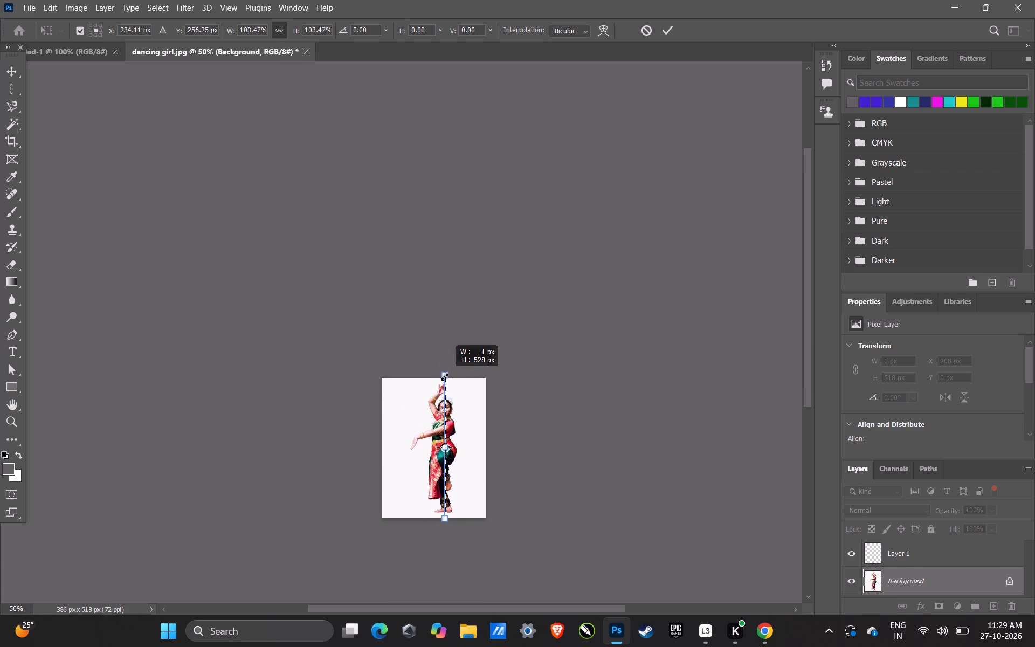
pyautogui.moveTo(445, 377); pyautogui.dragTo(445, 378)
# Lower the column's upper end to the dancer's head, scaling it to about 87.25%.
pyautogui.hotkey('ctrl', 'space')
pyautogui.hotkey('ctrl', 'space')
pyautogui.hotkey('ctrl', 'space')
pyautogui.hotkey('ctrl', 'space')
pyautogui.hotkey('ctrl', 'space')
pyautogui.hotkey('ctrl', 'space')
pyautogui.hotkey('ctrl', 'space')
pyautogui.hotkey('ctrl', 'space')
pyautogui.hotkey('ctrl', 'space')
pyautogui.hotkey('ctrl', 'space')
pyautogui.hotkey('ctrl', 'space')
pyautogui.hotkey('ctrl', 'space')
pyautogui.hotkey('ctrl', 'space')
pyautogui.hotkey('ctrl', 'space')
pyautogui.hotkey('ctrl', 'space')
pyautogui.hotkey('ctrl', 'space')
pyautogui.hotkey('ctrl', 'space')
pyautogui.hotkey('ctrl', 'space')
pyautogui.hotkey('ctrl', 'space')
pyautogui.hotkey('ctrl', 'space')
pyautogui.keyDown('ctrl'); pyautogui.doubleClick(452, 412); pyautogui.keyUp('ctrl')
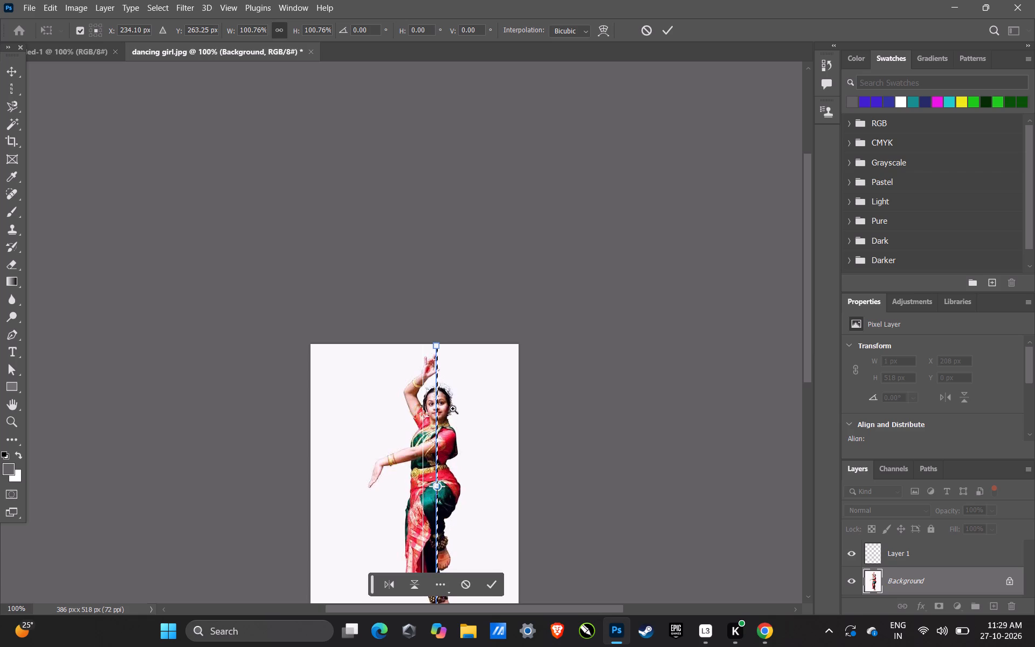
pyautogui.moveTo(436, 341); pyautogui.dragTo(436, 362)
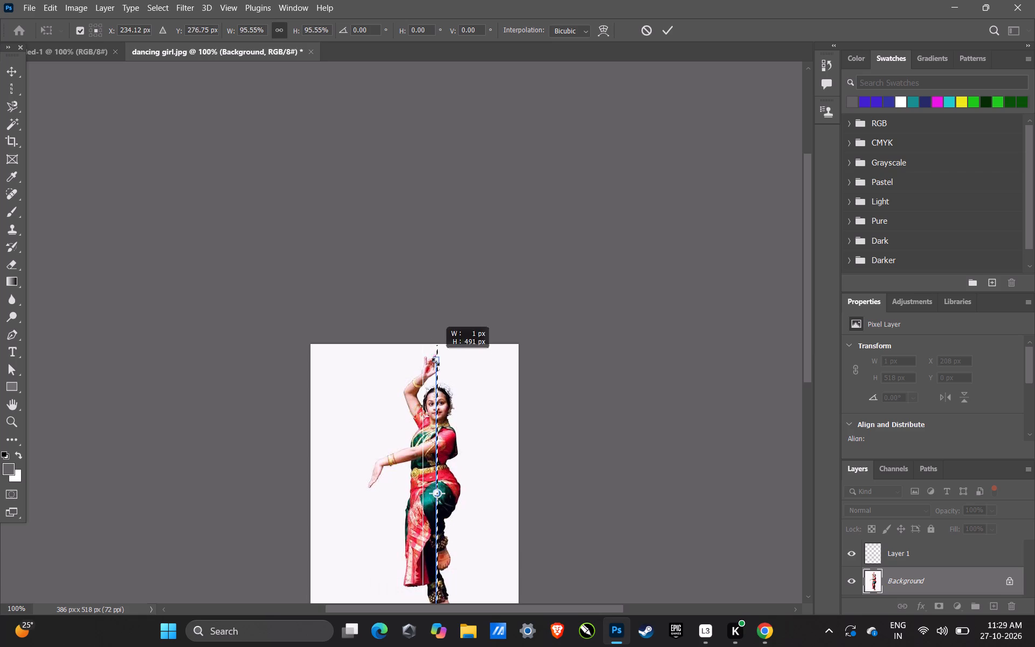
pyautogui.moveTo(436, 362); pyautogui.dragTo(436, 379)
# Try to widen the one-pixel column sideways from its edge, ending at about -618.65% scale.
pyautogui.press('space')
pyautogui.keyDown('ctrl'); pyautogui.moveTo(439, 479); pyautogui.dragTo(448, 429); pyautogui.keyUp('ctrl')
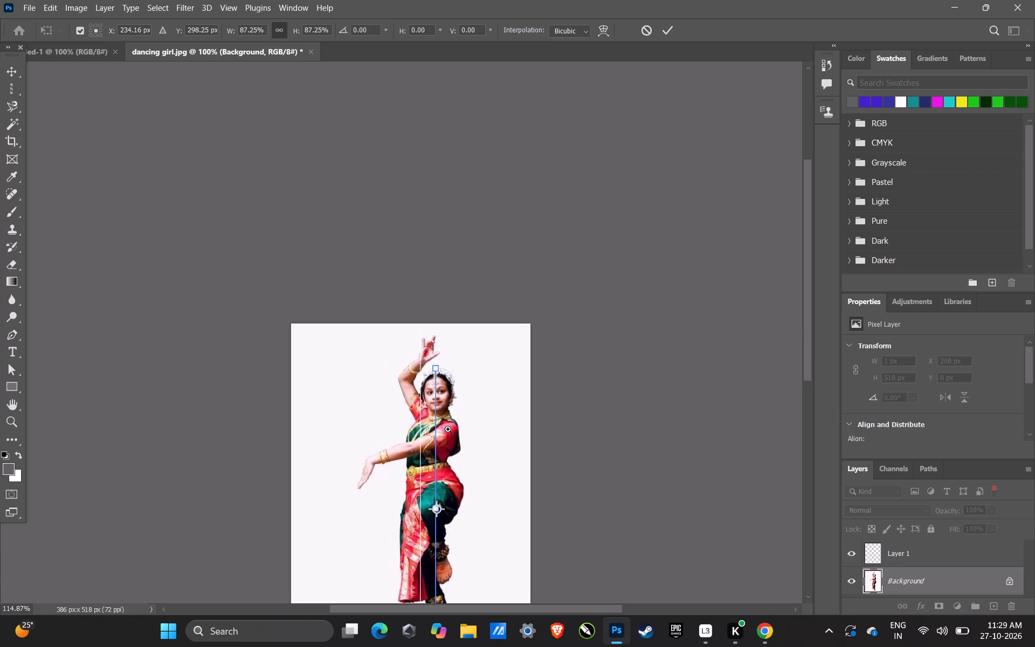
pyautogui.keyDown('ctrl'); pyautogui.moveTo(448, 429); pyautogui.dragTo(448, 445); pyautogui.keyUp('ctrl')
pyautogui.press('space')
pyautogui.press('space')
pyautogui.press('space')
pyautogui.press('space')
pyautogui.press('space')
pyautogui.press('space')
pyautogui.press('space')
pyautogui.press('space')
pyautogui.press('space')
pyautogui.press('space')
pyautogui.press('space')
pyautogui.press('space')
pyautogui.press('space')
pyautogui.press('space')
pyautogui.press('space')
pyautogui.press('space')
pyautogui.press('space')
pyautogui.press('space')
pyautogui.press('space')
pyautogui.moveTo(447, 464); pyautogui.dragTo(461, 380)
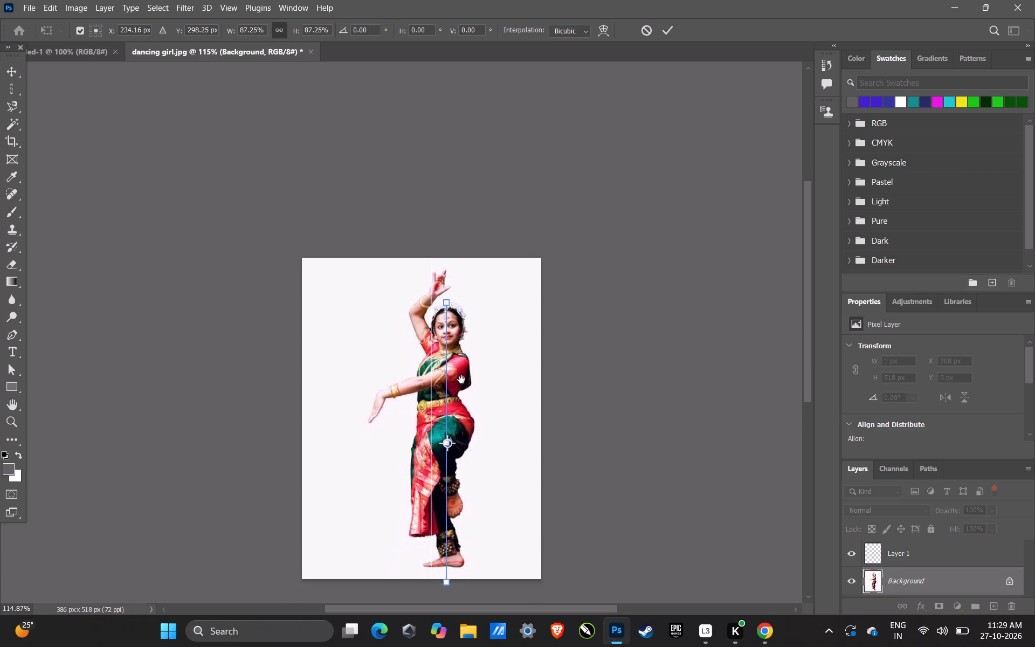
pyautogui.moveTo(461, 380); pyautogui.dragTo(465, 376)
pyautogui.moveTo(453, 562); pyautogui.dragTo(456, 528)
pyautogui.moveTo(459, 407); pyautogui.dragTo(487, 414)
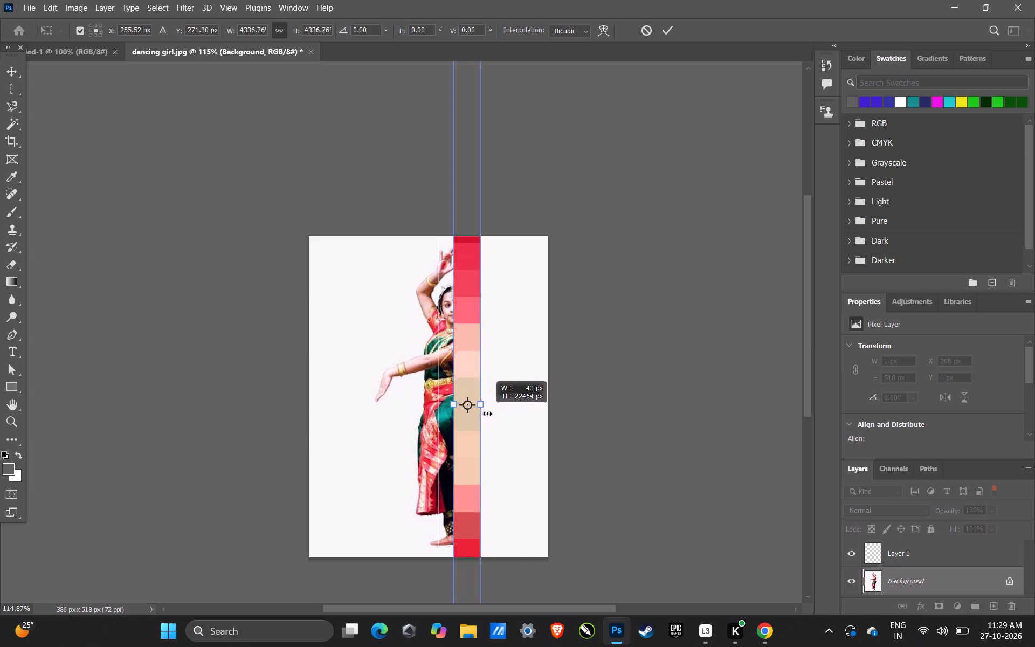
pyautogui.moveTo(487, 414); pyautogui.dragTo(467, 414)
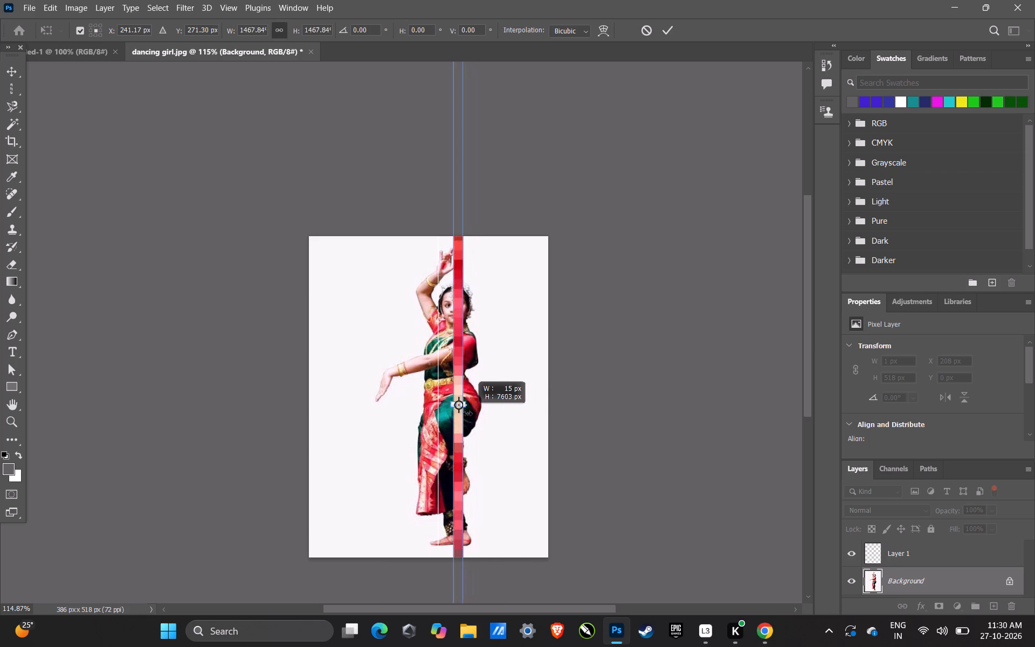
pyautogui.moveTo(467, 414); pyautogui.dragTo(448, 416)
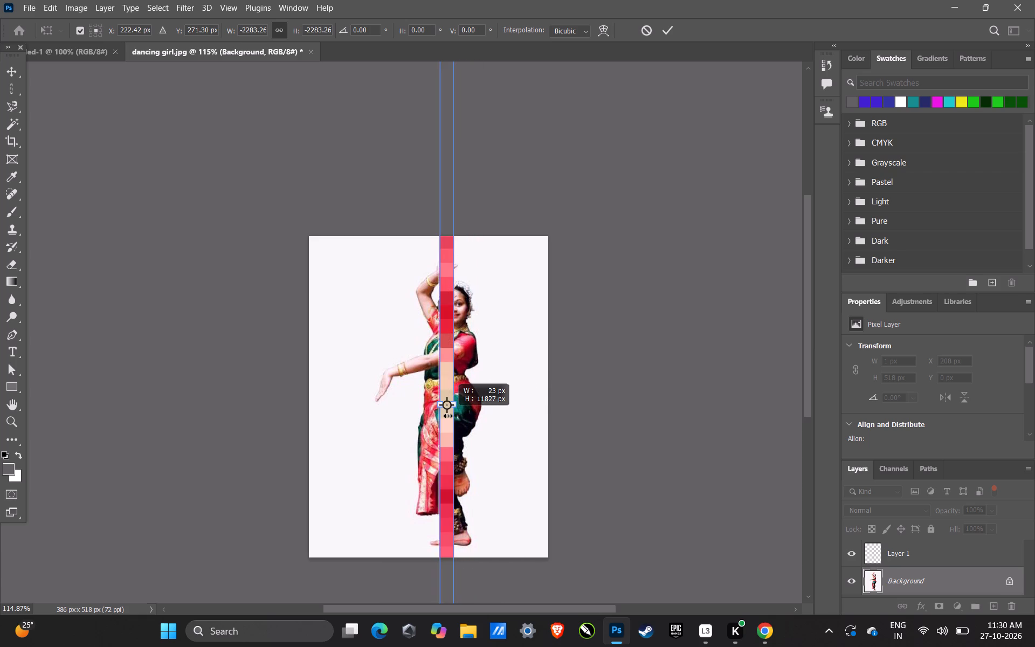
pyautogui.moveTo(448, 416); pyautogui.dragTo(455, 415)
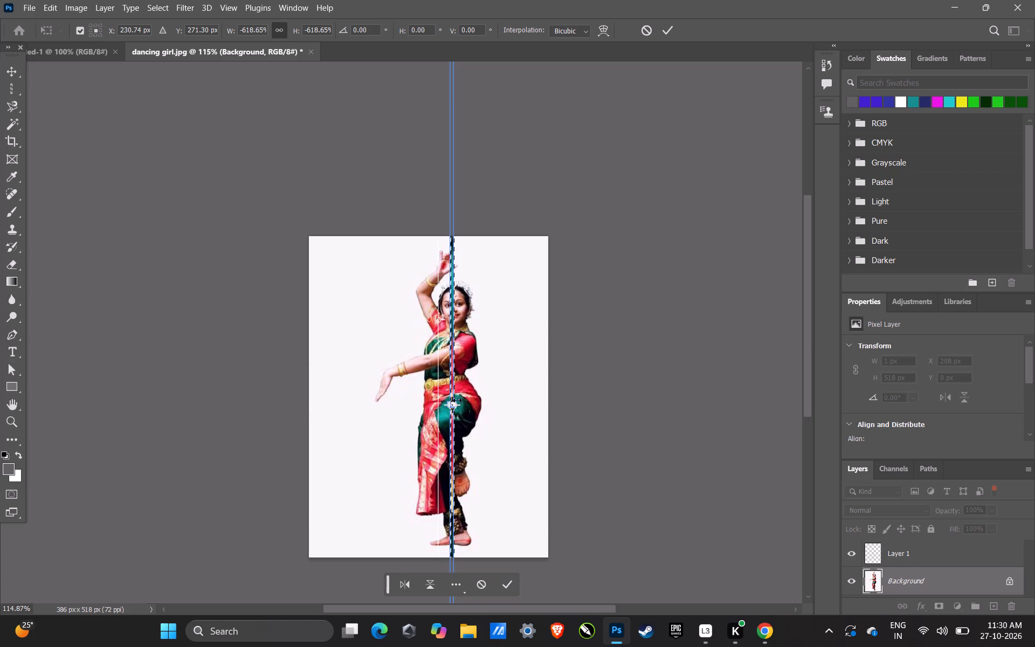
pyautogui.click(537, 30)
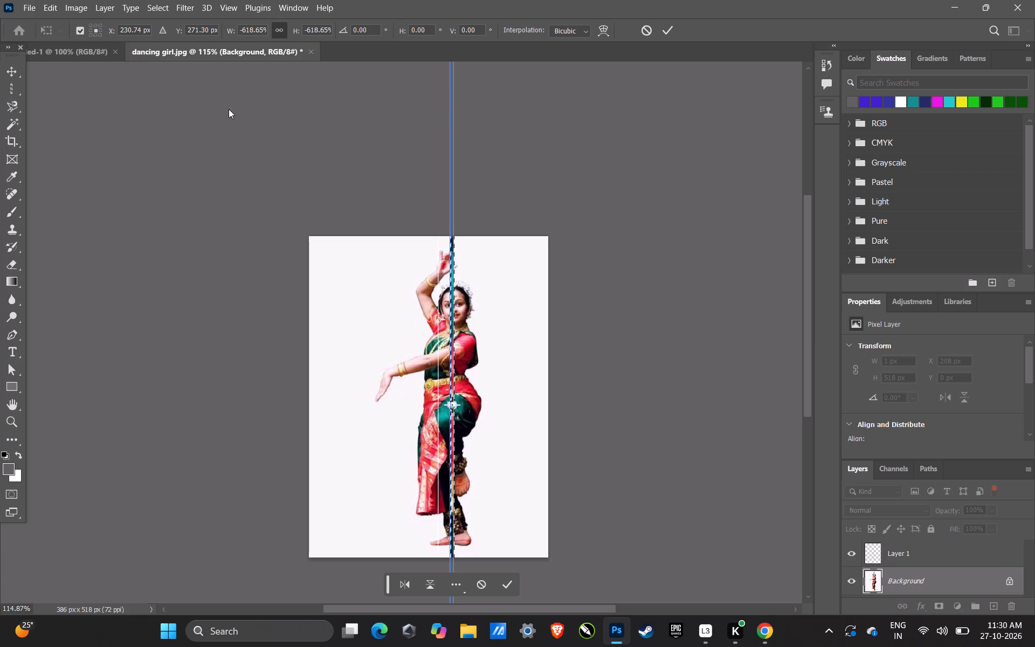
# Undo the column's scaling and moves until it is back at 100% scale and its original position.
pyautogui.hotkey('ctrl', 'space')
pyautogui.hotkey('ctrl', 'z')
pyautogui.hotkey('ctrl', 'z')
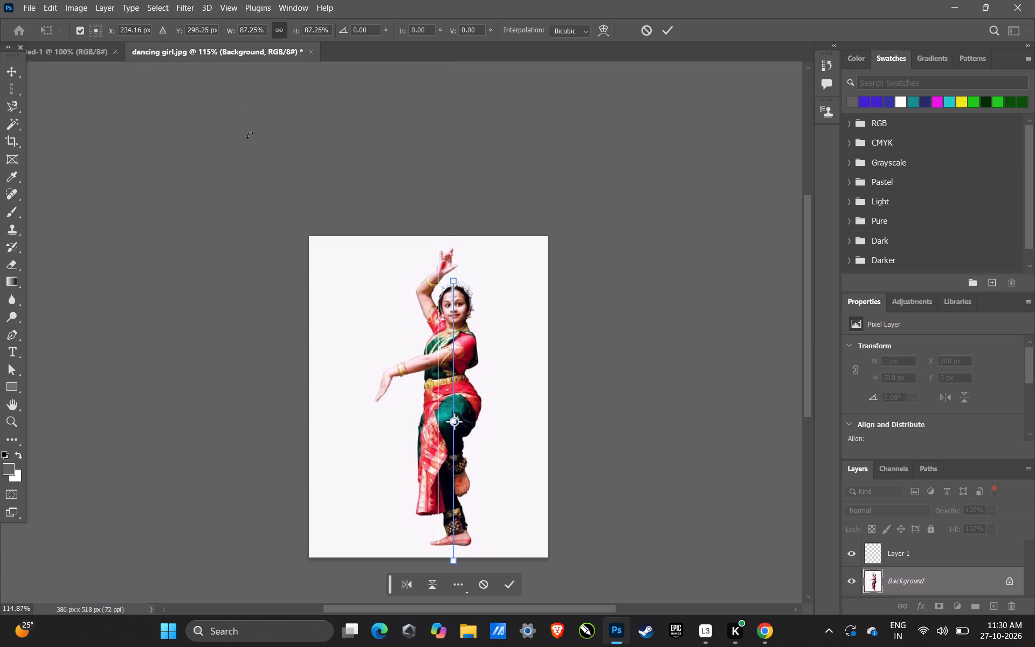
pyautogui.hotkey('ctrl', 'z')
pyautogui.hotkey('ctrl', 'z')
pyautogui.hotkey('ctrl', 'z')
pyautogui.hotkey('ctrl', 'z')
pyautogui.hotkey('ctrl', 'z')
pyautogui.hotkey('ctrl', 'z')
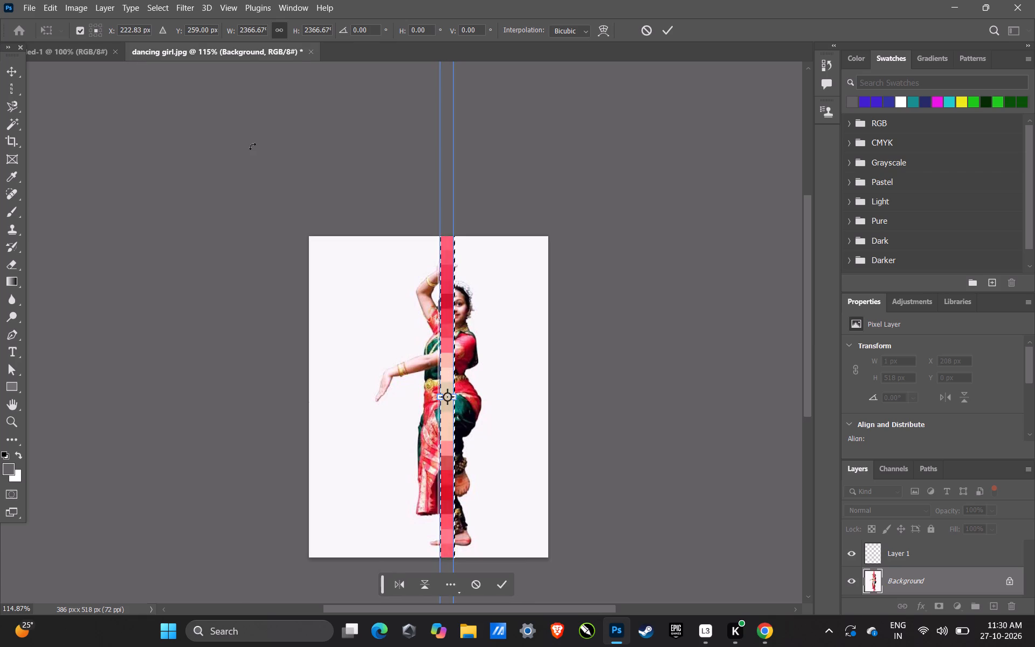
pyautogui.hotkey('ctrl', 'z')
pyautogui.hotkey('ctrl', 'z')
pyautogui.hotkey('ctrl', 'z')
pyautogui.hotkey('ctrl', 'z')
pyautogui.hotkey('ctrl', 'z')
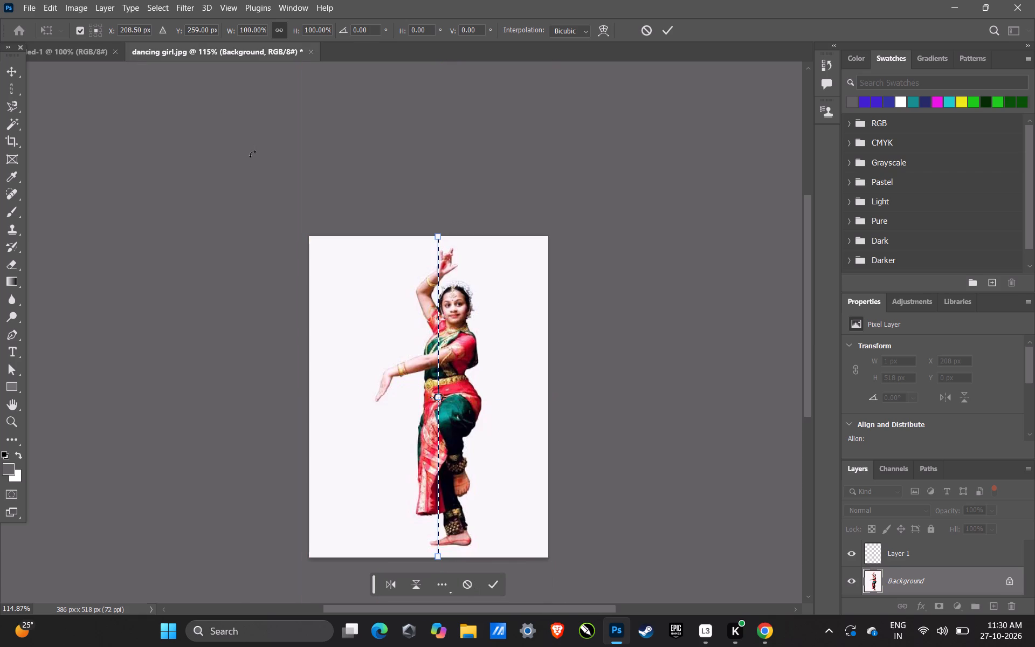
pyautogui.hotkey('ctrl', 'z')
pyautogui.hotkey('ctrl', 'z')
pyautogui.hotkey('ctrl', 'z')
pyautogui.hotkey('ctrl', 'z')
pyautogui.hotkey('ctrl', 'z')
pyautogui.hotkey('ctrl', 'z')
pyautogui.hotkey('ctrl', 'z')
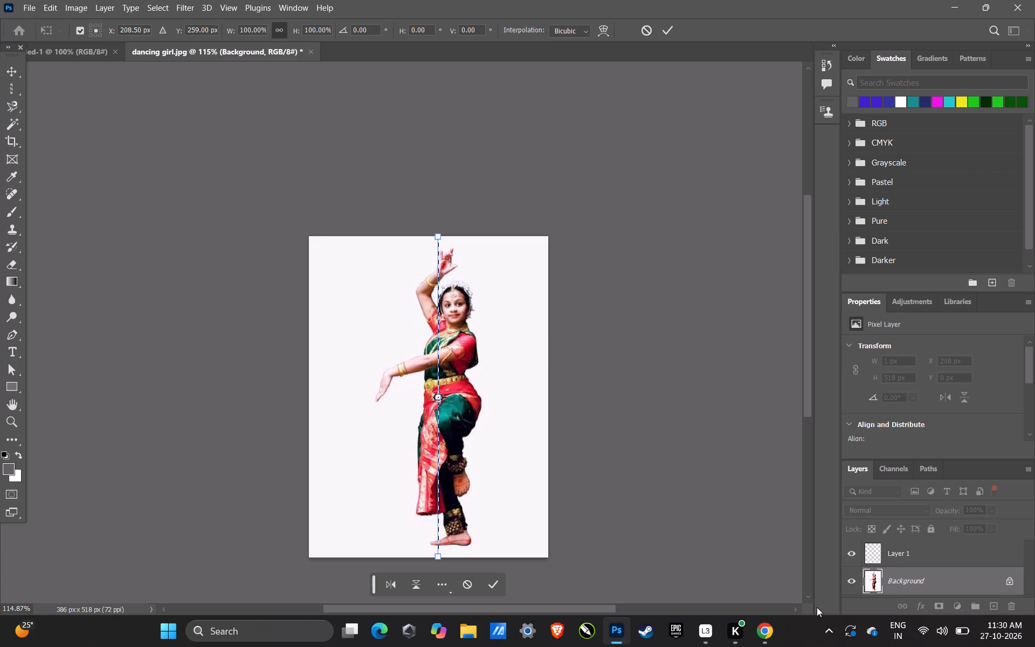
# Switch to Layer 1 and try to free-transform the selected one-pixel column there.
pyautogui.click(911, 552)
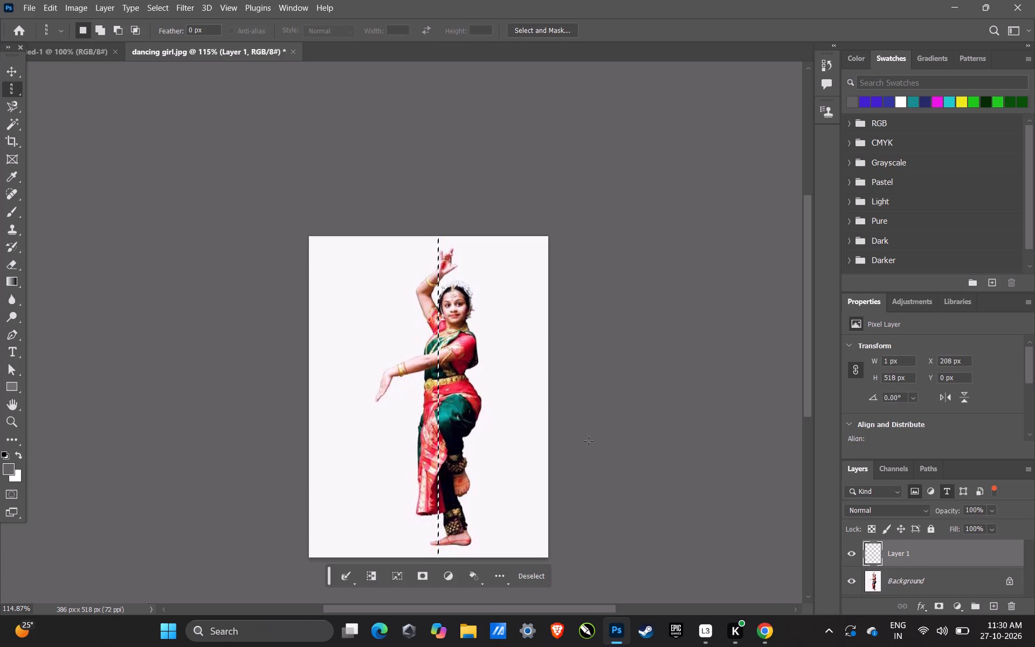
pyautogui.hotkey('ctrl', 't')
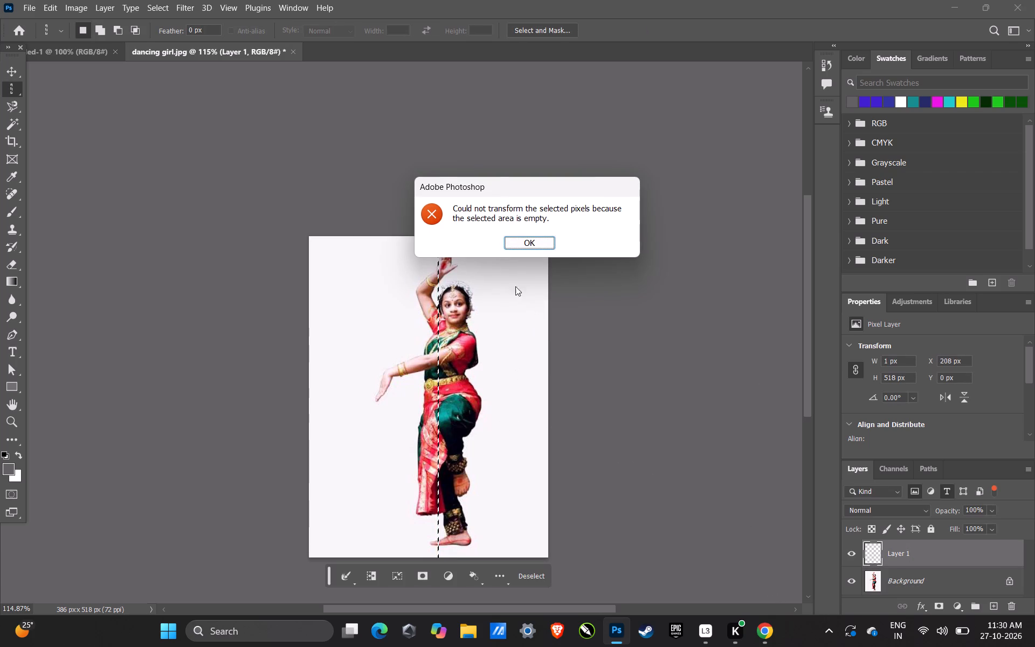
pyautogui.click(524, 246)
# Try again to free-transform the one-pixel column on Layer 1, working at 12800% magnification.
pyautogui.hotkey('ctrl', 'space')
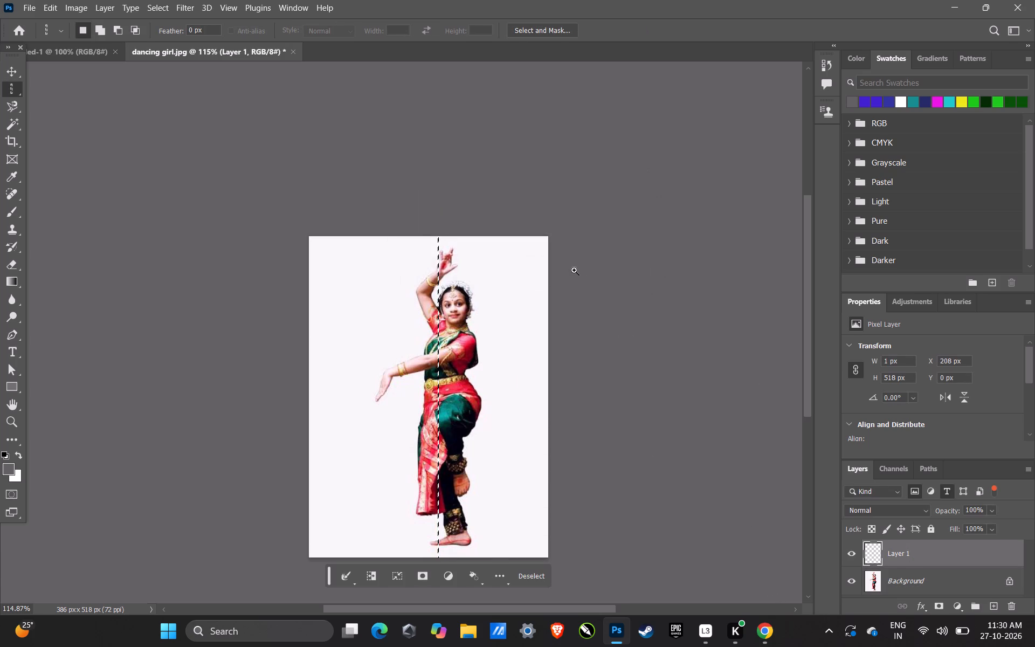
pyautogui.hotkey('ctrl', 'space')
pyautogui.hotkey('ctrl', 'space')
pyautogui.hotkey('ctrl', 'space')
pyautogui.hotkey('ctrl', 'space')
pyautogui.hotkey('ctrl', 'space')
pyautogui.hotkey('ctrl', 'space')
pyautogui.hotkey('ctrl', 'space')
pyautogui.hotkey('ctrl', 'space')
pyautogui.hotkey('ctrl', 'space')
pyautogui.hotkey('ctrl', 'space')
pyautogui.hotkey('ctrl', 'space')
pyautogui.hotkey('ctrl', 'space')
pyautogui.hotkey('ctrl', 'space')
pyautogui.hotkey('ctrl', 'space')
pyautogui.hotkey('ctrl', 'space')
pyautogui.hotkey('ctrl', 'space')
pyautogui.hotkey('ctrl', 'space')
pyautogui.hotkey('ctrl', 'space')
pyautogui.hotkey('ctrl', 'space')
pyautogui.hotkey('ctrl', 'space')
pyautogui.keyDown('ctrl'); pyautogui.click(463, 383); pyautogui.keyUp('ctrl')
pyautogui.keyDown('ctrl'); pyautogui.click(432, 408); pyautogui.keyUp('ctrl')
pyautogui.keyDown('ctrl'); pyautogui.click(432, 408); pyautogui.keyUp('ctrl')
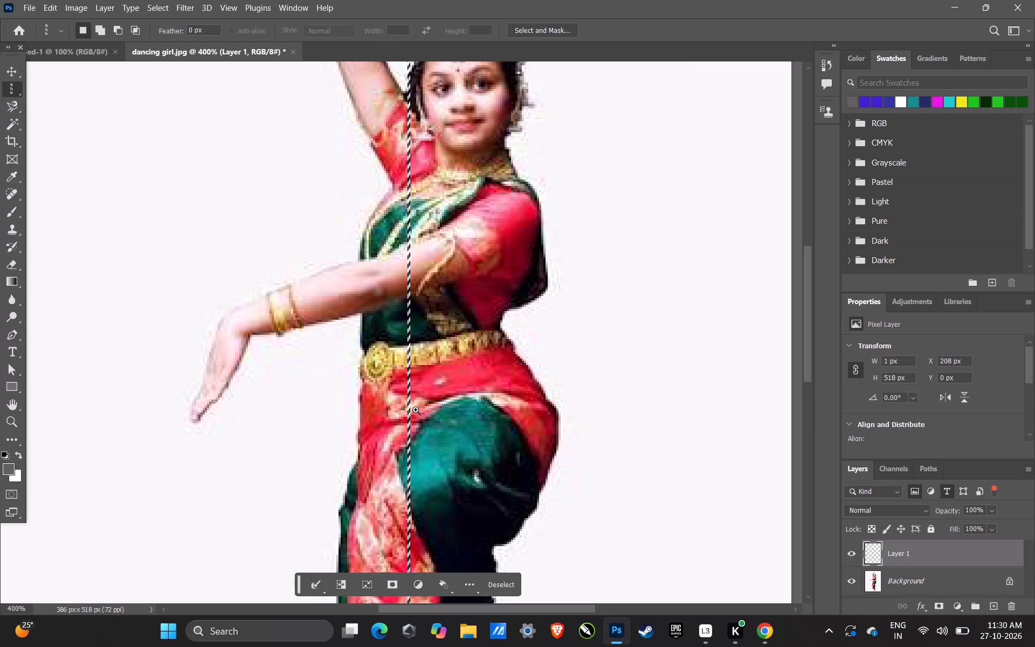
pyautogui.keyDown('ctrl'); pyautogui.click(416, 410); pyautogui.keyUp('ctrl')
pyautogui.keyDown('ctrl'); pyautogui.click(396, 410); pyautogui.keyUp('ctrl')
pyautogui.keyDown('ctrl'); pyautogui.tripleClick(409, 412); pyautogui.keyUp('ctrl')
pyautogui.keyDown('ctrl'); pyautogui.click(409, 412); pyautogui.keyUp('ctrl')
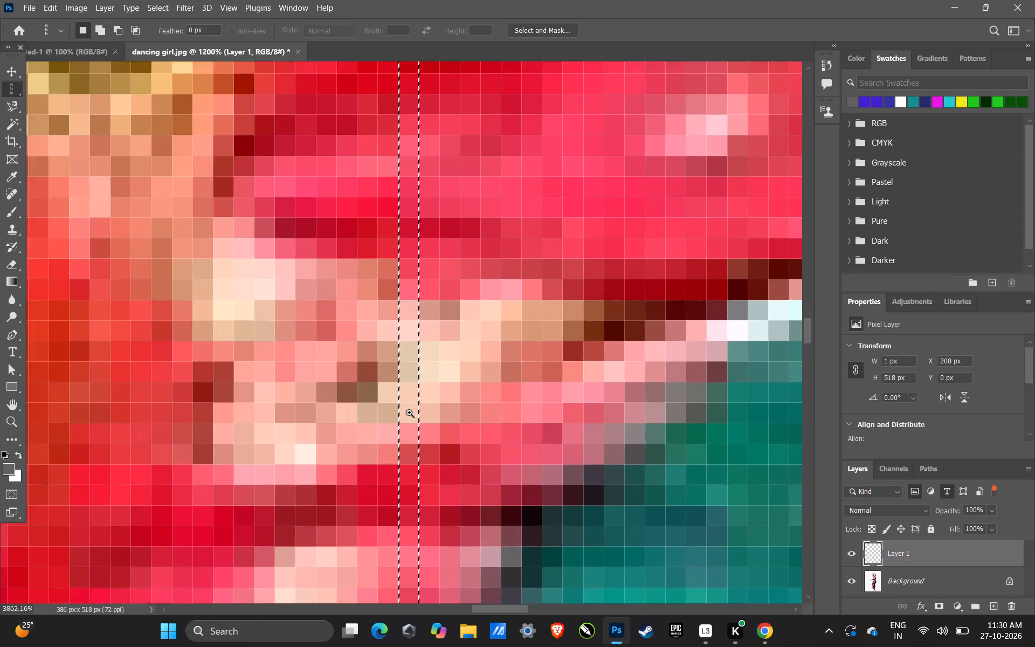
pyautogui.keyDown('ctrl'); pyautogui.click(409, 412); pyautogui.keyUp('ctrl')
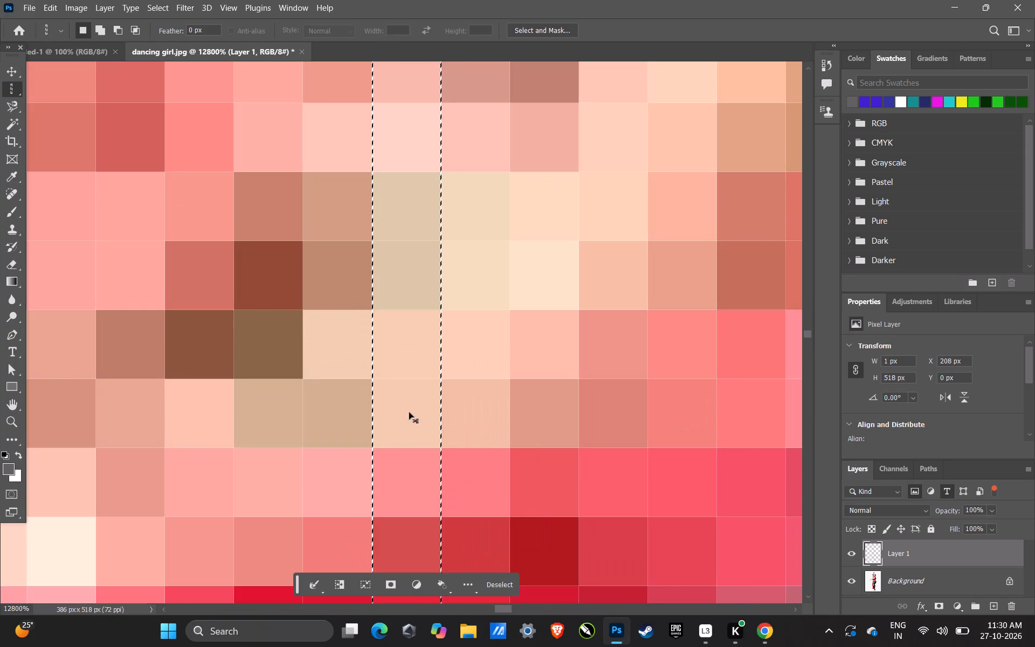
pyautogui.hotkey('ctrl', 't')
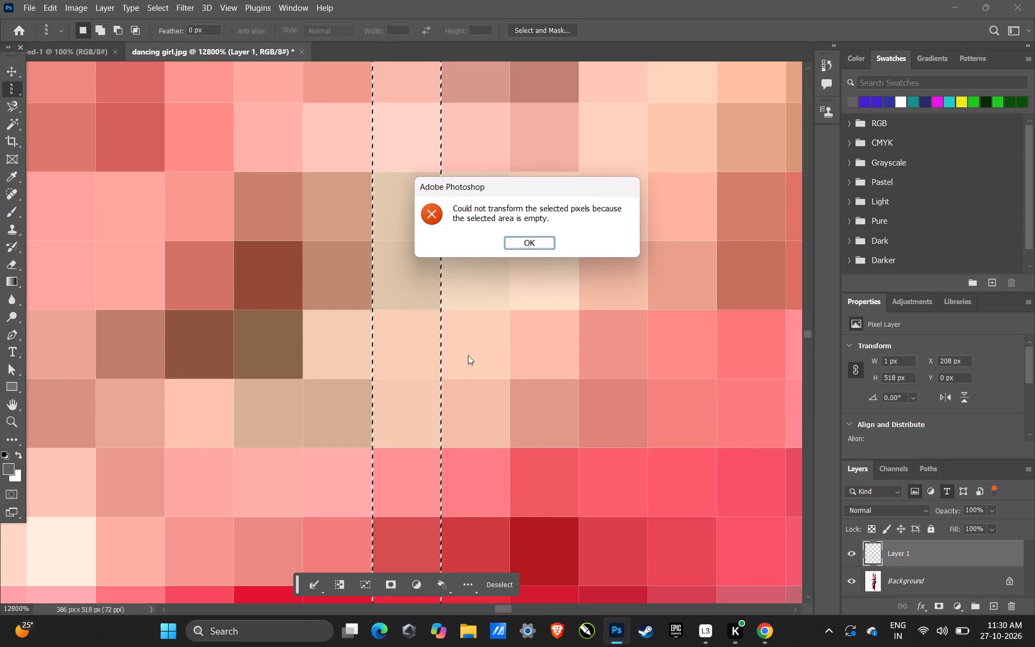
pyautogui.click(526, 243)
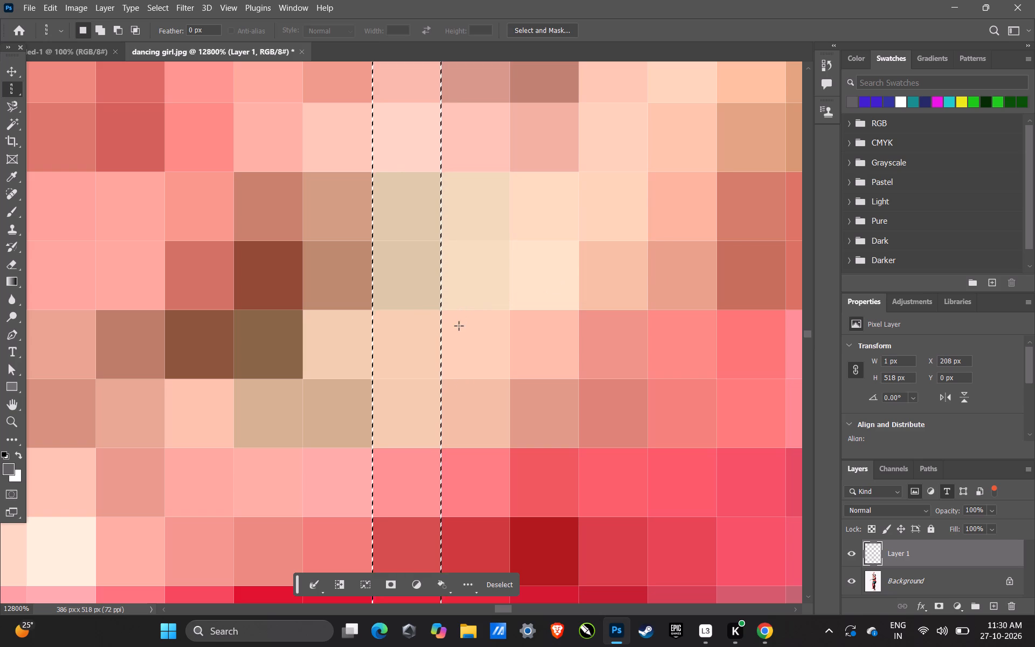
# Reposition the single-column selection on the adjacent pixel column at X 209 px.
pyautogui.moveTo(442, 333); pyautogui.dragTo(495, 356)
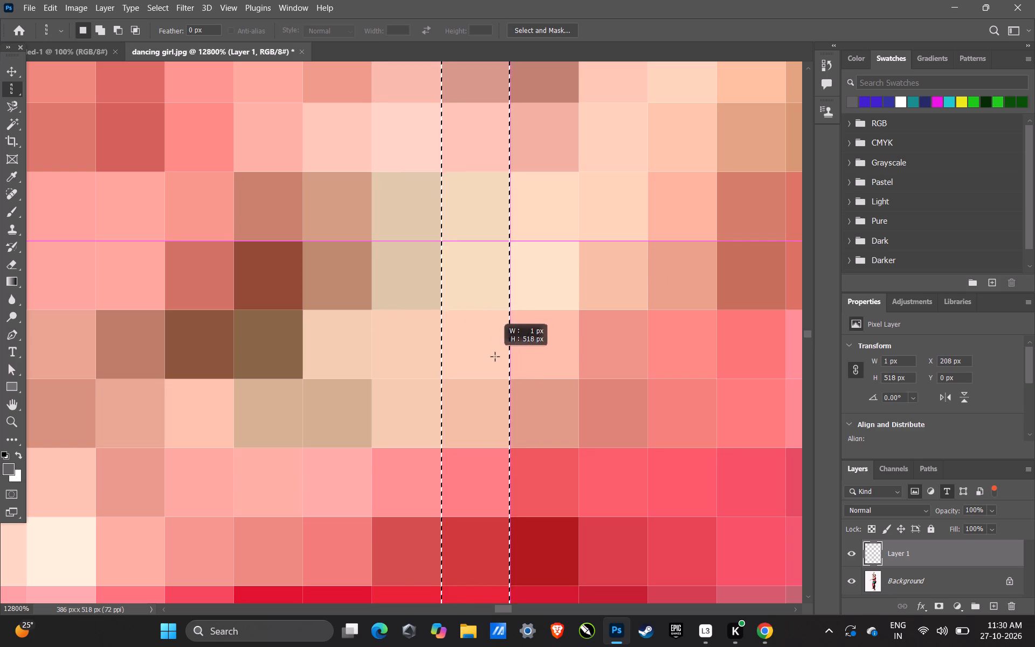
pyautogui.moveTo(495, 356); pyautogui.dragTo(500, 356)
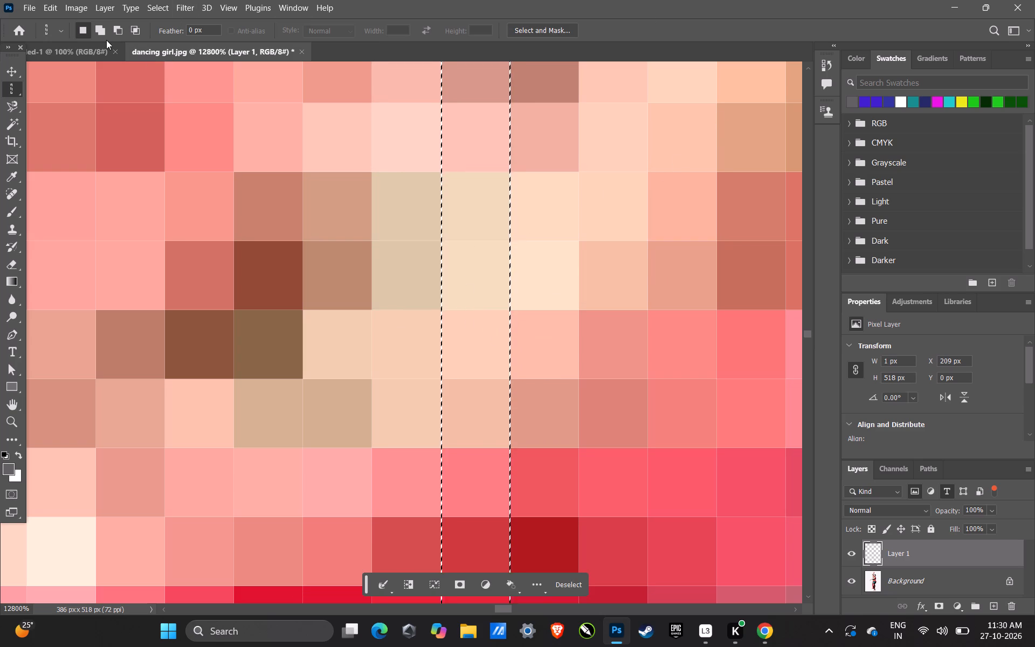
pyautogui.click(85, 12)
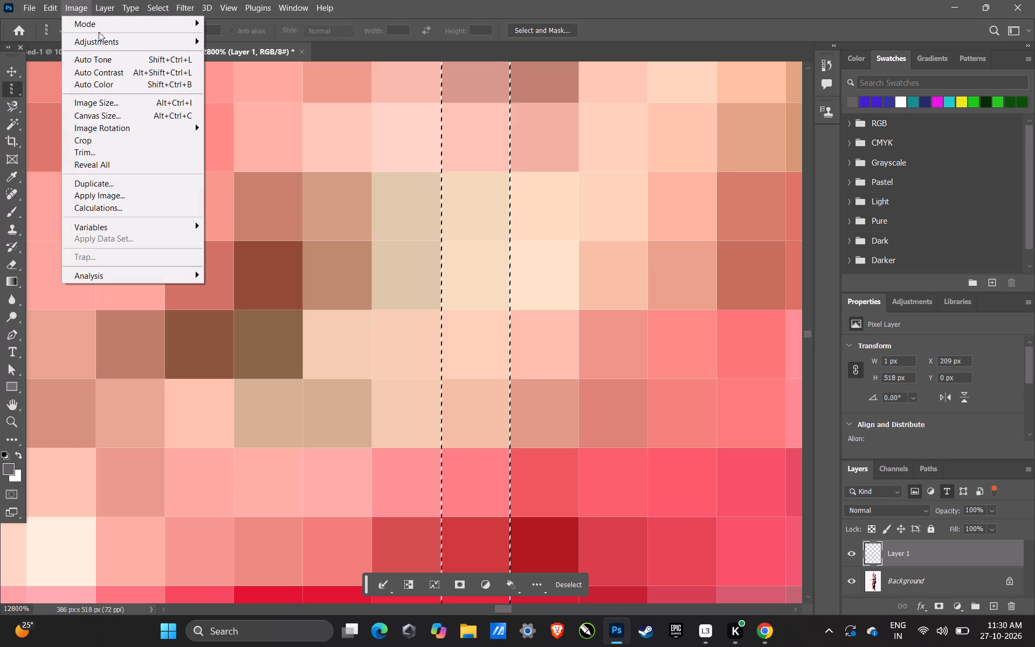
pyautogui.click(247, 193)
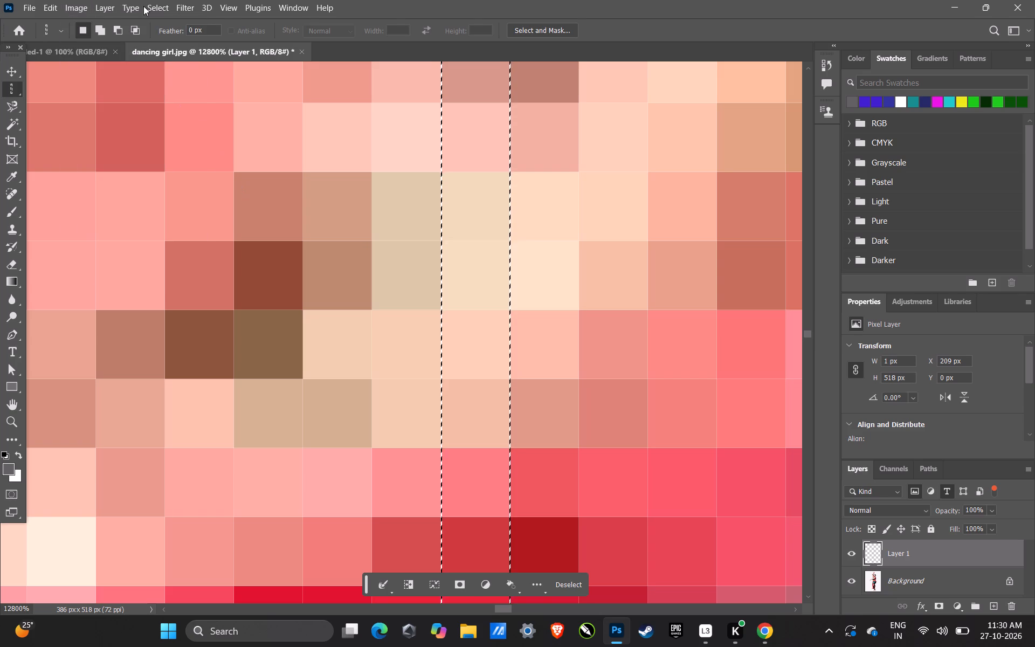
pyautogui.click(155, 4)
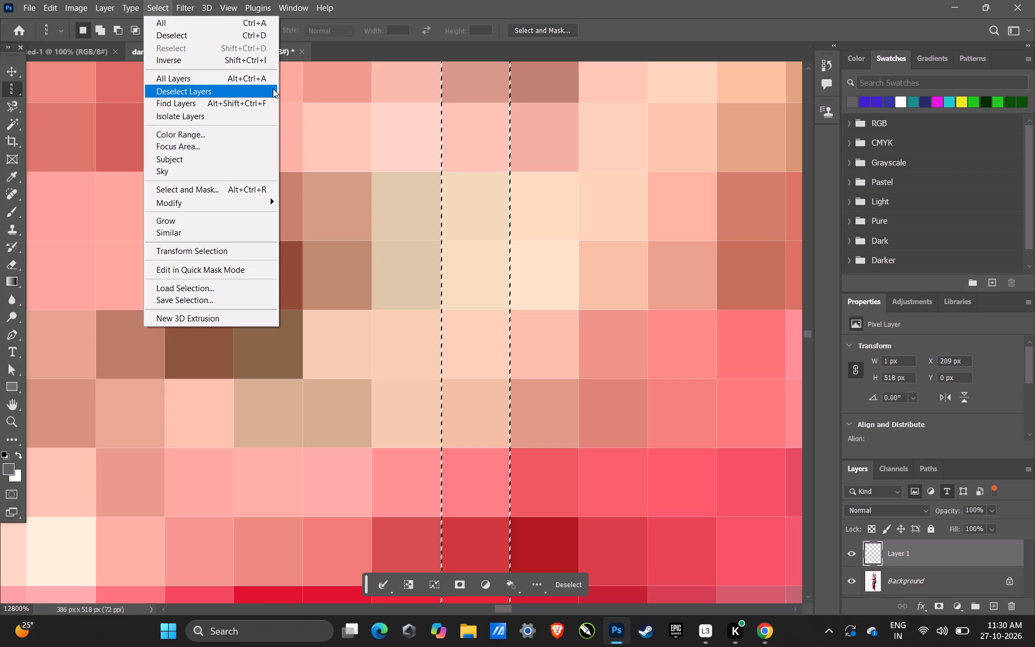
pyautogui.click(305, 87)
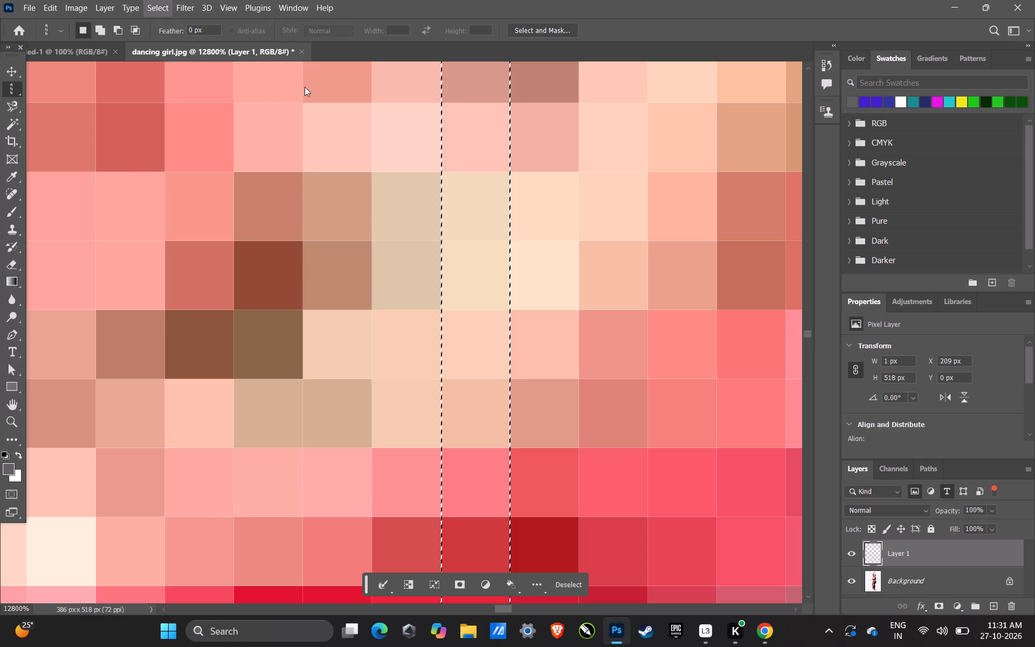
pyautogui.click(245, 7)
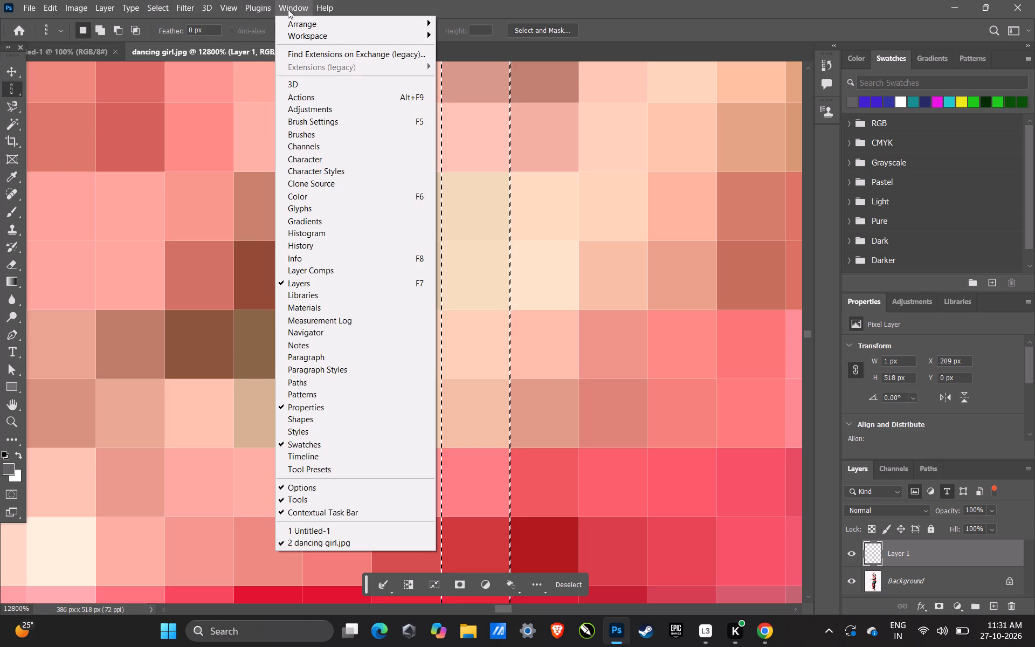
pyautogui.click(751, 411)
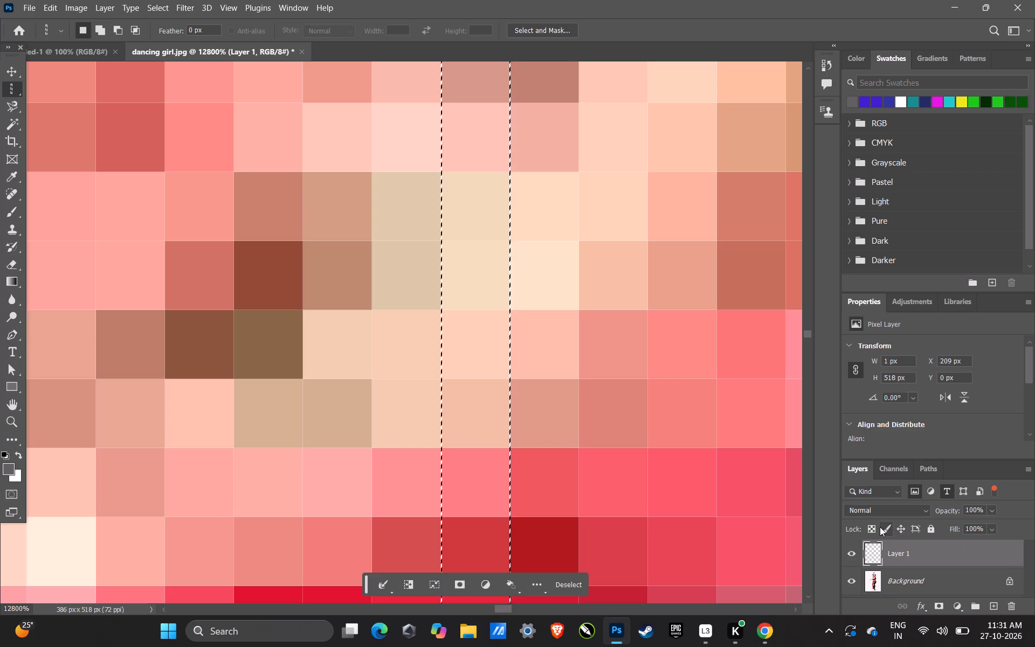
# Lock the transparent pixels of Layer 1.
pyautogui.click(868, 528)
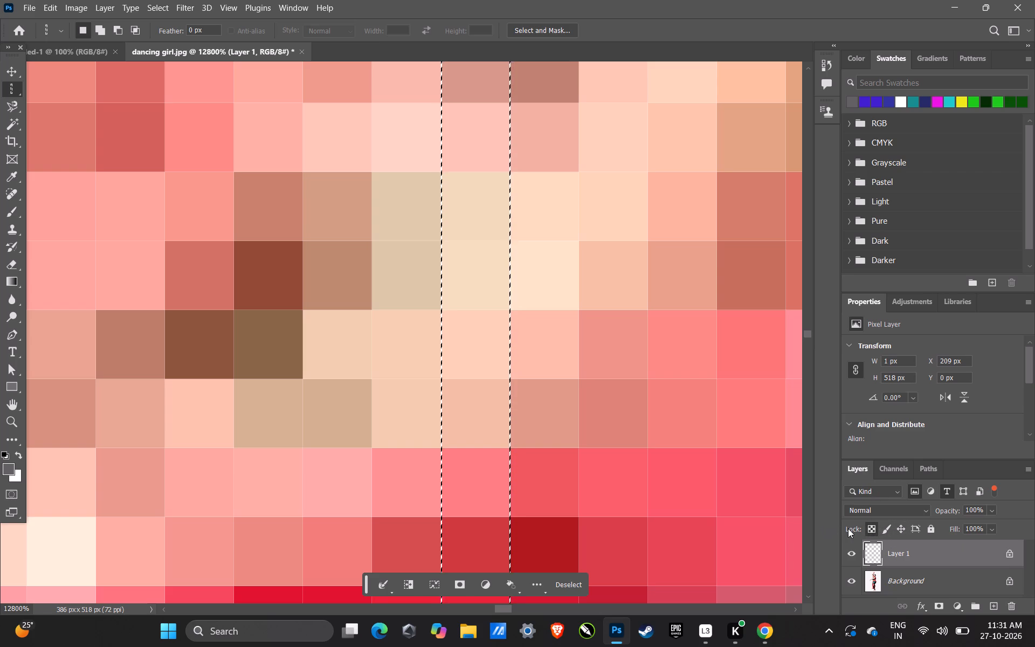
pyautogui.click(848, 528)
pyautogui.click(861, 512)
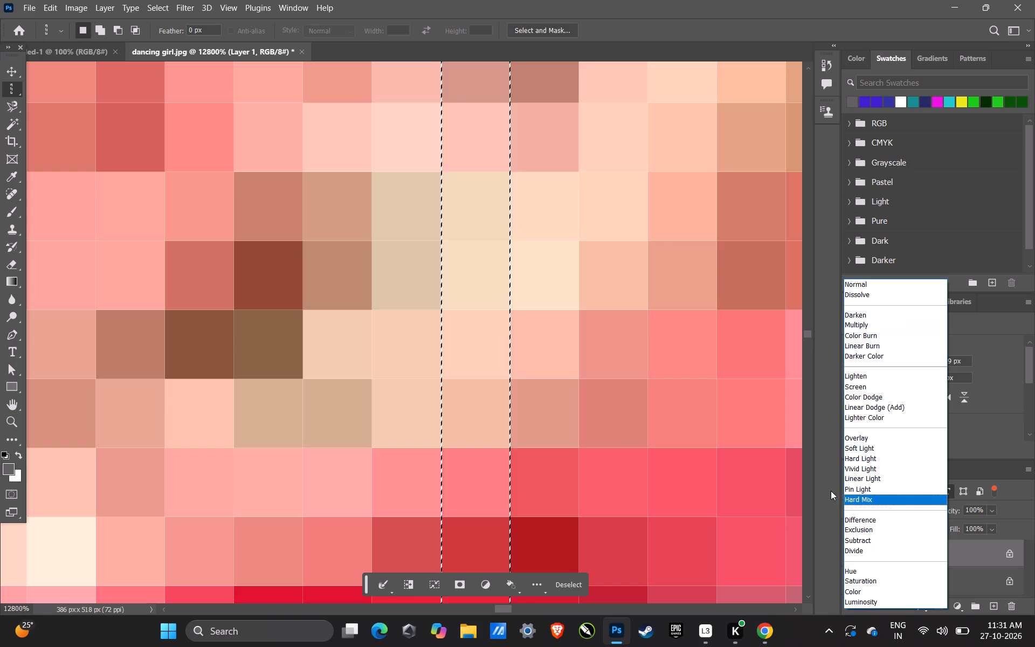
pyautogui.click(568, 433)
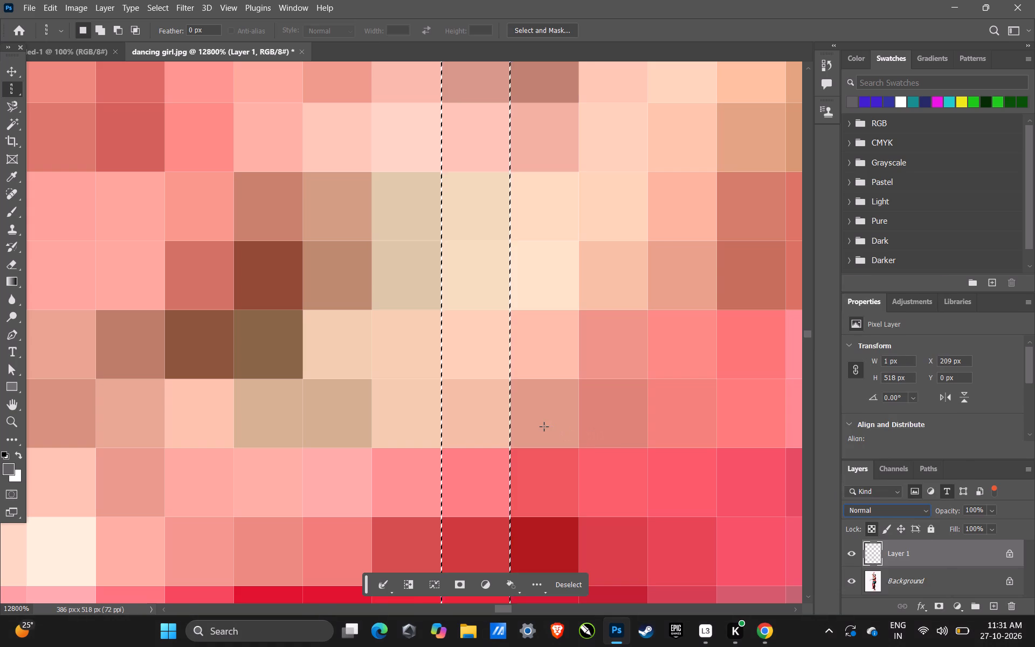
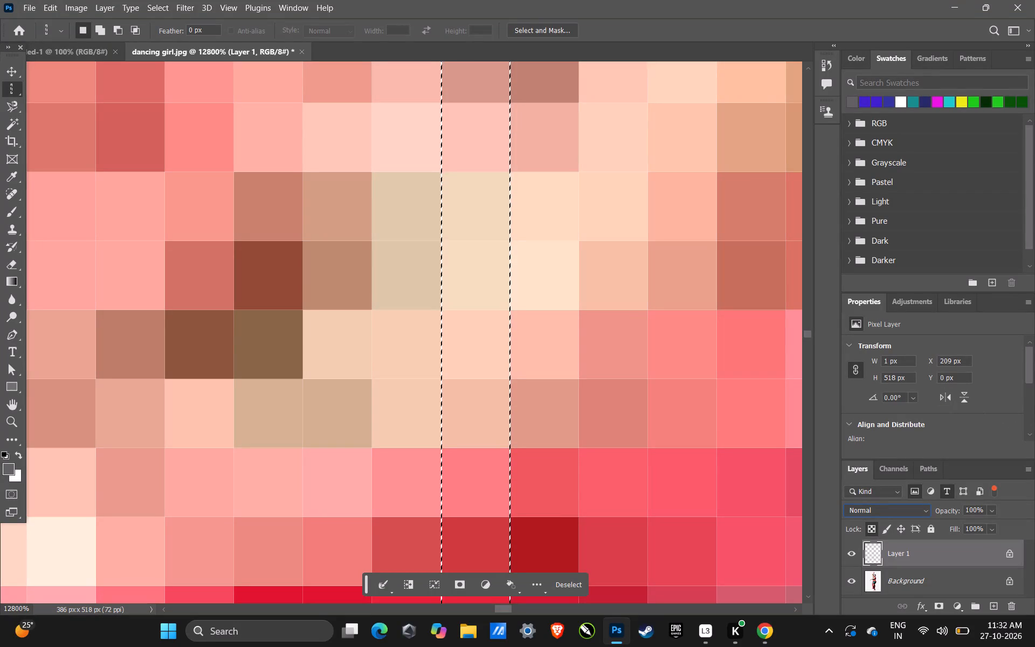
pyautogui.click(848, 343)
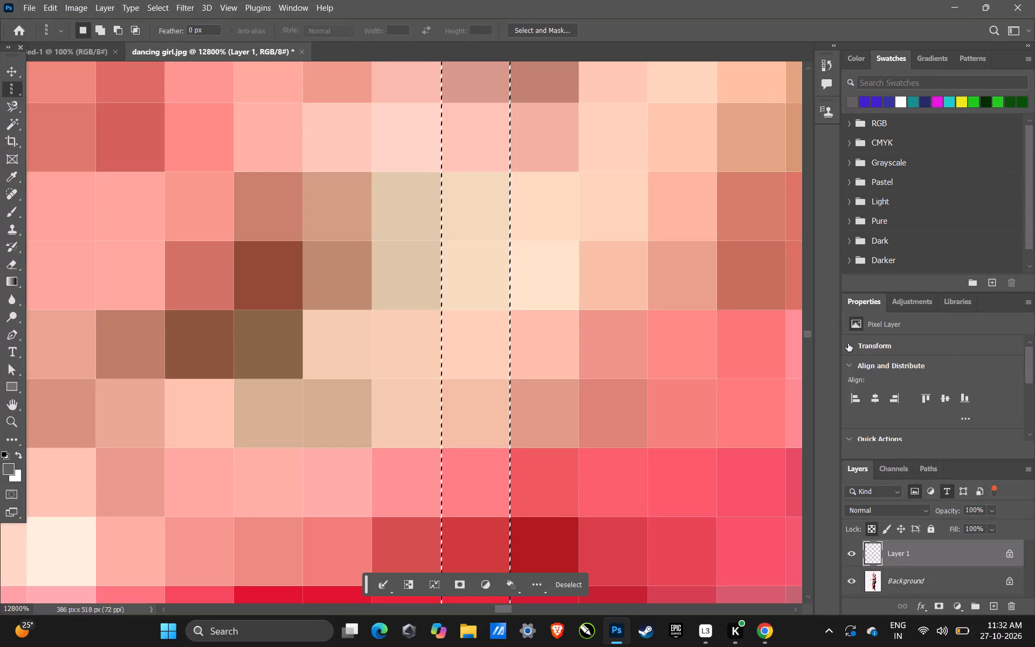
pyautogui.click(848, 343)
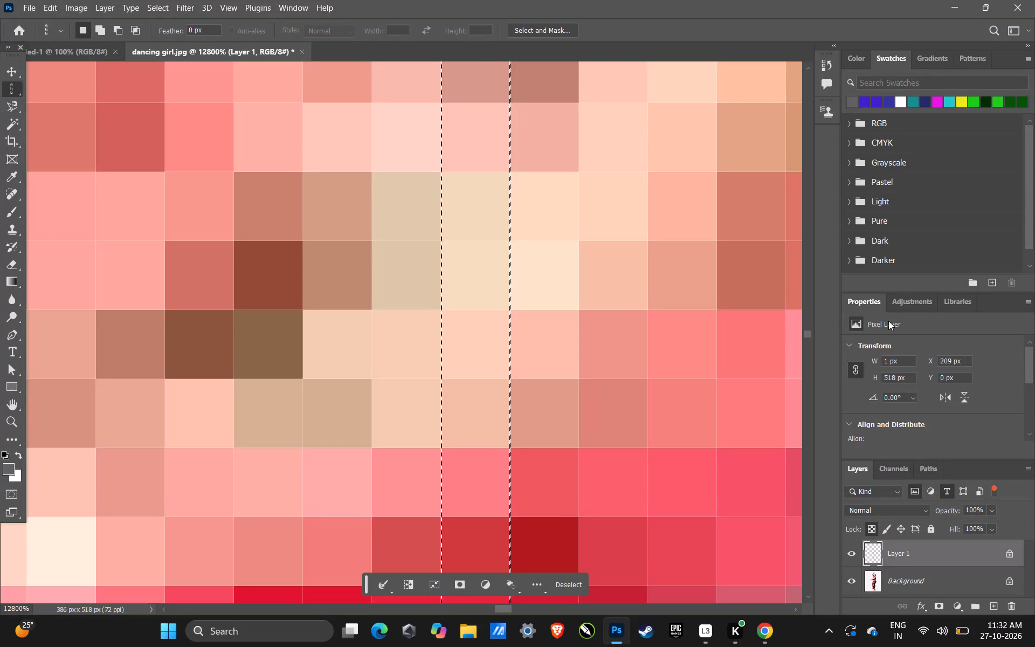
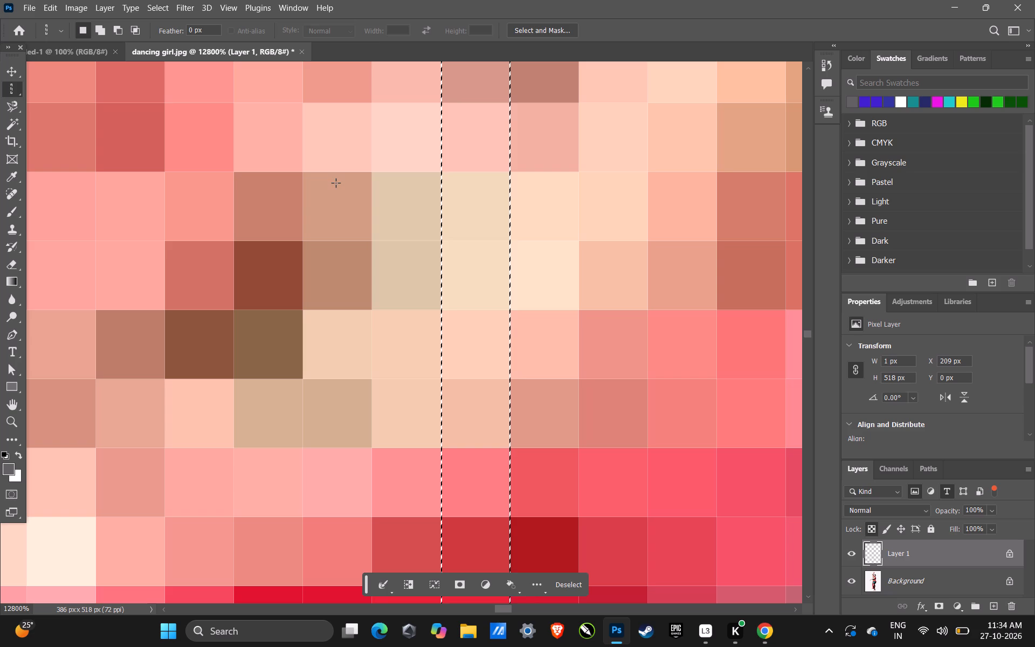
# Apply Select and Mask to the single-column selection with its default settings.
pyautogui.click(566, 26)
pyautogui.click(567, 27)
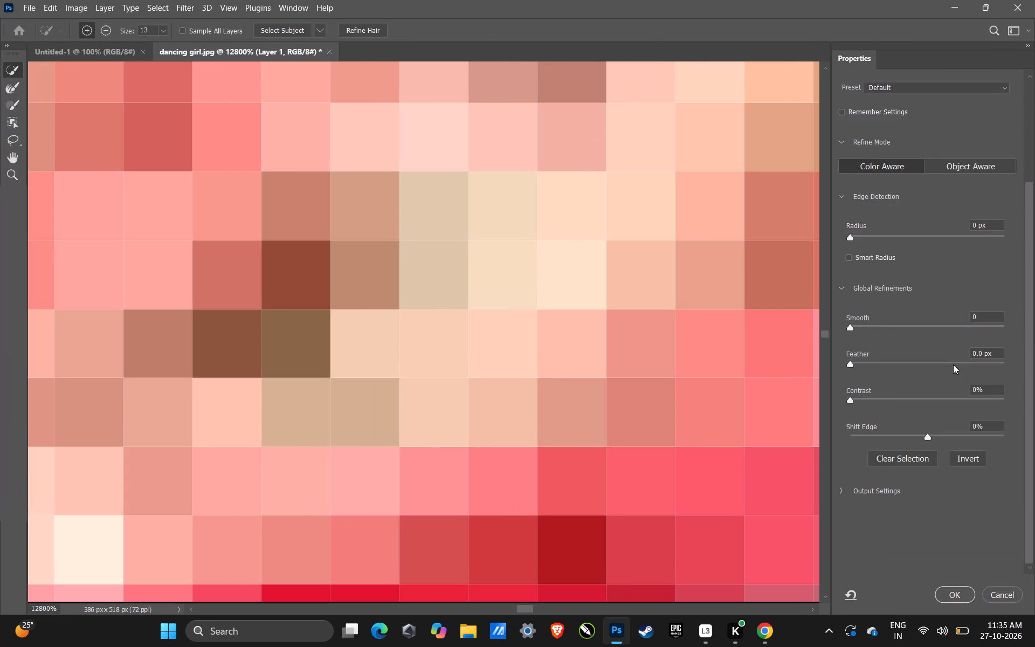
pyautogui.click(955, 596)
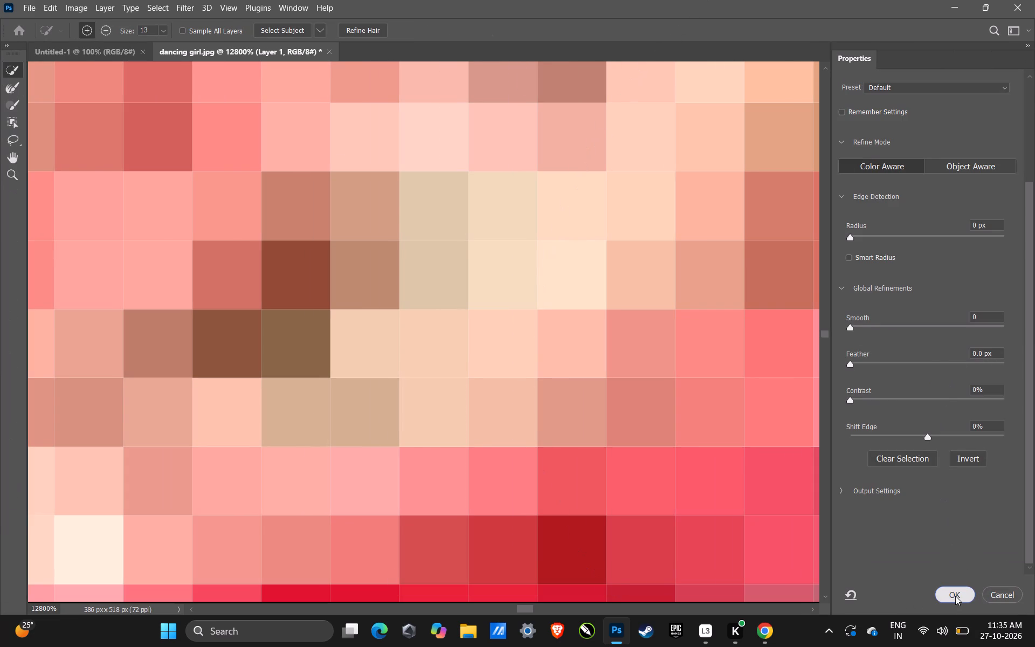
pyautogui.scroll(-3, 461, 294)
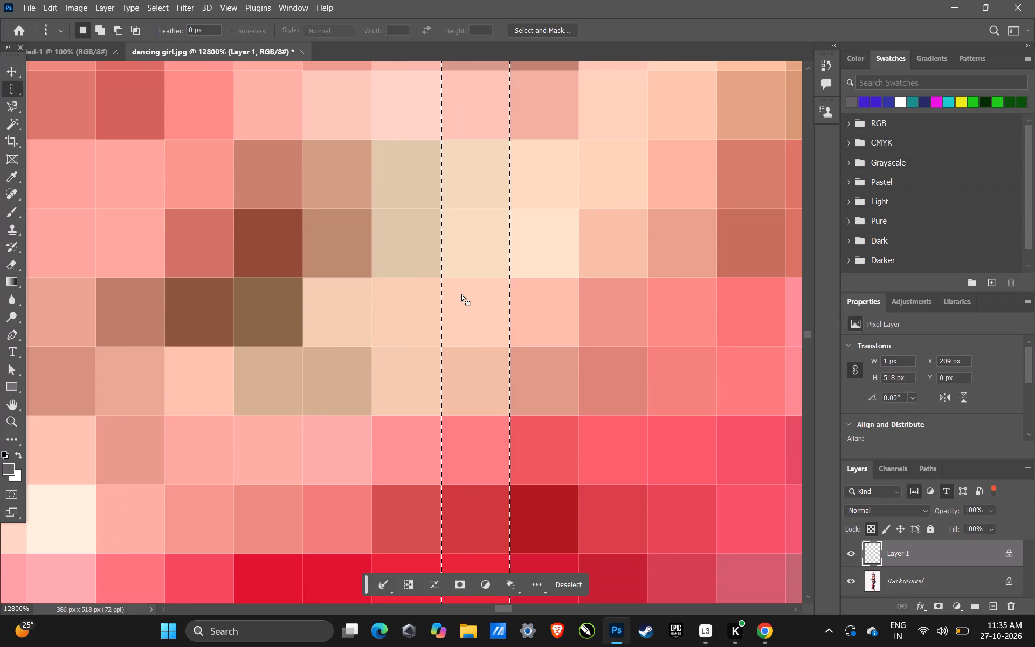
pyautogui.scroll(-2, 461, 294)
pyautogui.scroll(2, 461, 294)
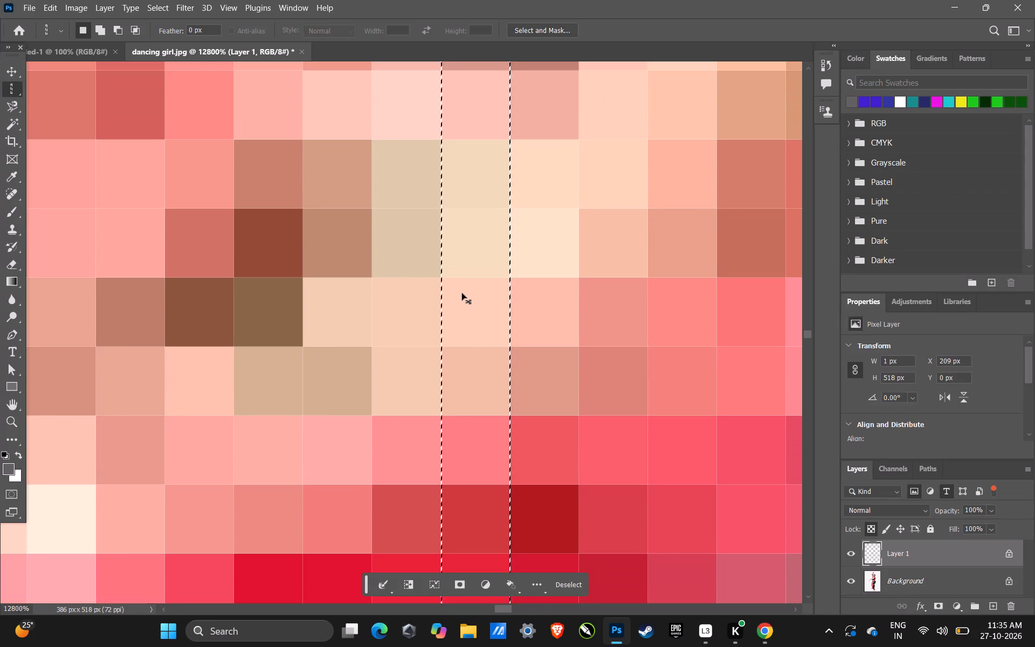
# Undo the recent edits back to the single-column selection on the Background layer, before the column was copied.
pyautogui.hotkey('ctrl', 'z')
pyautogui.hotkey('ctrl', 'z')
pyautogui.hotkey('ctrl', 'z')
pyautogui.hotkey('ctrl', 'z')
pyautogui.hotkey('ctrl', 'z')
pyautogui.hotkey('ctrl', 'z')
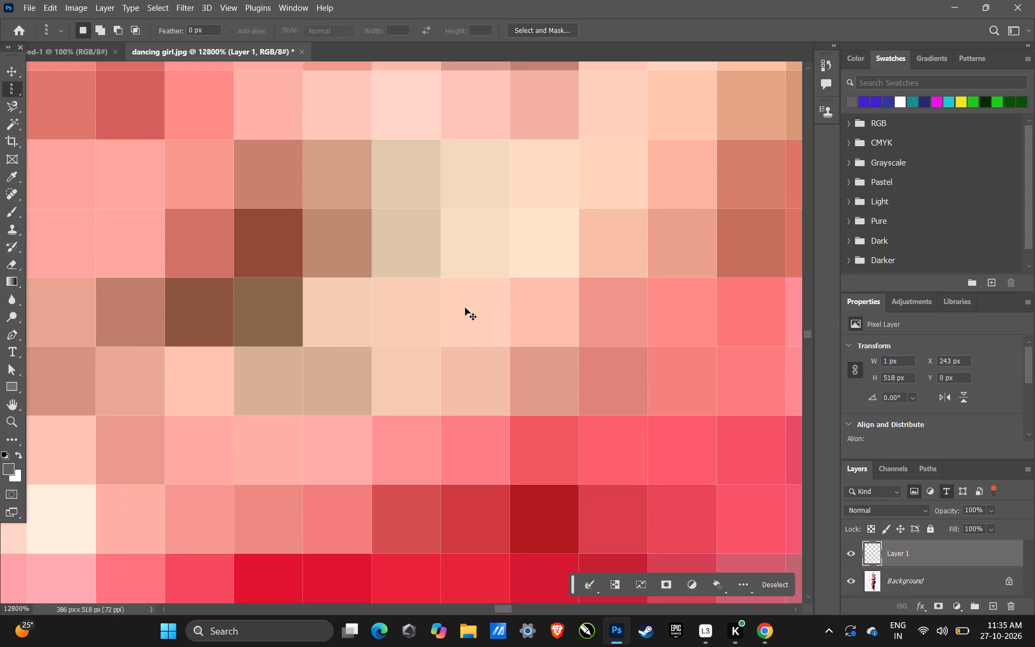
pyautogui.hotkey('ctrl', 'z')
pyautogui.hotkey('ctrl', 'z')
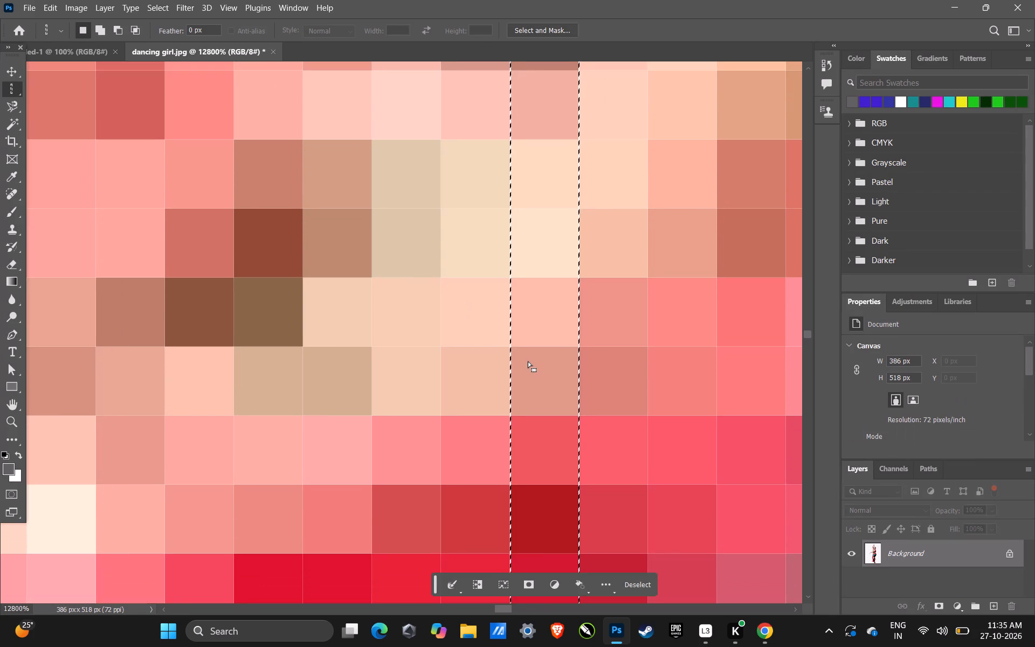
# Examine where the single-column selection runs across the whole dancer figure.
pyautogui.hotkey('alt', 'space')
pyautogui.hotkey('alt', 'space')
pyautogui.hotkey('alt', 'space')
pyautogui.hotkey('alt', 'space')
pyautogui.hotkey('alt', 'space')
pyautogui.hotkey('alt', 'space')
pyautogui.hotkey('alt', 'space')
pyautogui.hotkey('alt', 'space')
pyautogui.hotkey('alt', 'space')
pyautogui.hotkey('alt', 'space')
pyautogui.hotkey('alt', 'space')
pyautogui.hotkey('alt', 'space')
pyautogui.hotkey('alt', 'space')
pyautogui.hotkey('alt', 'space')
pyautogui.hotkey('alt', 'space')
pyautogui.hotkey('alt', 'space')
pyautogui.hotkey('alt', 'space')
pyautogui.hotkey('alt', 'space')
pyautogui.hotkey('alt', 'space')
pyautogui.hotkey('alt', 'space')
pyautogui.keyDown('alt'); pyautogui.click(546, 355); pyautogui.keyUp('alt')
pyautogui.keyDown('alt'); pyautogui.doubleClick(543, 356); pyautogui.keyUp('alt')
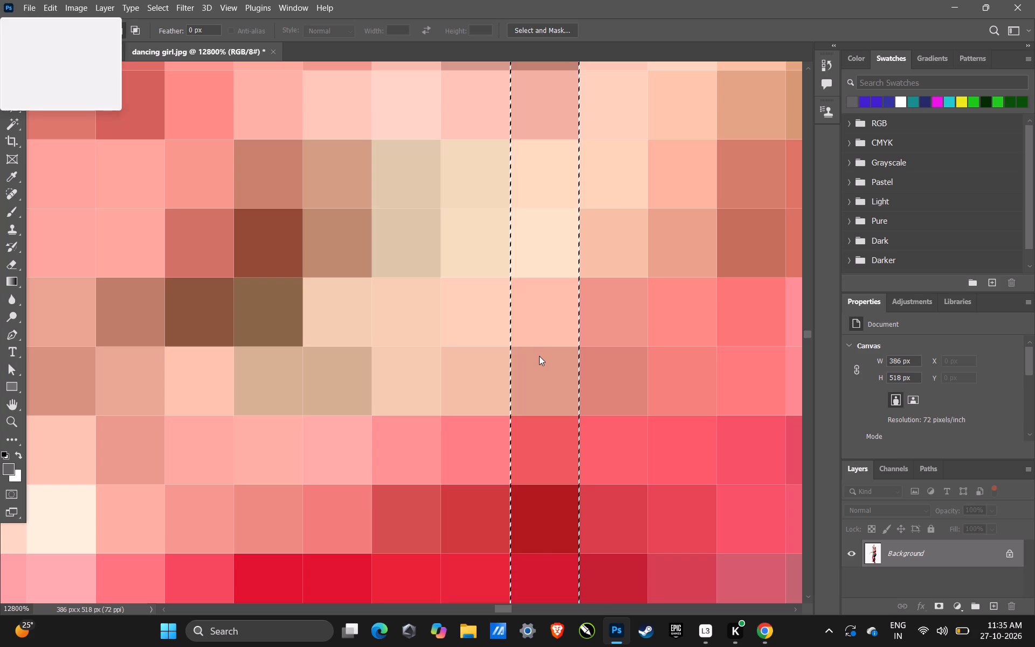
pyautogui.press('space')
pyautogui.keyDown('alt'); pyautogui.click(530, 356); pyautogui.keyUp('alt')
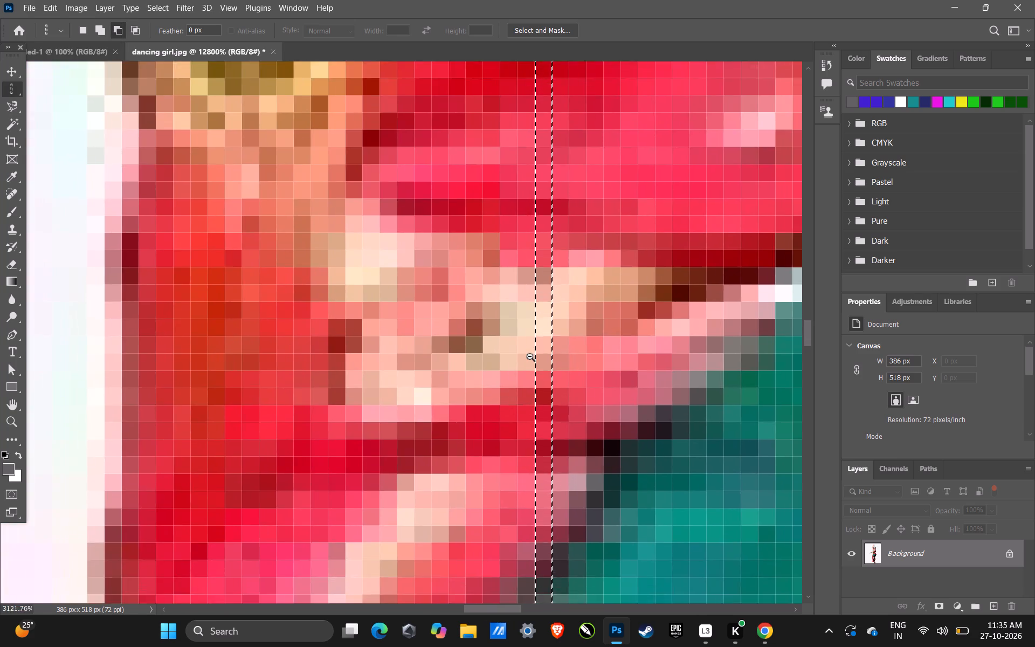
pyautogui.keyDown('alt'); pyautogui.doubleClick(530, 356); pyautogui.keyUp('alt')
pyautogui.keyDown('alt'); pyautogui.click(530, 354); pyautogui.keyUp('alt')
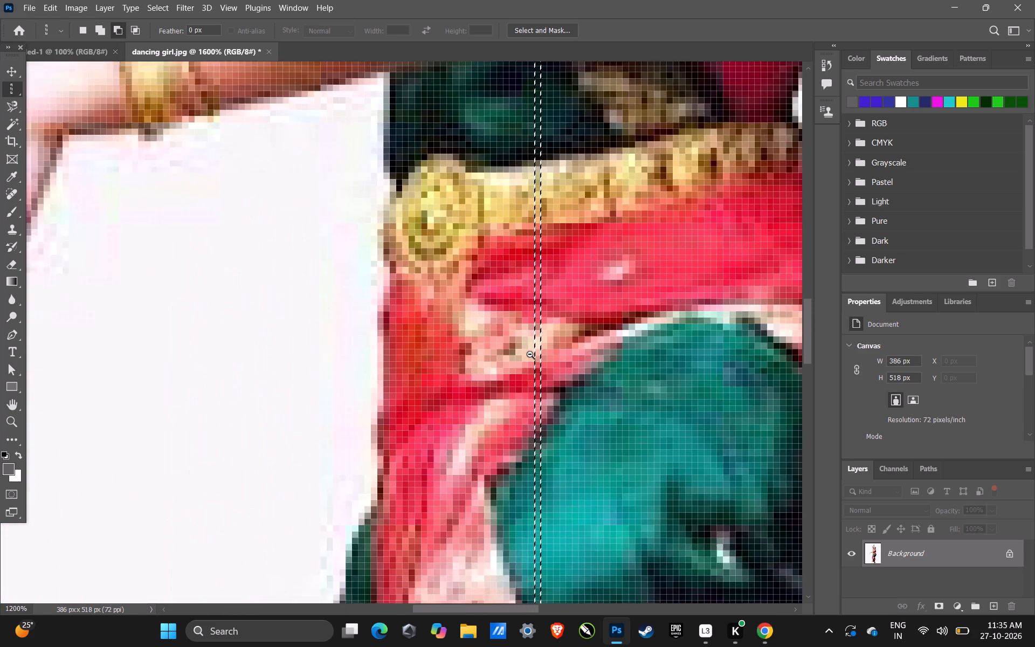
pyautogui.keyDown('alt'); pyautogui.doubleClick(530, 354); pyautogui.keyUp('alt')
pyautogui.keyDown('alt'); pyautogui.doubleClick(529, 354); pyautogui.keyUp('alt')
pyautogui.keyDown('alt'); pyautogui.moveTo(528, 354); pyautogui.dragTo(527, 347); pyautogui.keyUp('alt')
pyautogui.keyDown('alt'); pyautogui.doubleClick(527, 347); pyautogui.keyUp('alt')
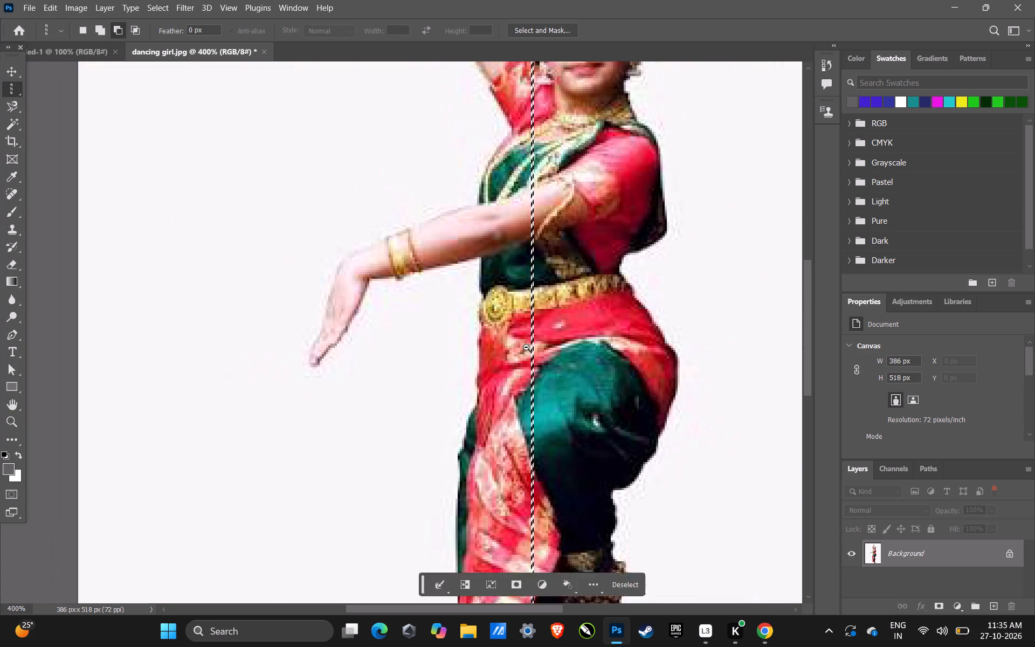
pyautogui.keyDown('alt'); pyautogui.click(526, 347); pyautogui.keyUp('alt')
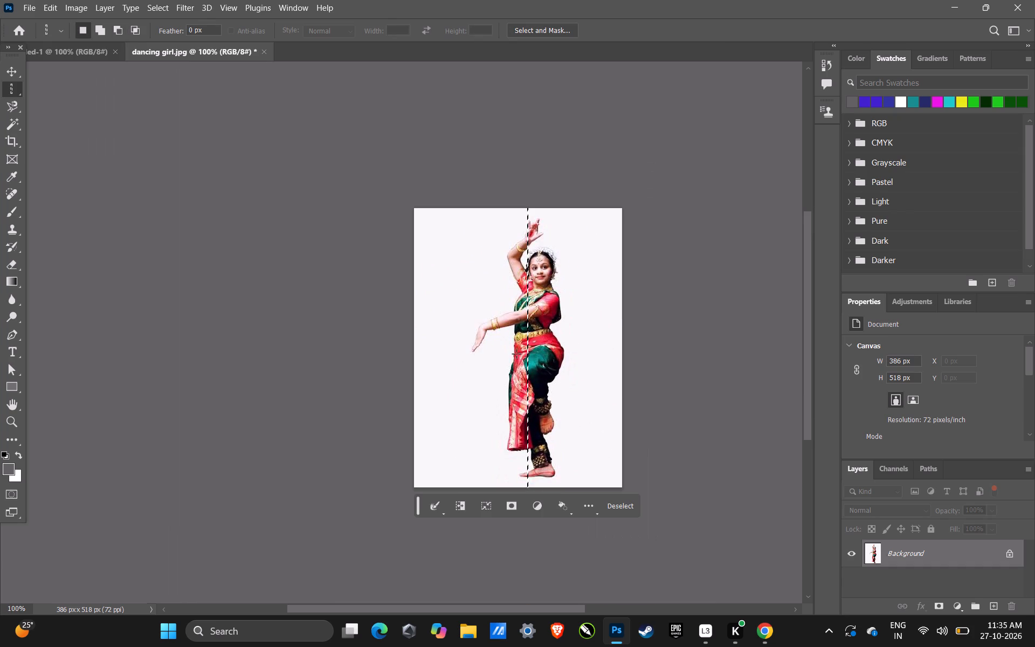
pyautogui.hotkey('ctrl', 'space')
pyautogui.hotkey('ctrl', 'space')
pyautogui.hotkey('ctrl', 'space')
pyautogui.hotkey('ctrl', 'space')
pyautogui.hotkey('ctrl', 'space')
pyautogui.hotkey('ctrl', 'space')
pyautogui.hotkey('ctrl', 'space')
pyautogui.hotkey('ctrl', 'space')
pyautogui.hotkey('ctrl', 'space')
pyautogui.hotkey('ctrl', 'space')
pyautogui.hotkey('ctrl', 'space')
pyautogui.hotkey('ctrl', 'space')
pyautogui.hotkey('ctrl', 'space')
pyautogui.hotkey('ctrl', 'space')
pyautogui.hotkey('ctrl', 'space')
pyautogui.hotkey('ctrl', 'space')
pyautogui.hotkey('ctrl', 'space')
pyautogui.hotkey('ctrl', 'space')
pyautogui.hotkey('ctrl', 'space')
pyautogui.hotkey('ctrl', 'space')
pyautogui.keyDown('ctrl'); pyautogui.click(523, 354); pyautogui.keyUp('ctrl')
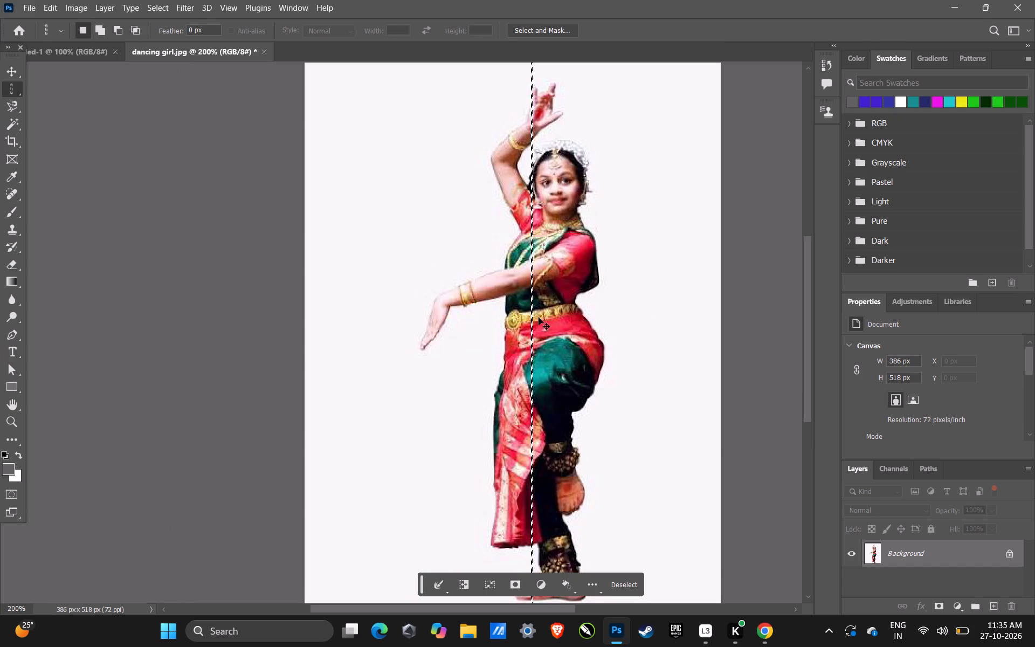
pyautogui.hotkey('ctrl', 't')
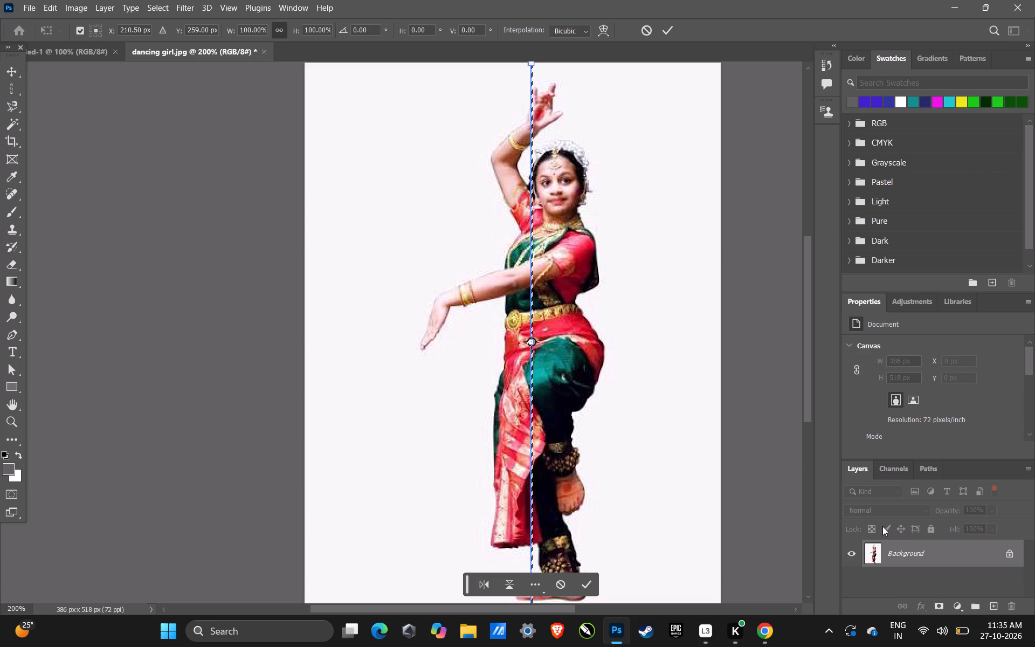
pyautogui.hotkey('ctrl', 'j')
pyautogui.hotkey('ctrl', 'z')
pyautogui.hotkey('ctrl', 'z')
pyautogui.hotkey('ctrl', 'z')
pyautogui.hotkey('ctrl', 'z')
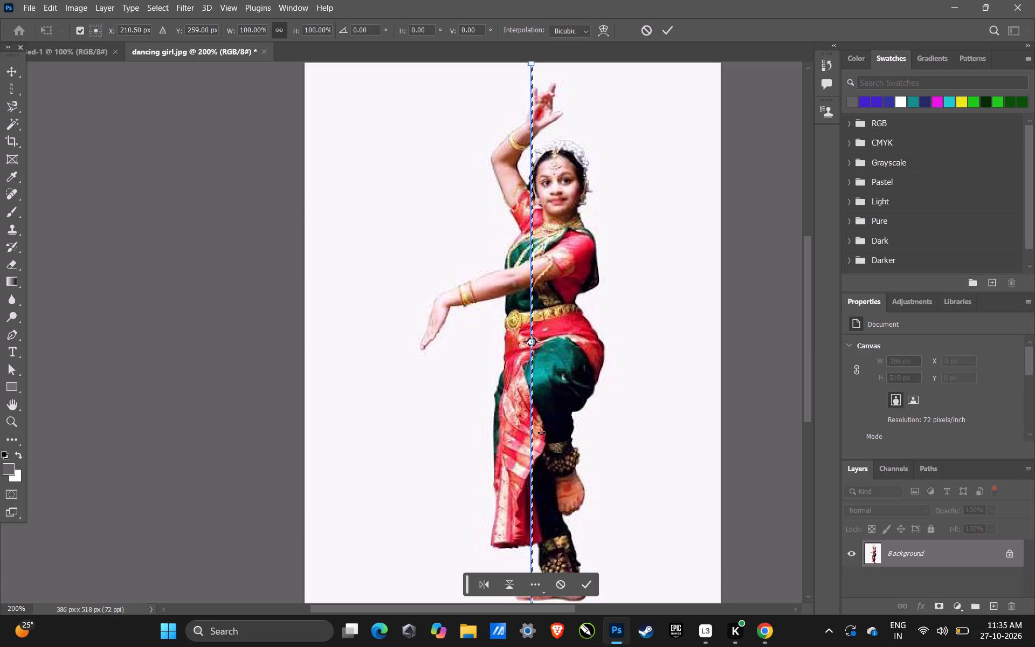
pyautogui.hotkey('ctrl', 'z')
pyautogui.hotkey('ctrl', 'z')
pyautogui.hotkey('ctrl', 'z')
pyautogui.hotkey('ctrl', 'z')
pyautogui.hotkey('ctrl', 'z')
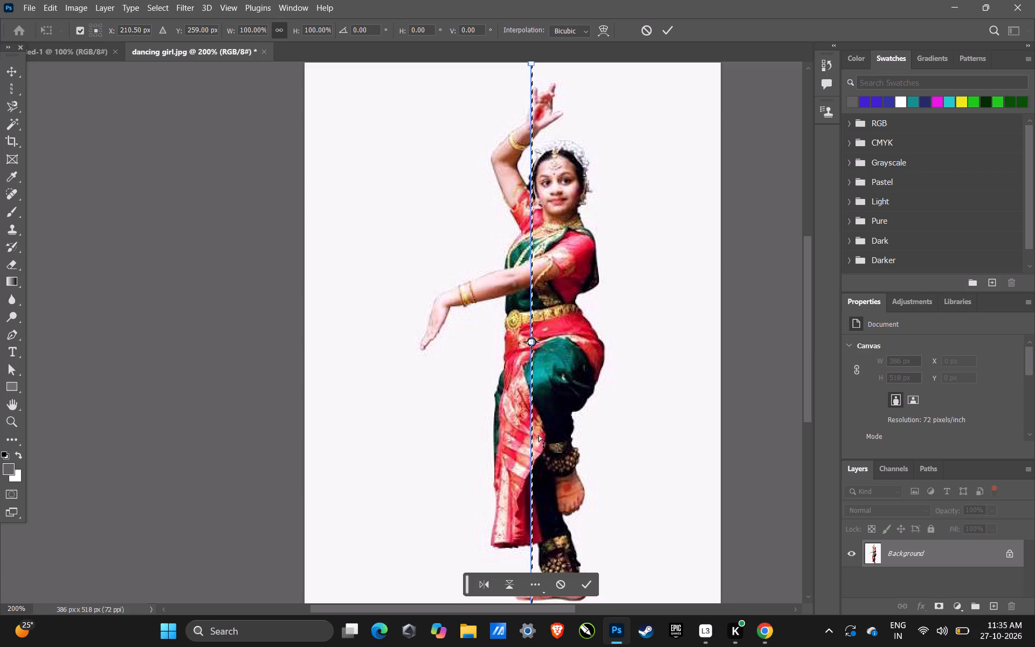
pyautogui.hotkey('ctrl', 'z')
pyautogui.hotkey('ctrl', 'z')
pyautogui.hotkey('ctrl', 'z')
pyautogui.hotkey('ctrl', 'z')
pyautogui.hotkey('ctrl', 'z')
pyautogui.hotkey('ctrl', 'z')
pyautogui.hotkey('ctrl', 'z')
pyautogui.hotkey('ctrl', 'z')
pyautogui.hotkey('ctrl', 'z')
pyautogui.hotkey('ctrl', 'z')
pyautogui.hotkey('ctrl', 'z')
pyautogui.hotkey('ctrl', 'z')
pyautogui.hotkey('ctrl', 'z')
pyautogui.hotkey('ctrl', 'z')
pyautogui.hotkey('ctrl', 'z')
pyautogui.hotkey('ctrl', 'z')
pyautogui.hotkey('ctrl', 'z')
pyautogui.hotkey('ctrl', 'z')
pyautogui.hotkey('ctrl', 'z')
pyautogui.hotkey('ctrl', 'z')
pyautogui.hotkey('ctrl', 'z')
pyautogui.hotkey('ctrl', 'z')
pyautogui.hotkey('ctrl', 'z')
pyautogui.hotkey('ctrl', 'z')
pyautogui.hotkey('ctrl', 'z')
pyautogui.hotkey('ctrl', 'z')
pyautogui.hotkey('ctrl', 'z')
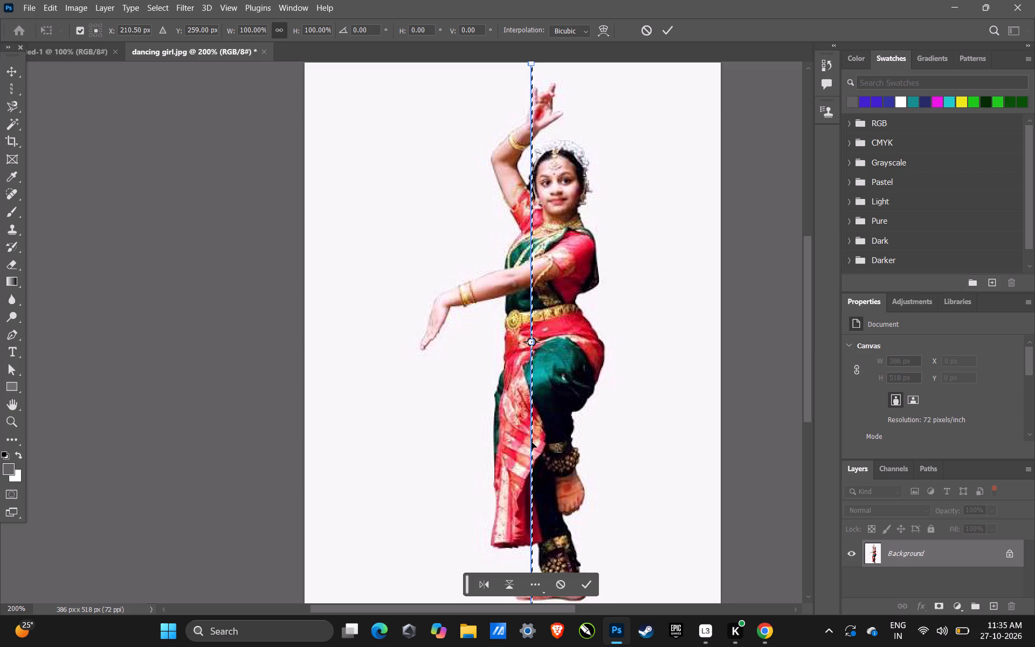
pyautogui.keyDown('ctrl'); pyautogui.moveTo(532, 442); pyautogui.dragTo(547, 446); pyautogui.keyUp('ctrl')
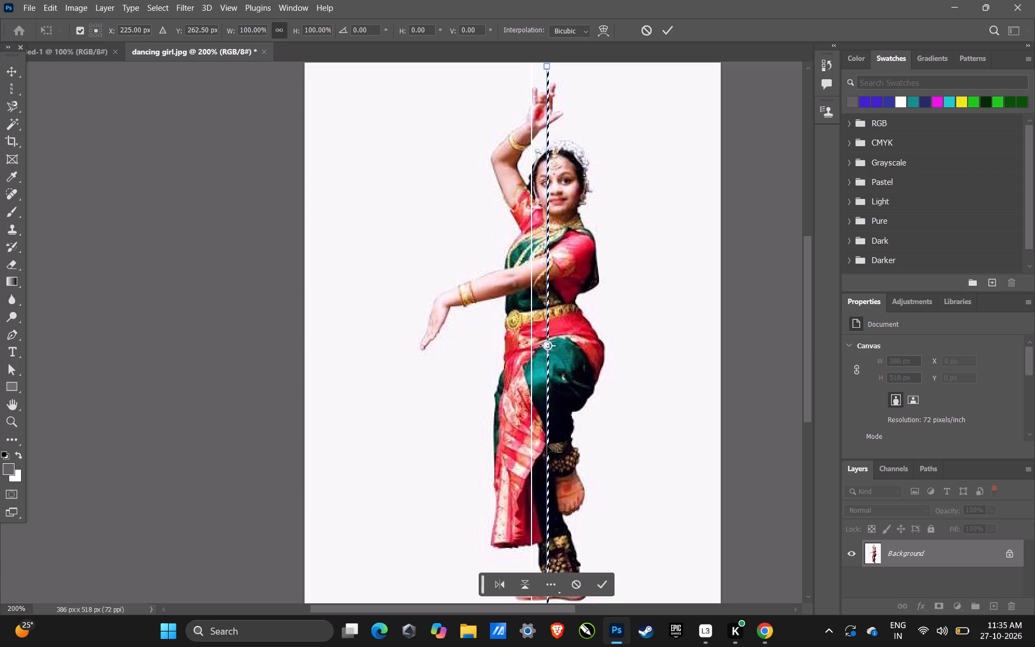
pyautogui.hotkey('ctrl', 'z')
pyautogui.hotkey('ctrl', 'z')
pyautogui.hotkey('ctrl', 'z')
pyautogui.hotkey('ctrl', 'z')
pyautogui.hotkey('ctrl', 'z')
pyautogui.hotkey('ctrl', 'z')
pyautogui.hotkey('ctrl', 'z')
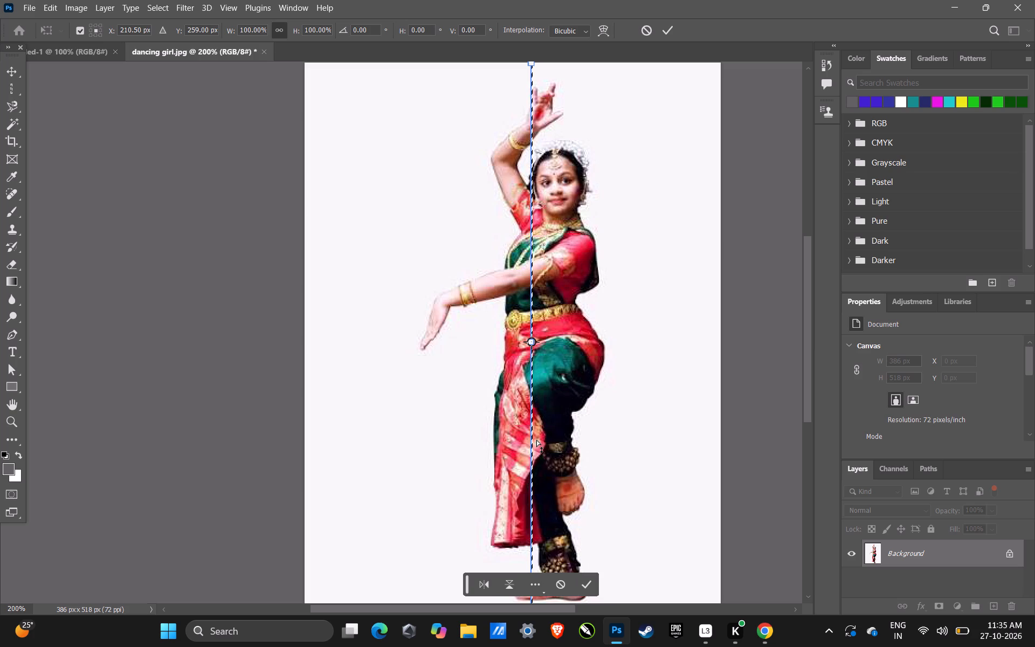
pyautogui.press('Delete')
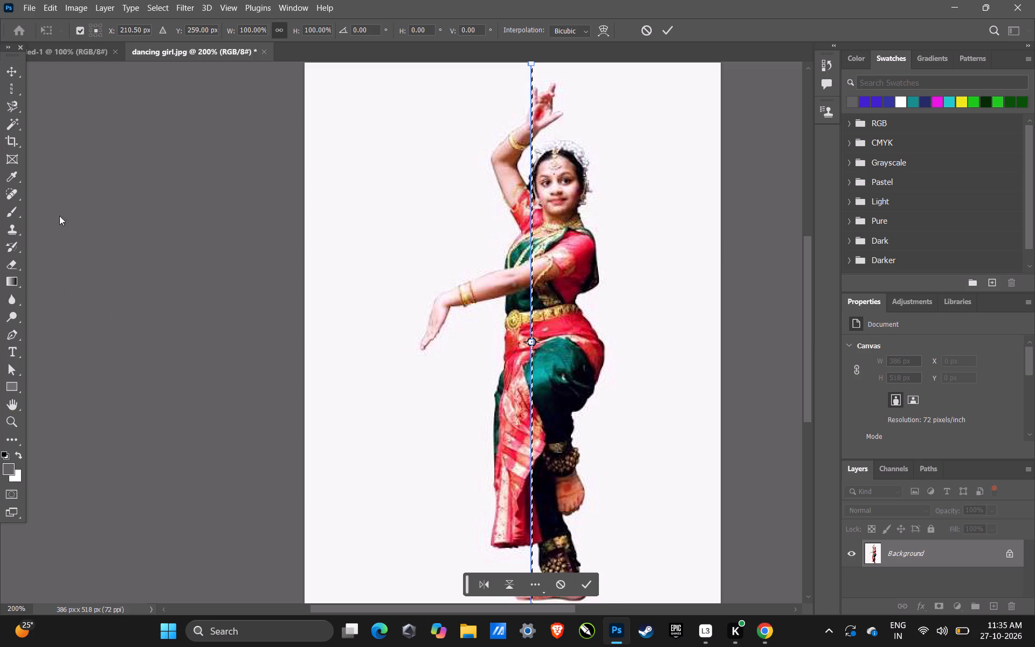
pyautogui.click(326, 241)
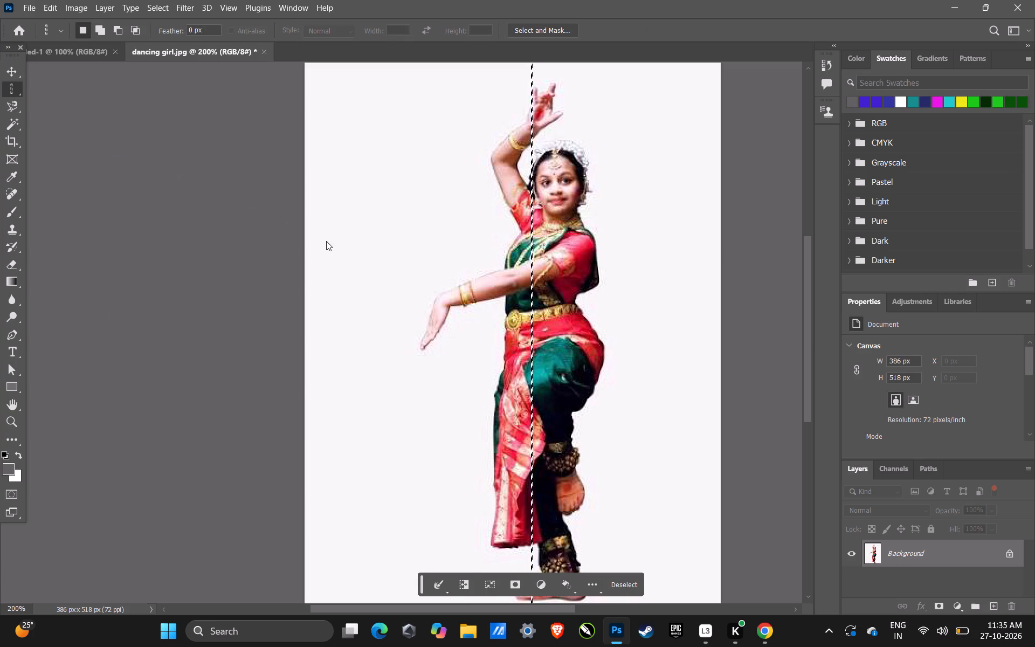
# Undo the old column selection, select a single column through the dancer at X 228 px, and copy it to a new layer.
pyautogui.hotkey('ctrl', 'z')
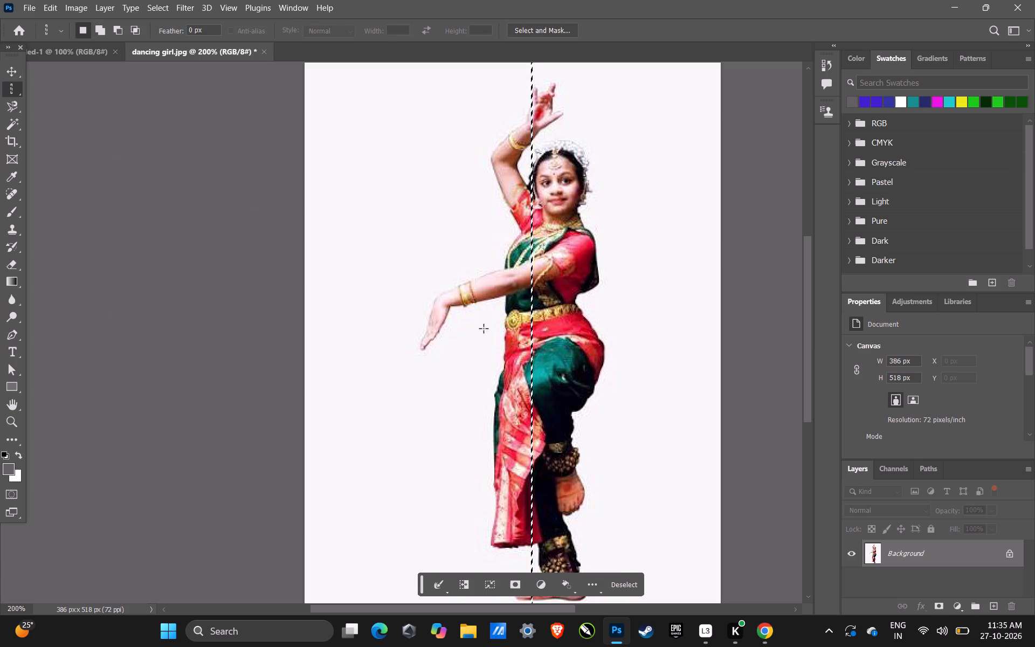
pyautogui.hotkey('ctrl', 'z')
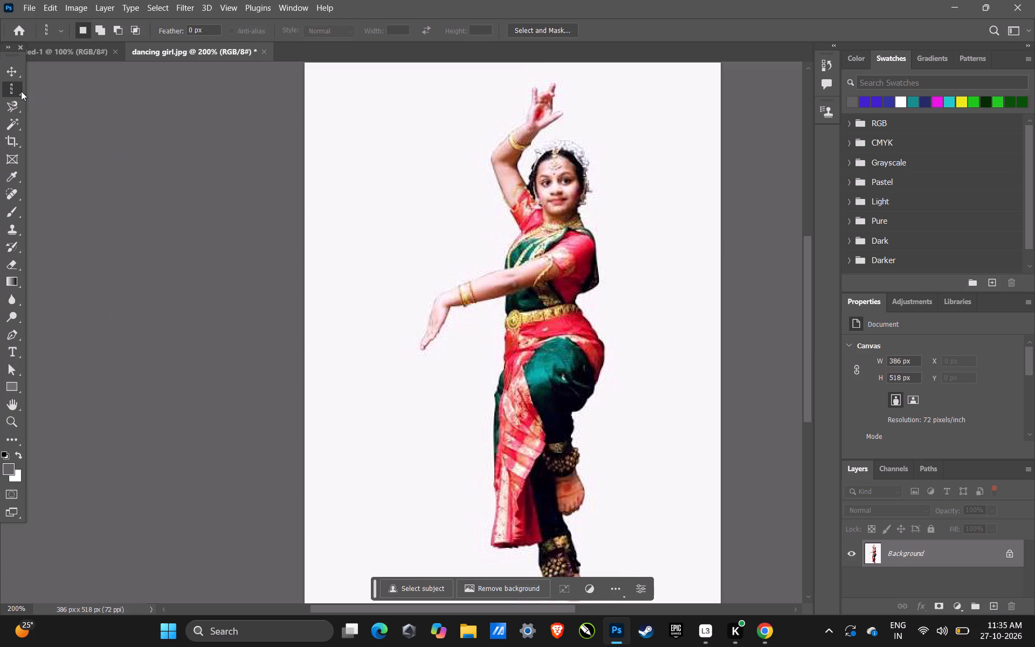
pyautogui.click(19, 91)
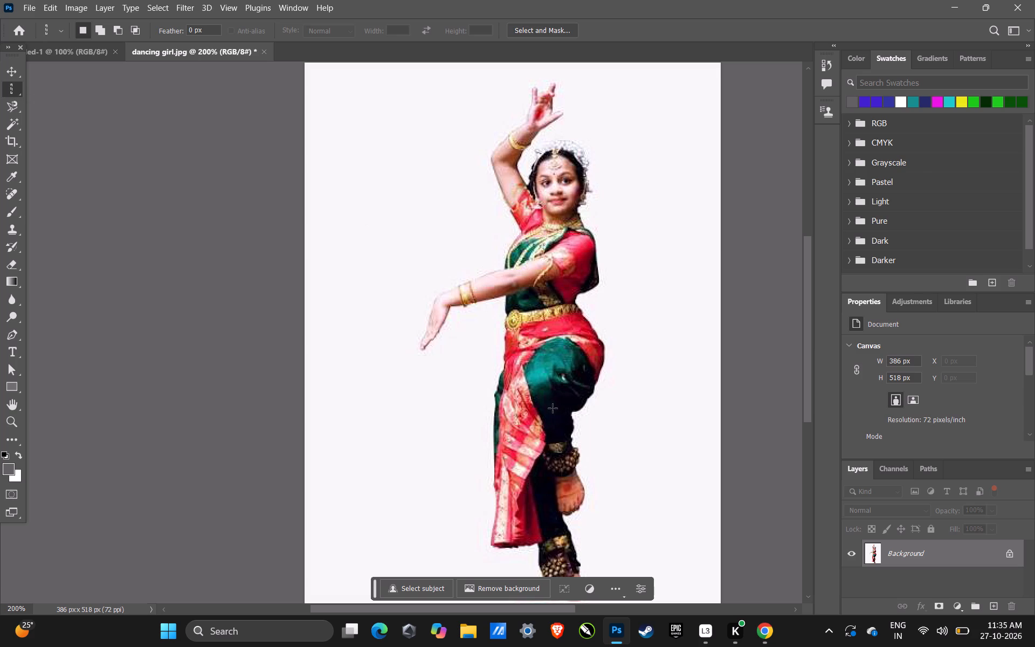
pyautogui.click(550, 403)
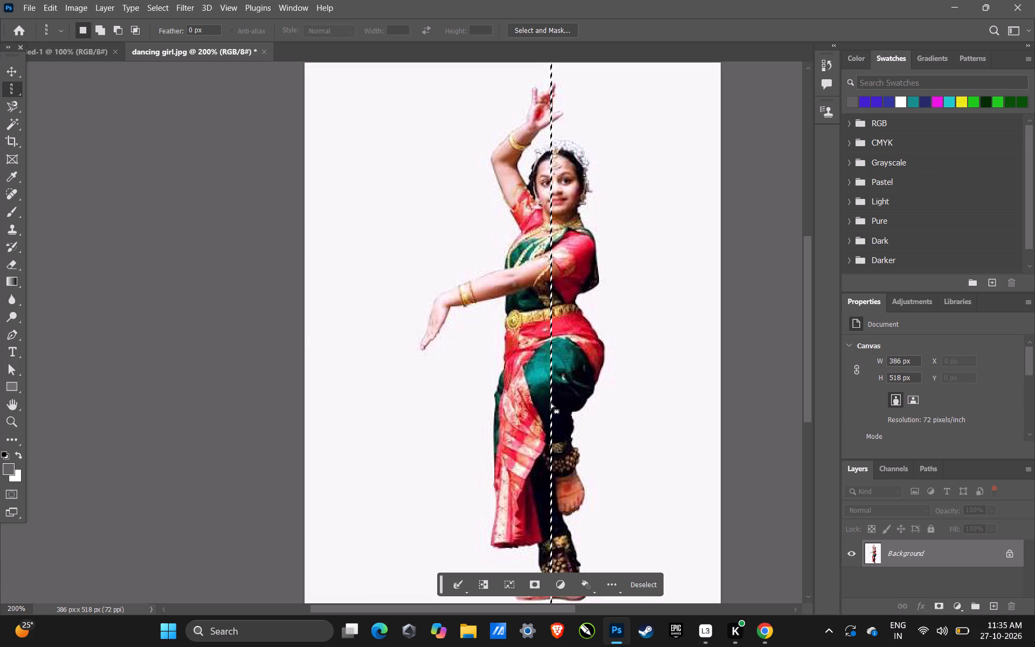
pyautogui.hotkey('ctrl', 'j')
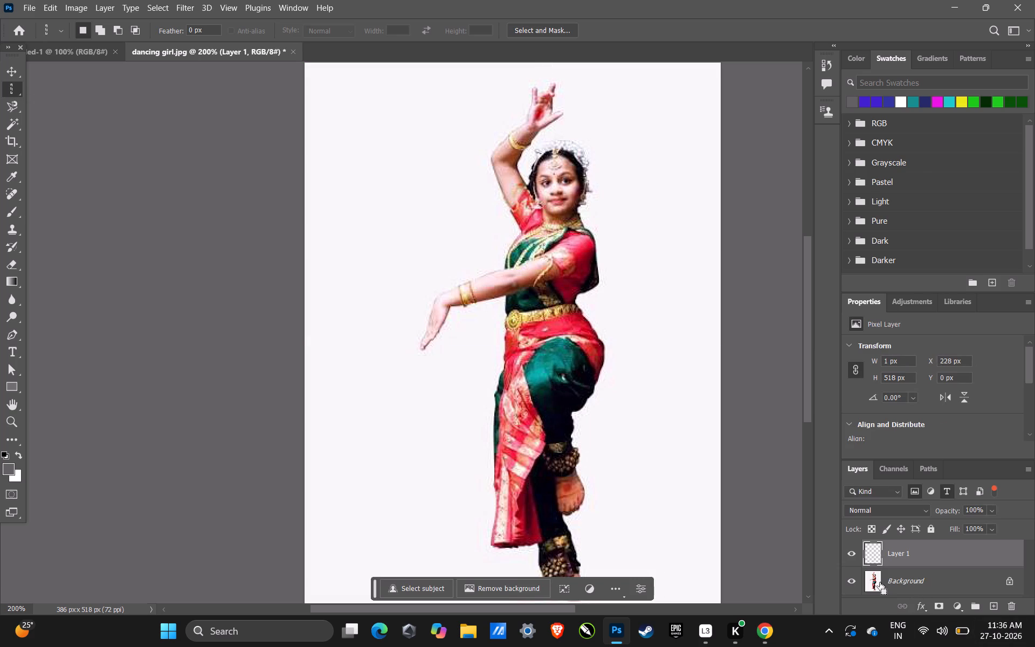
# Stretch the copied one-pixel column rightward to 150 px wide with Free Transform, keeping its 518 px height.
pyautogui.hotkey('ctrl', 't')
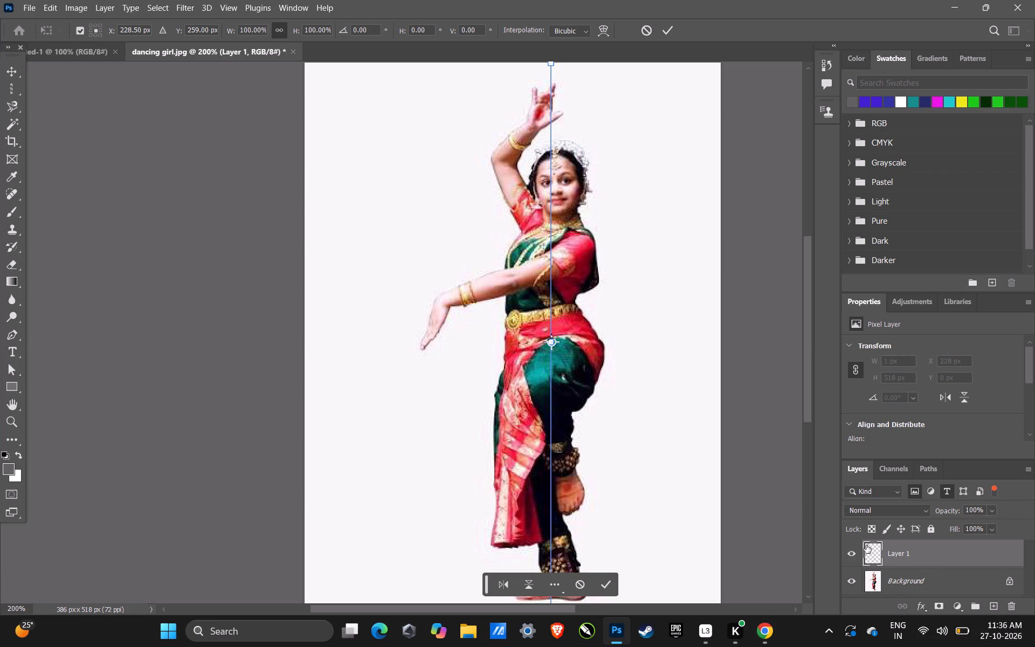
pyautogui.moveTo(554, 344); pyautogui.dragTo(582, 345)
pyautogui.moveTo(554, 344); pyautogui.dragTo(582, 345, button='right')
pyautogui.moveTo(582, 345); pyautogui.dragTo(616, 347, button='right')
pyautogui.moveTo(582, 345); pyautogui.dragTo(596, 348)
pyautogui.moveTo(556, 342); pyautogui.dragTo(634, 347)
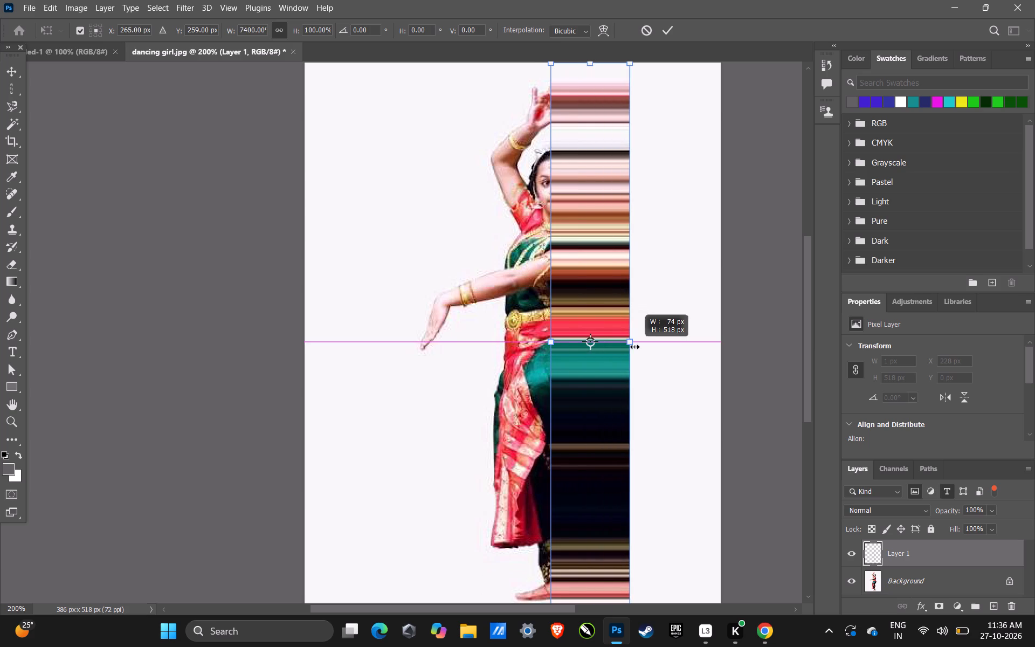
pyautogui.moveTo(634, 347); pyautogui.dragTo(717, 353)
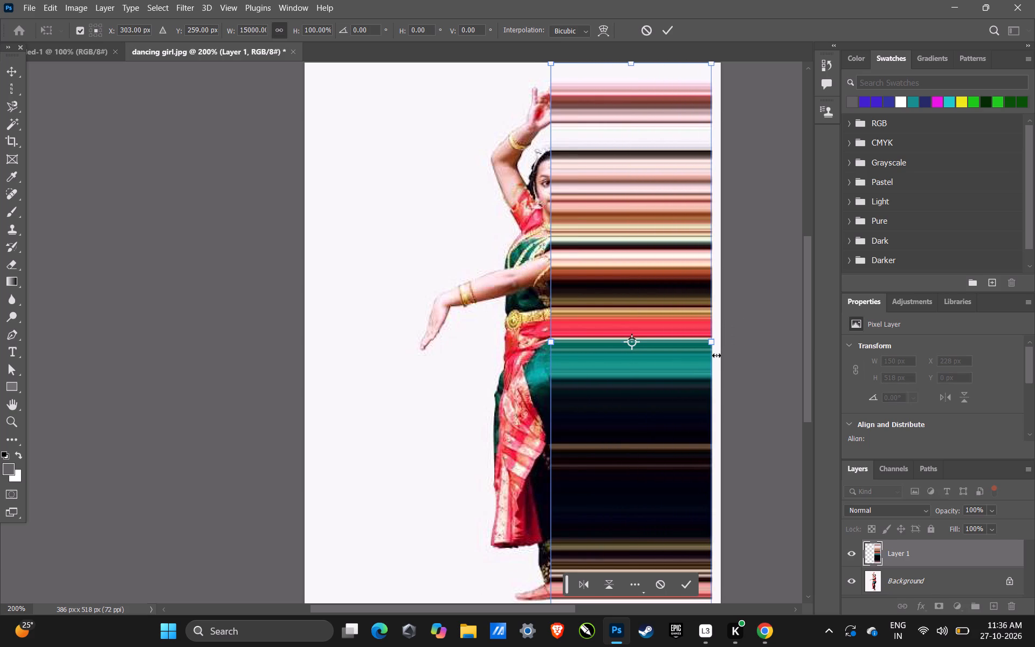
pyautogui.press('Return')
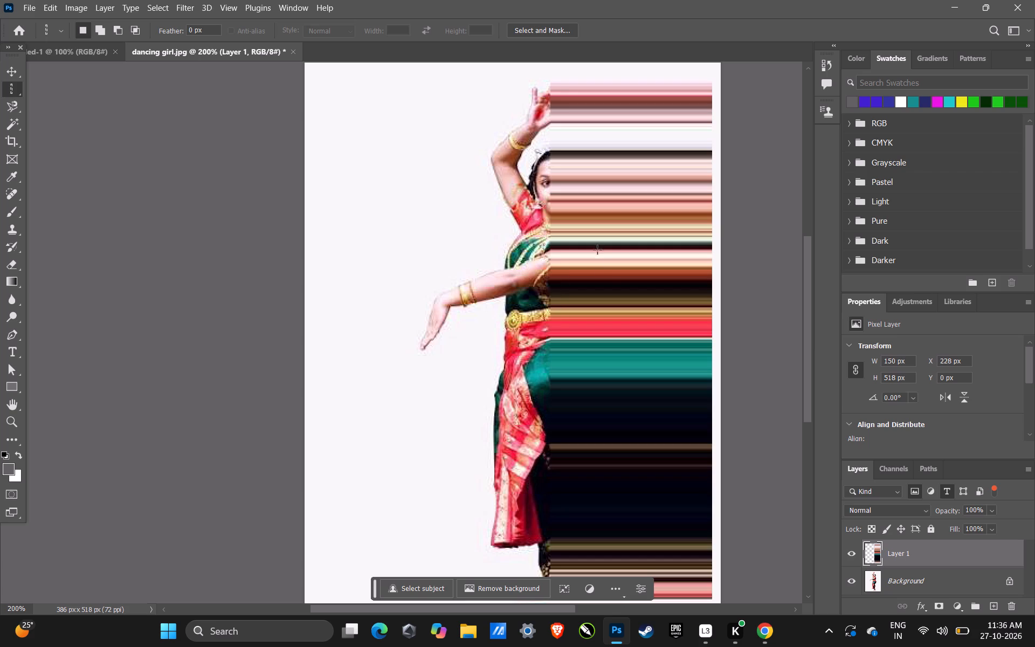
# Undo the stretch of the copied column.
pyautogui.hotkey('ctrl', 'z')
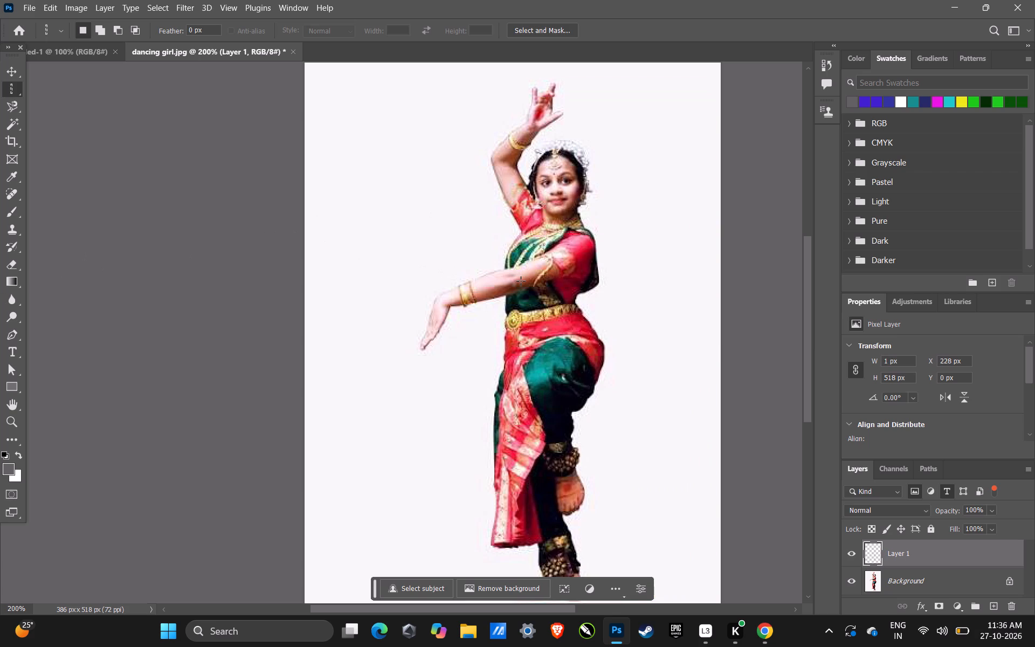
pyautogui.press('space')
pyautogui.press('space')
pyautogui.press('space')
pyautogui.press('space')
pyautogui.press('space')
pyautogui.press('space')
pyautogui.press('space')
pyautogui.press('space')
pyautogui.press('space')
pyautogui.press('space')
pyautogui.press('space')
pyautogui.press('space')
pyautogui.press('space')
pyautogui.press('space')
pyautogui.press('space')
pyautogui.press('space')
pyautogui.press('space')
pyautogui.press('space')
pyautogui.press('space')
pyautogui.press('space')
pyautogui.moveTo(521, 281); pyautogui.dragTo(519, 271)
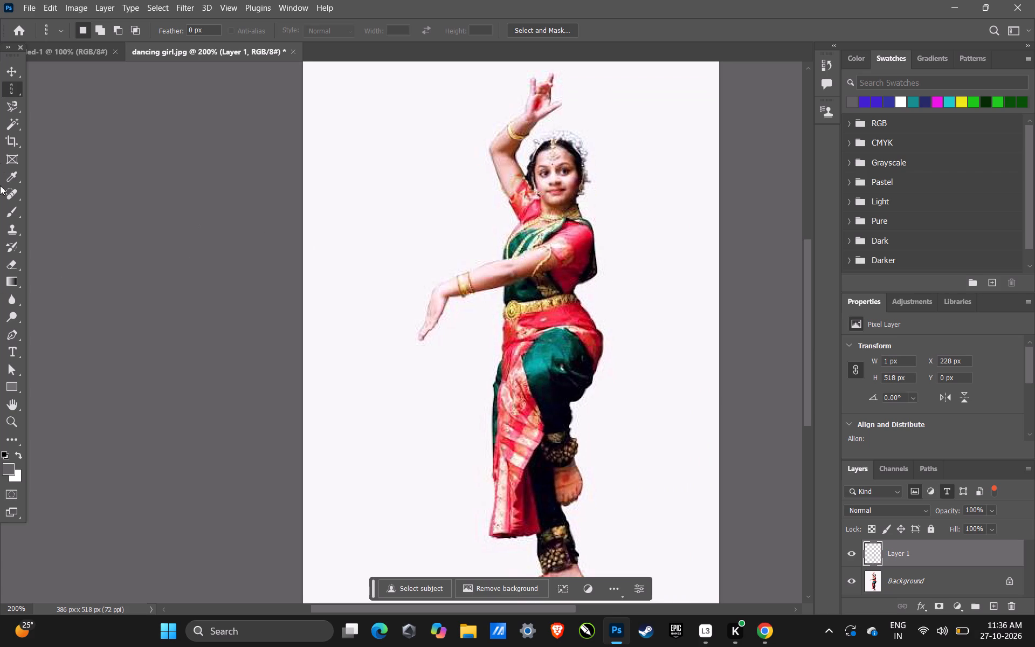
# Choose the Magnetic Lasso tool for outlining the dancer.
pyautogui.rightClick(13, 88)
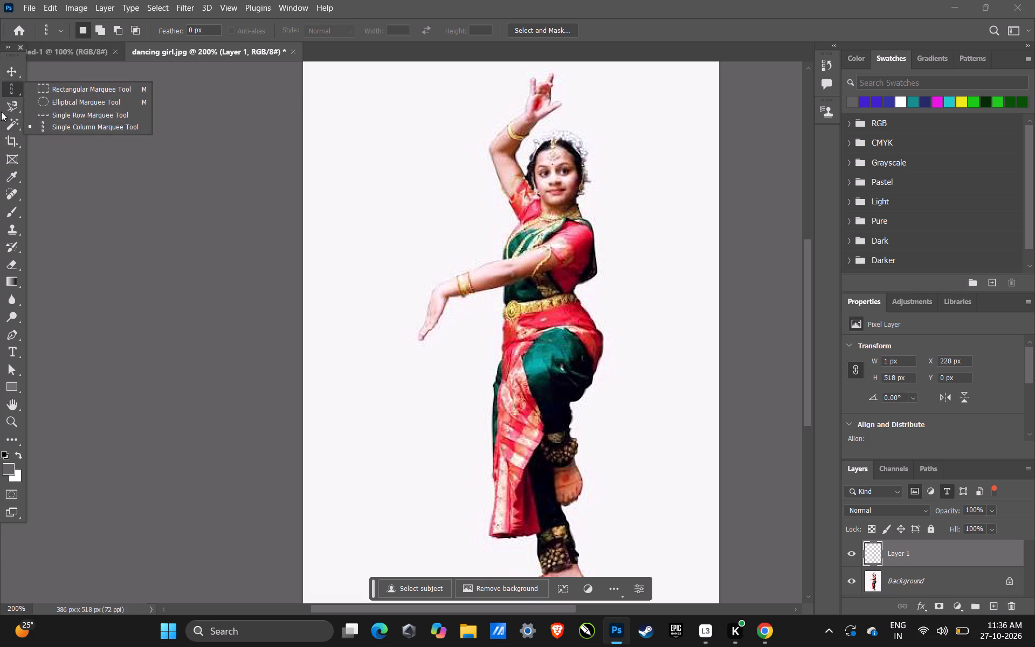
pyautogui.click(10, 106)
pyautogui.rightClick(10, 106)
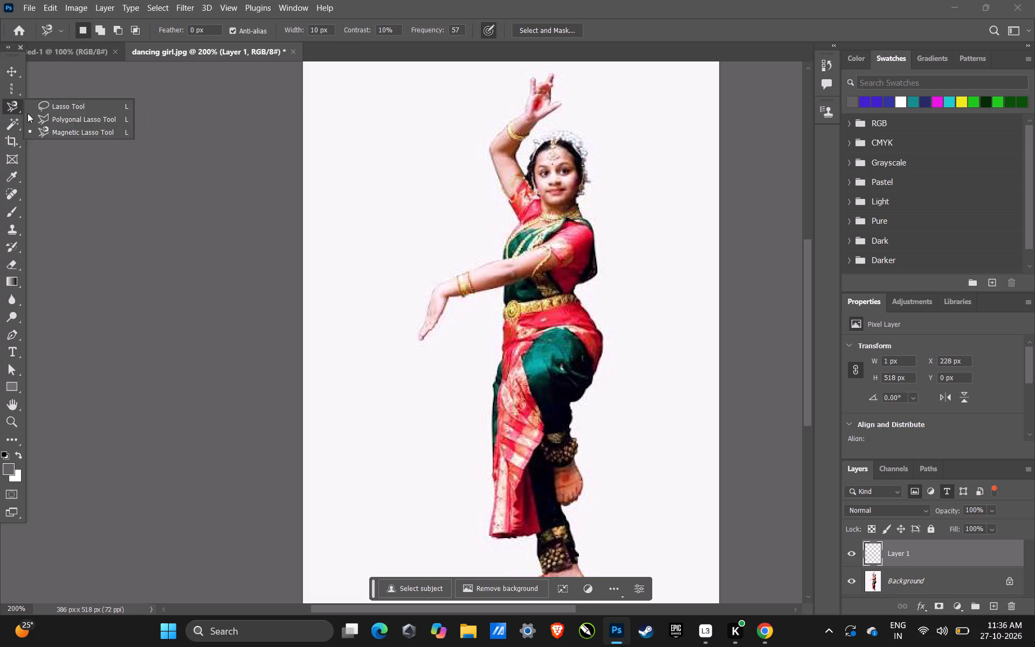
pyautogui.click(58, 130)
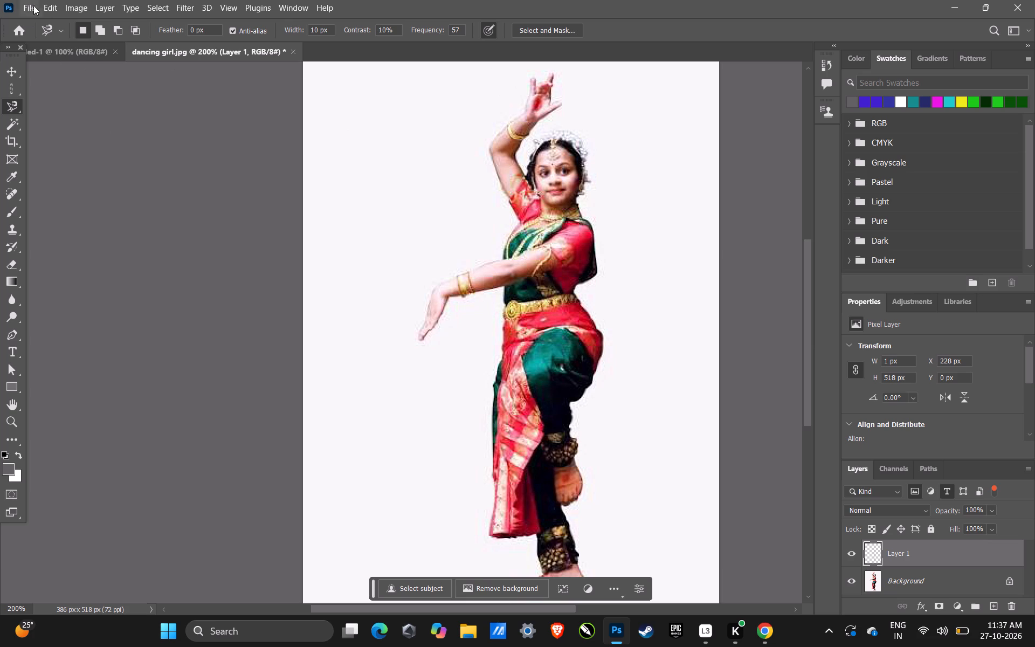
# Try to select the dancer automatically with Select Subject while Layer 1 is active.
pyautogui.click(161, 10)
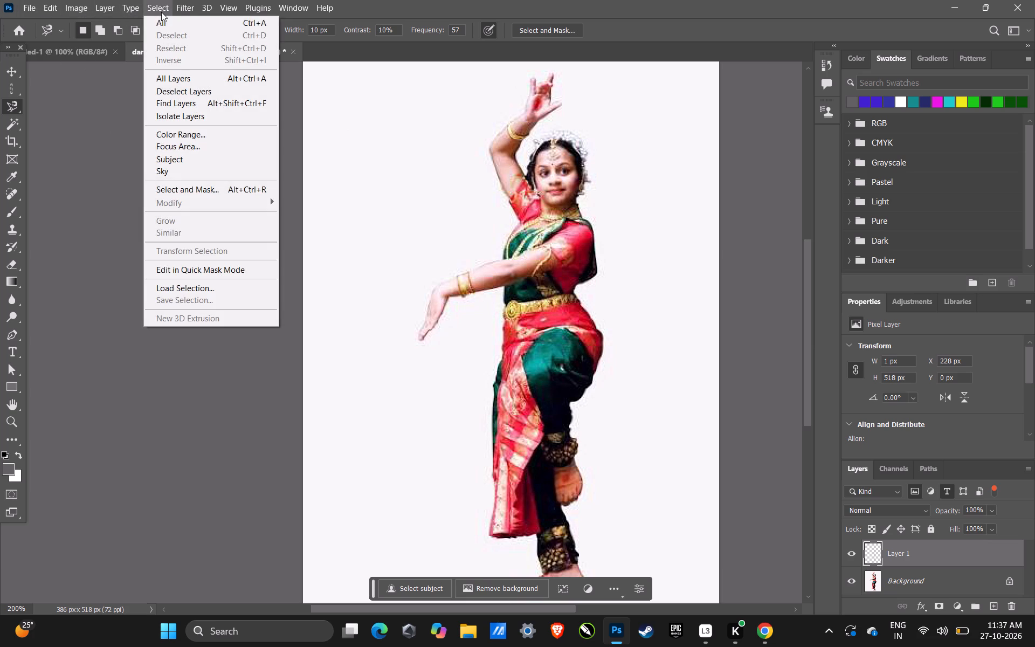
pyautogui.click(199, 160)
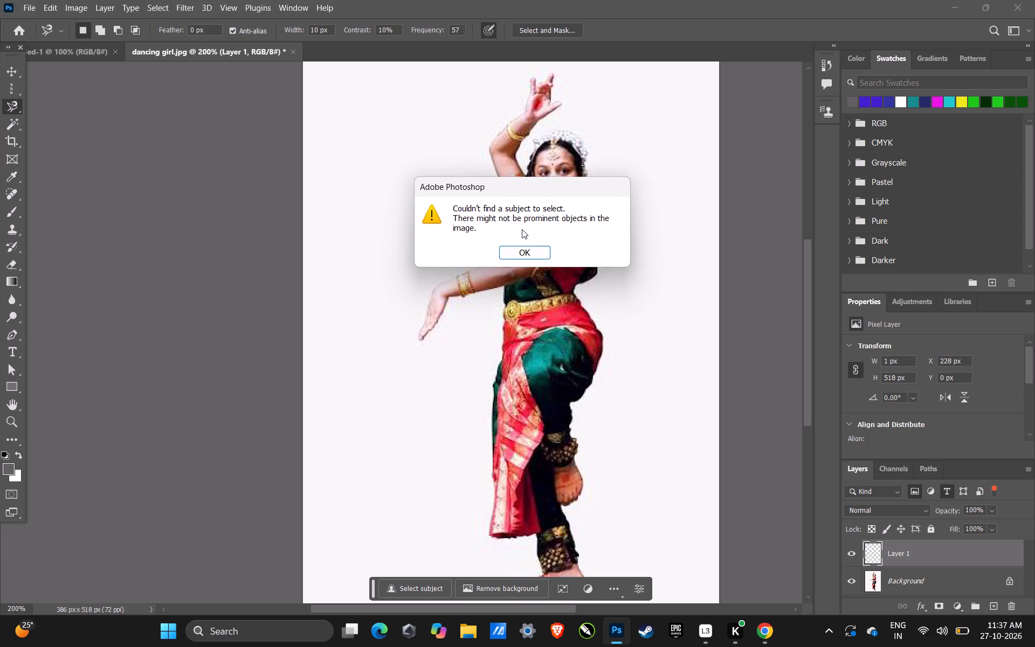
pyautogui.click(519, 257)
# Begin a magnetic lasso outline at the dancer's raised hand and trace around its fingers to the thumb tip, discarding the stray starting point.
pyautogui.click(547, 281)
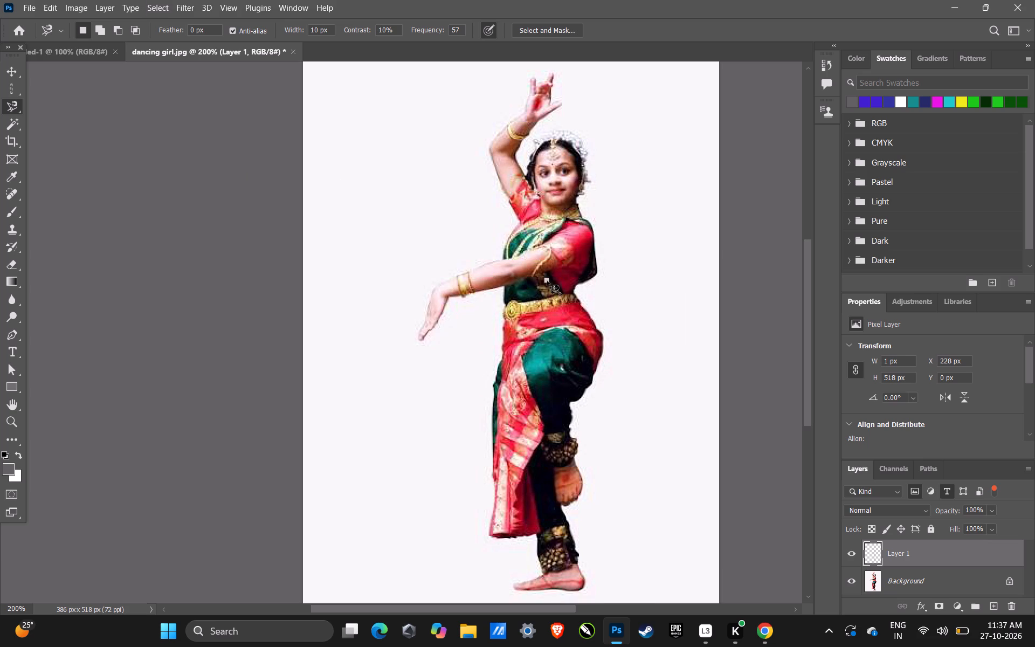
pyautogui.press('Delete')
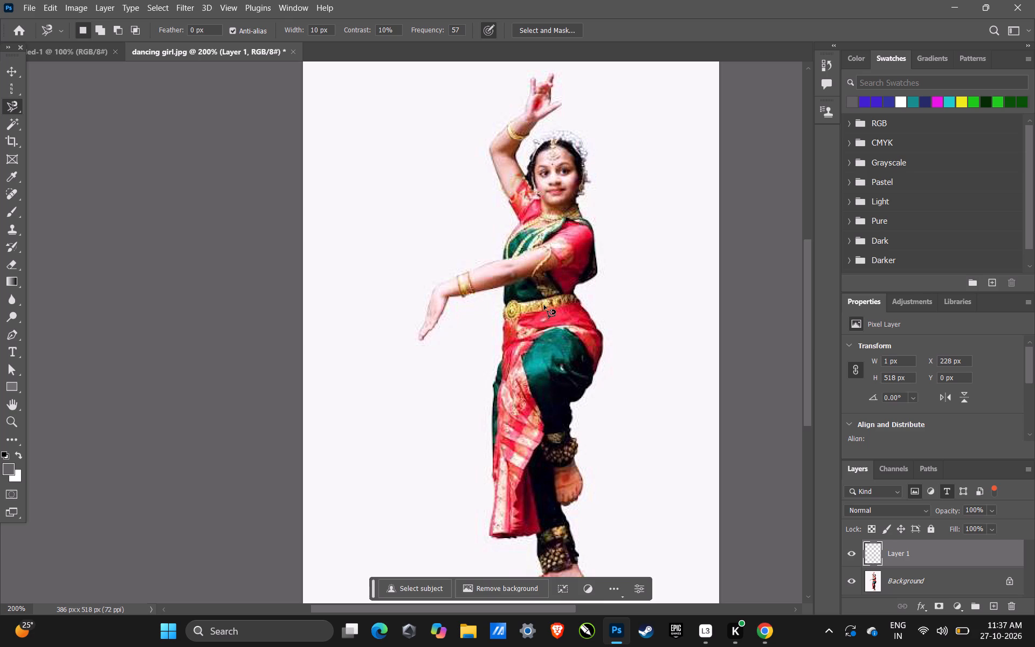
pyautogui.click(529, 94)
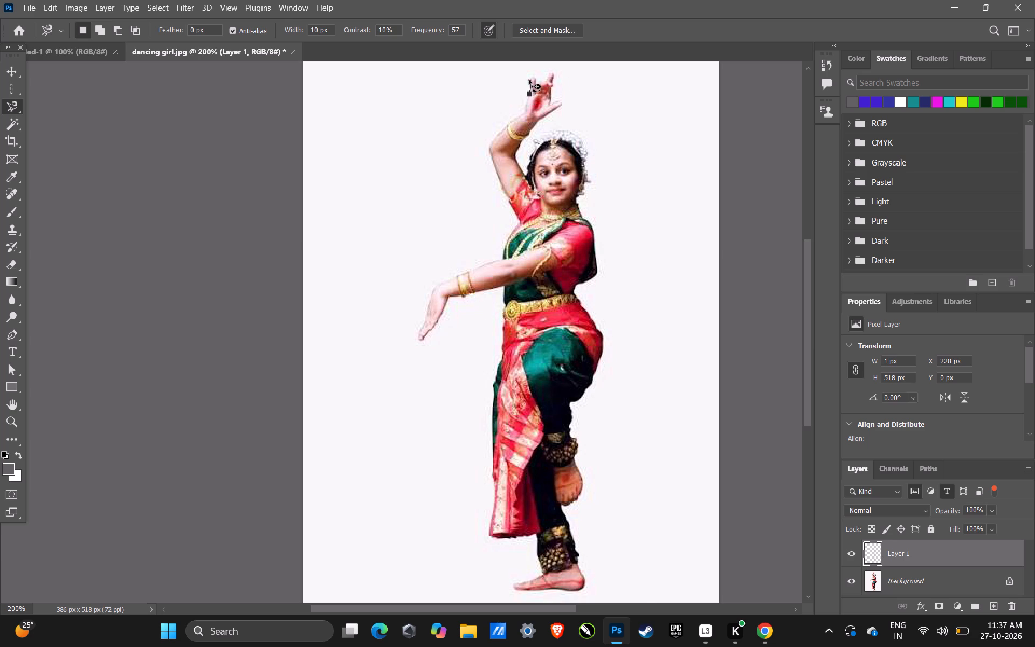
pyautogui.click(529, 77)
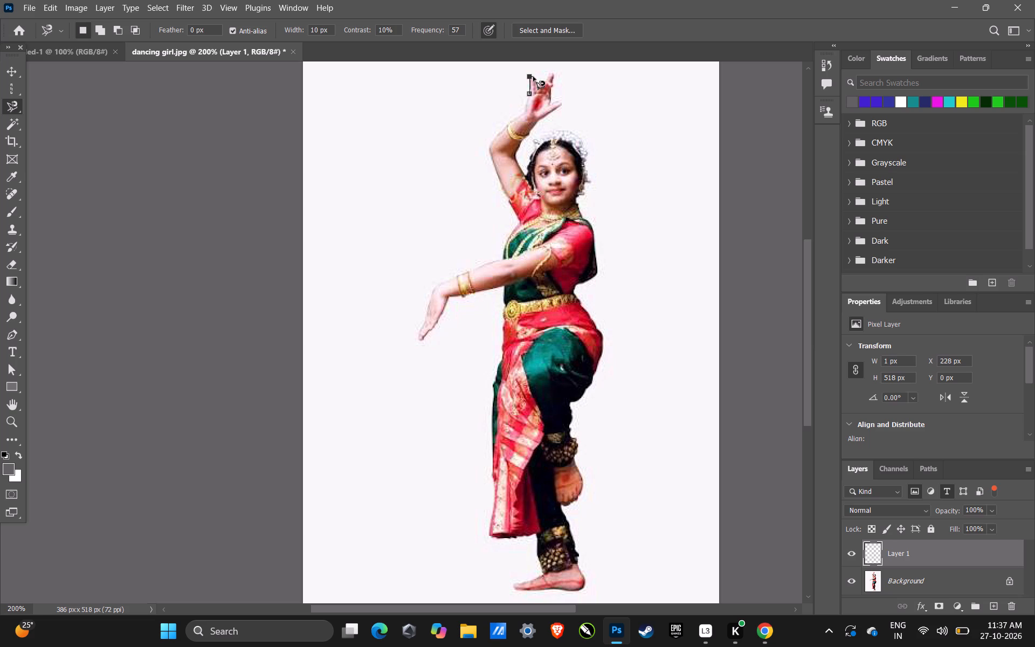
pyautogui.click(535, 77)
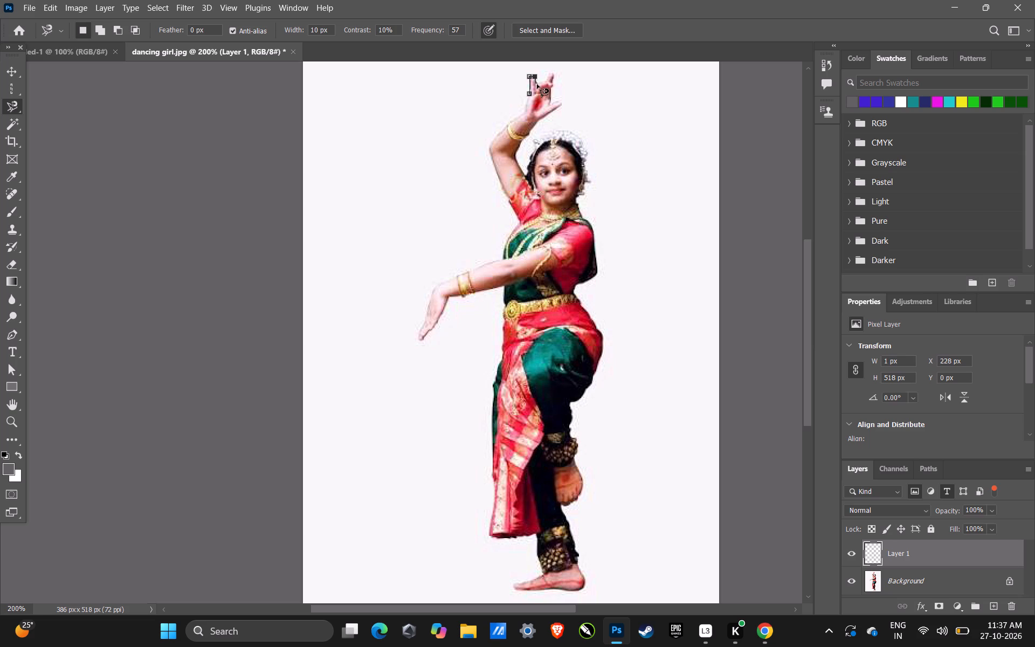
pyautogui.click(537, 93)
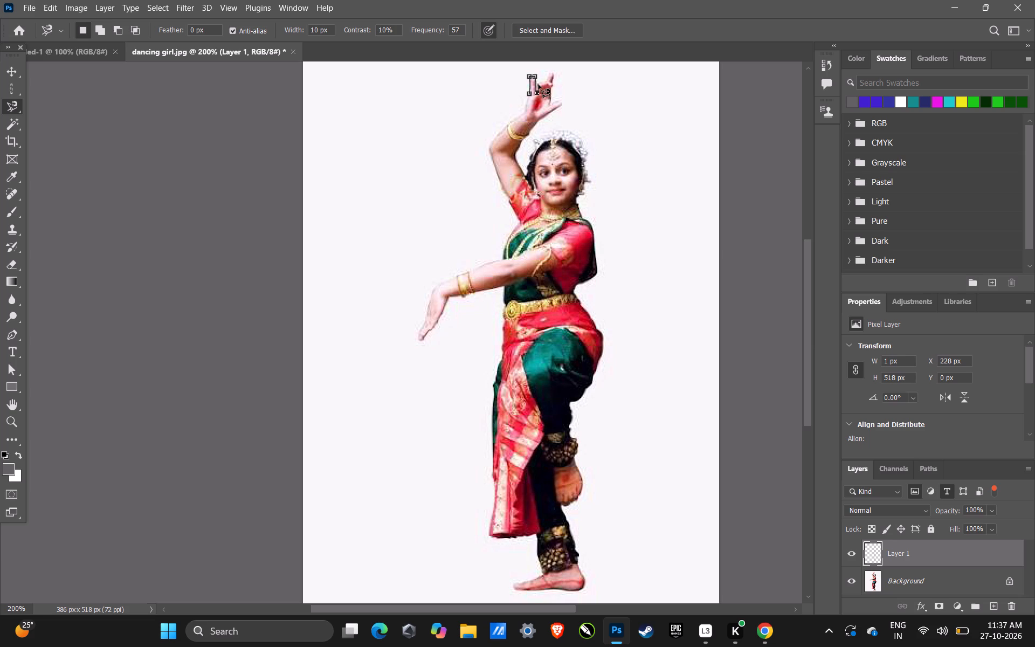
pyautogui.click(539, 85)
pyautogui.click(545, 80)
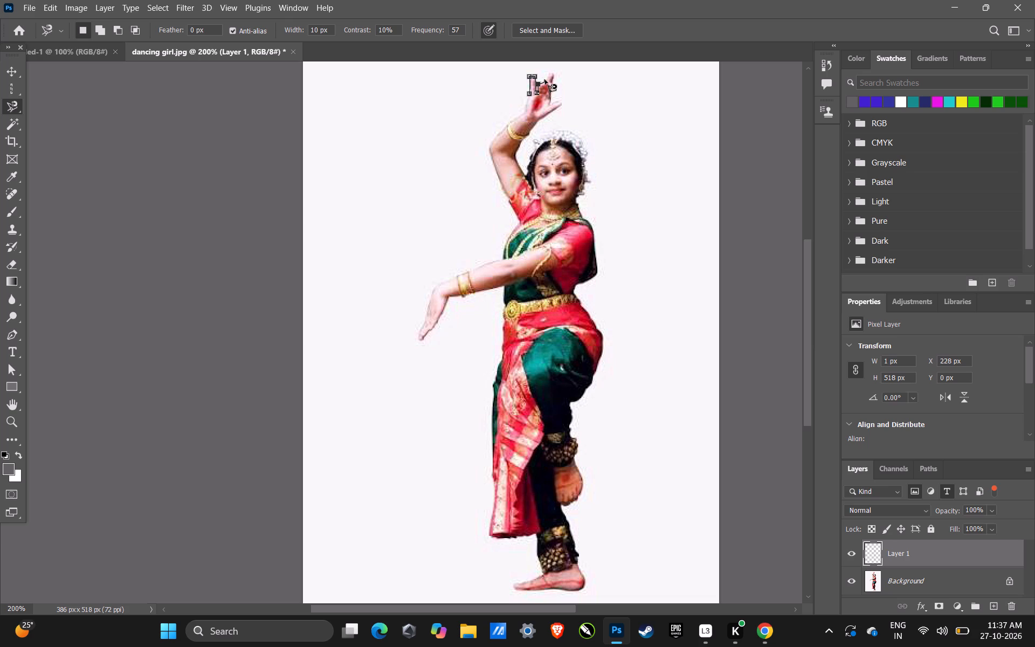
pyautogui.click(548, 73)
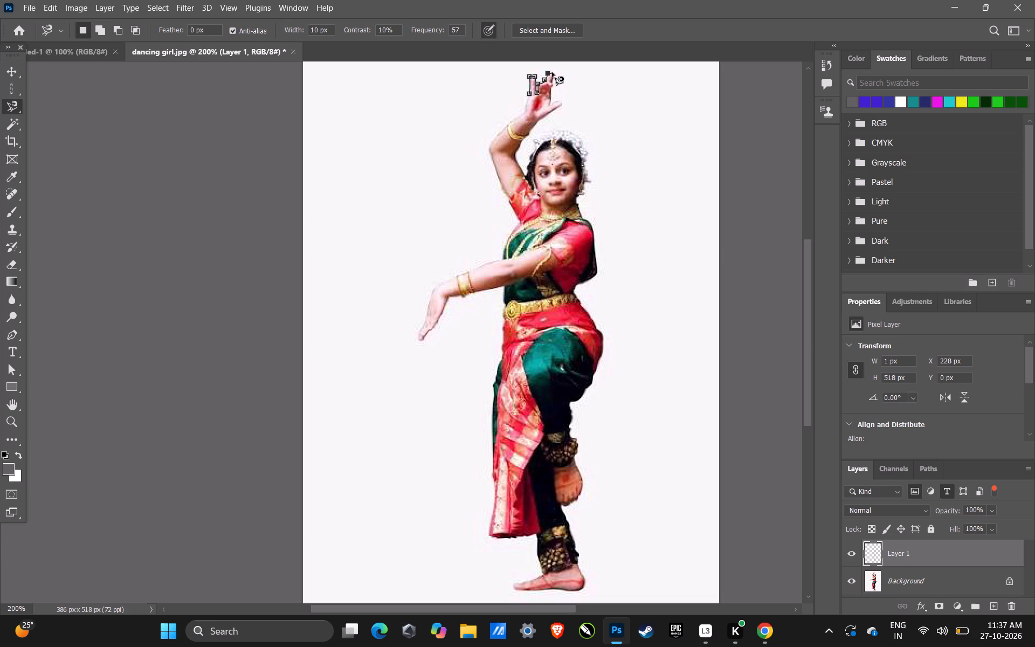
pyautogui.click(552, 74)
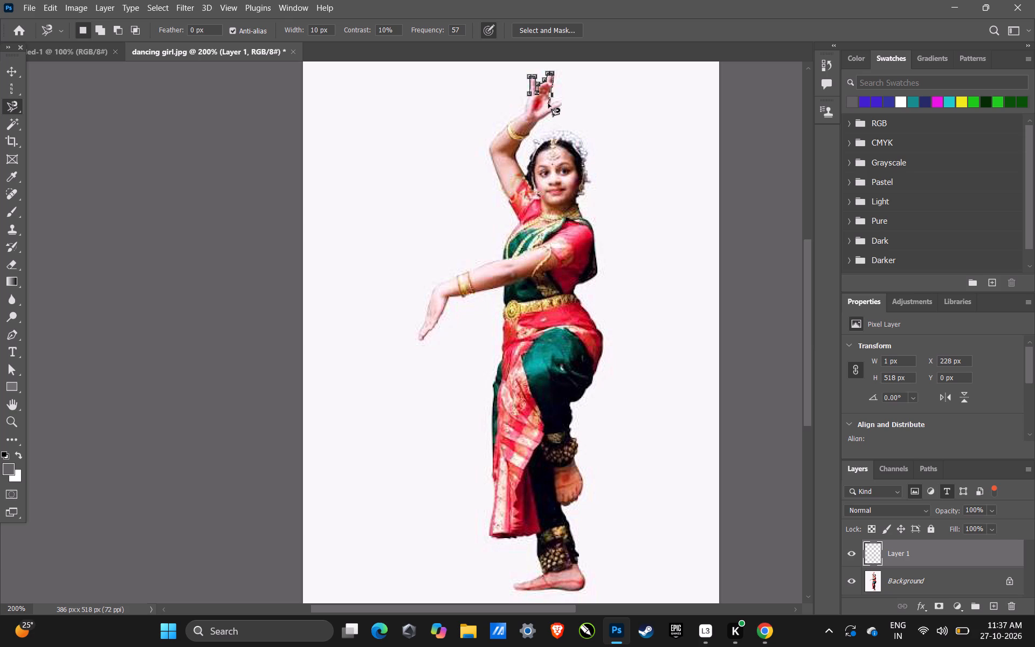
pyautogui.click(553, 104)
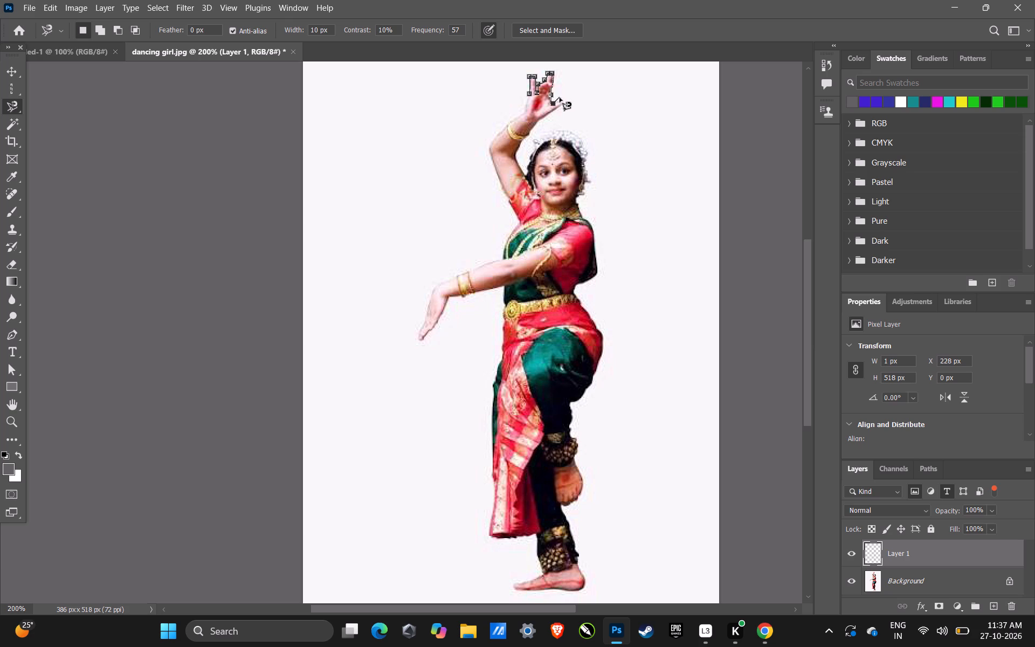
pyautogui.click(560, 100)
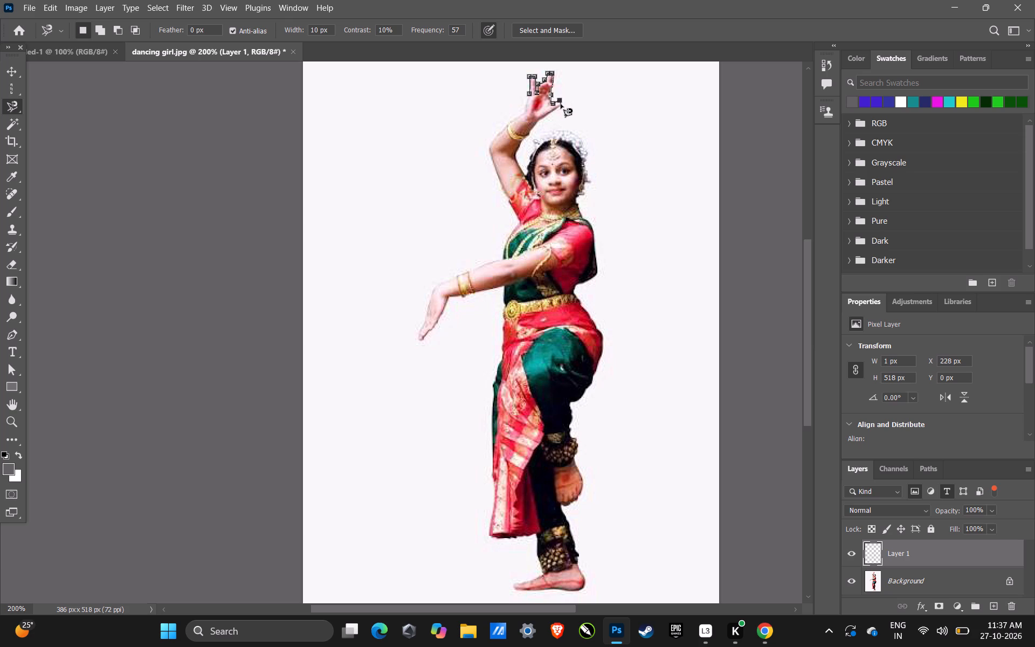
pyautogui.click(561, 104)
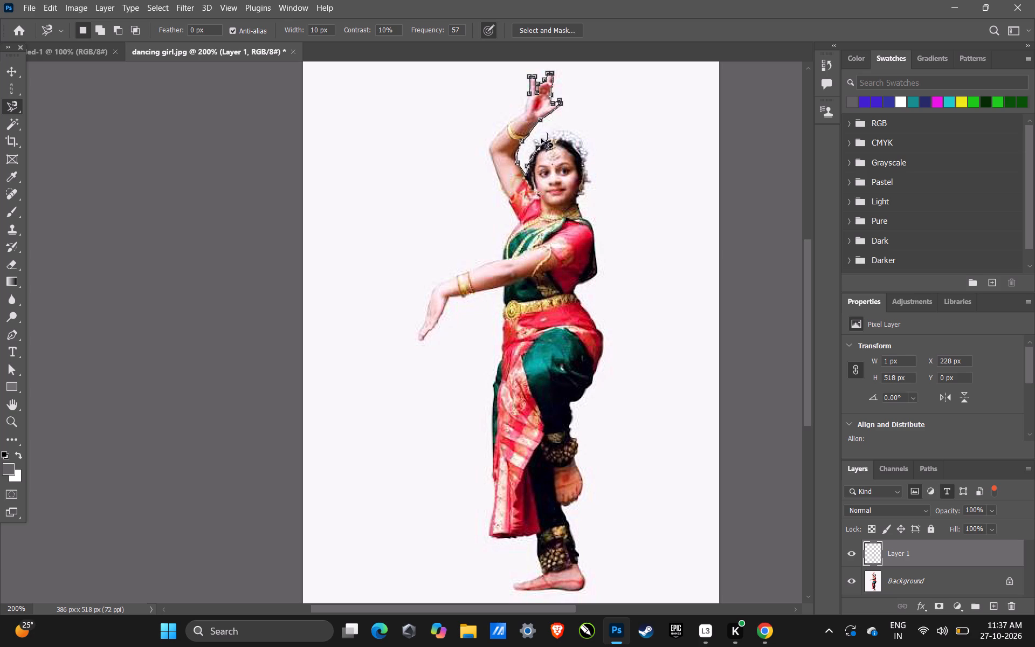
# Continue the lasso outline along the inside of the raised arm, over the flower headdress and down beside the face to the neck.
pyautogui.click(533, 145)
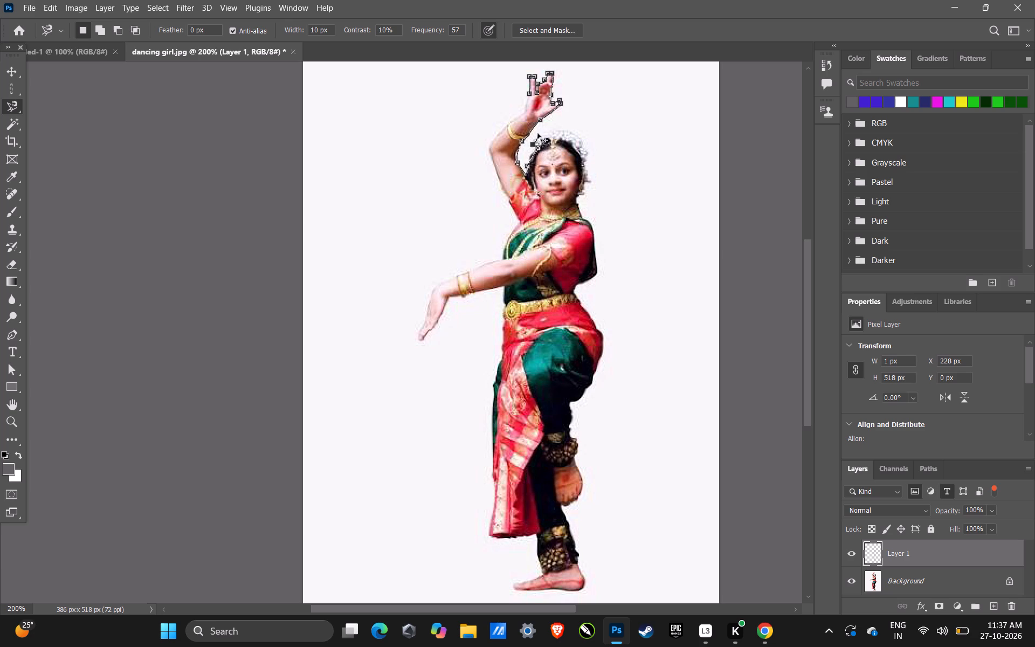
pyautogui.click(545, 132)
pyautogui.click(562, 130)
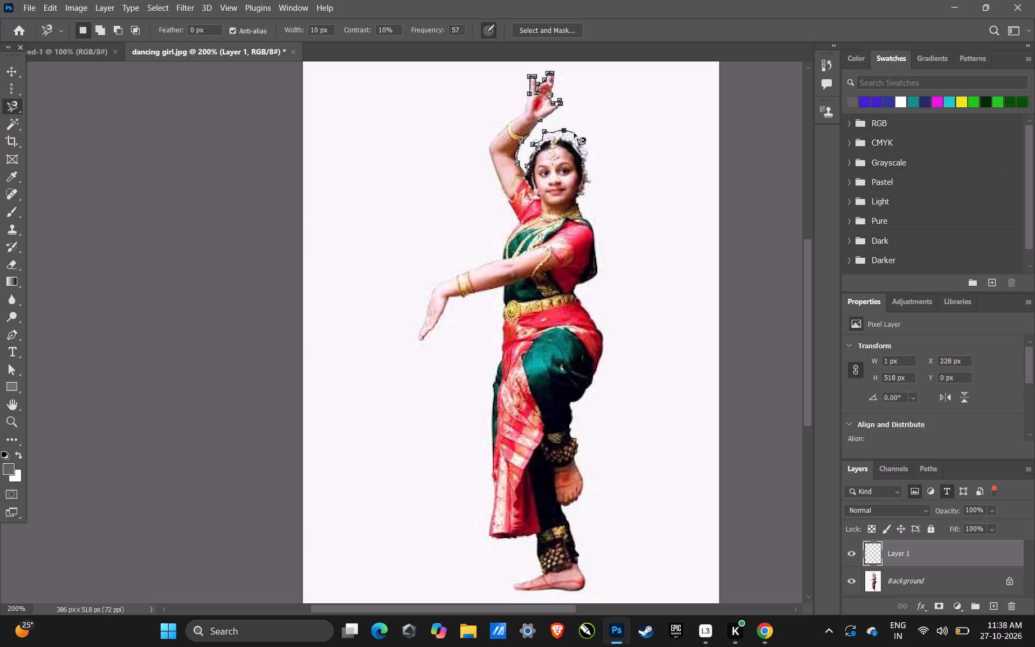
pyautogui.click(574, 133)
pyautogui.click(584, 141)
pyautogui.click(589, 155)
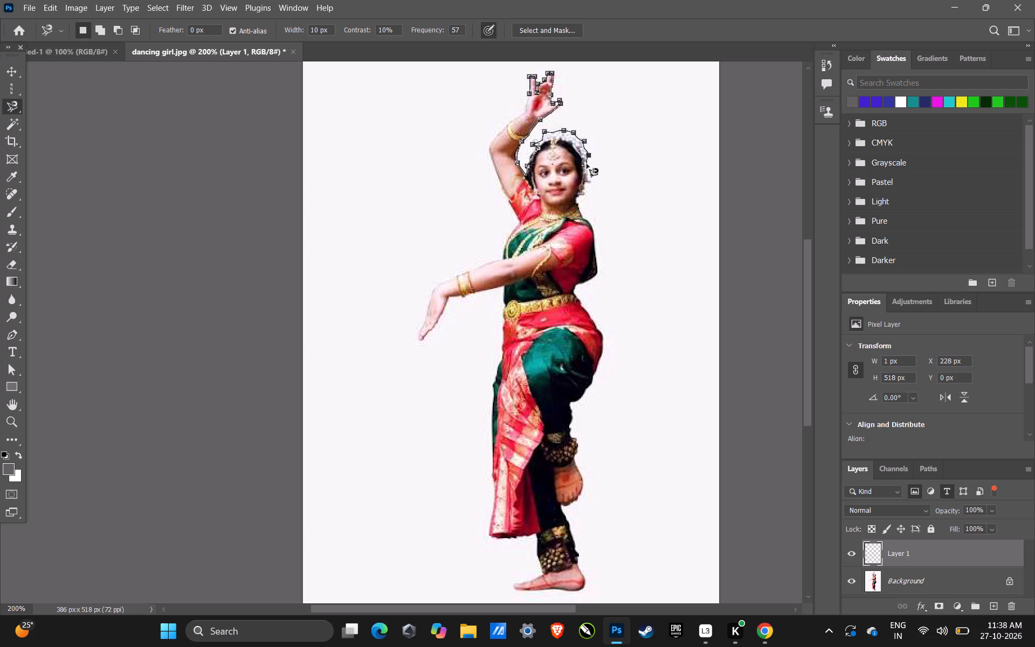
pyautogui.click(585, 165)
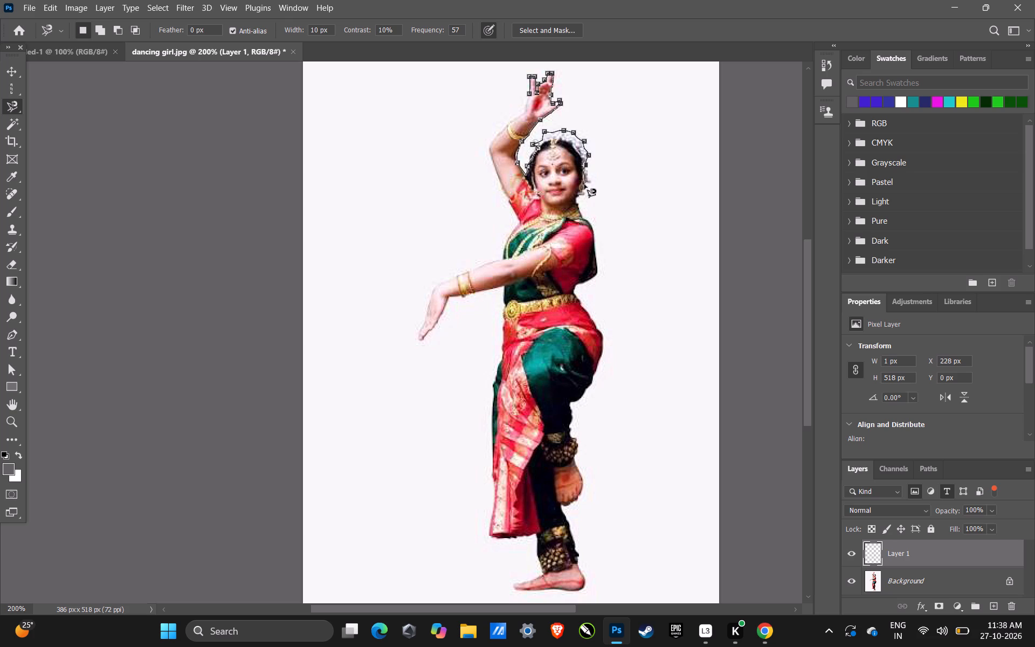
pyautogui.click(584, 185)
pyautogui.click(578, 203)
# Extend the lasso outline down the dancer's back and legs, around the standing foot and skirt hem, and up to the underside of the outstretched arm.
pyautogui.click(585, 219)
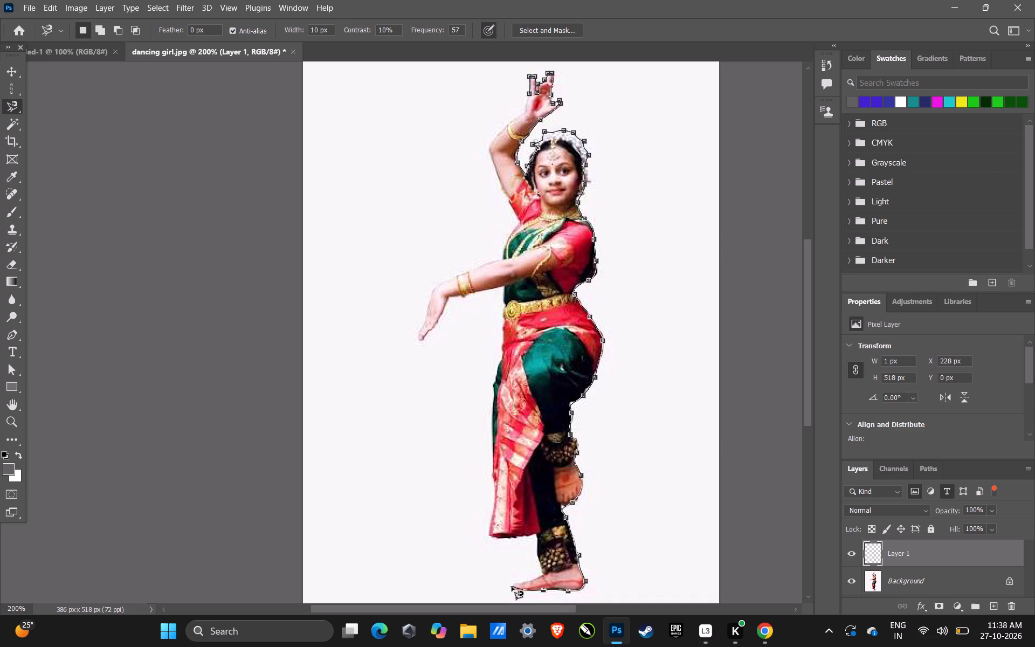
pyautogui.click(512, 587)
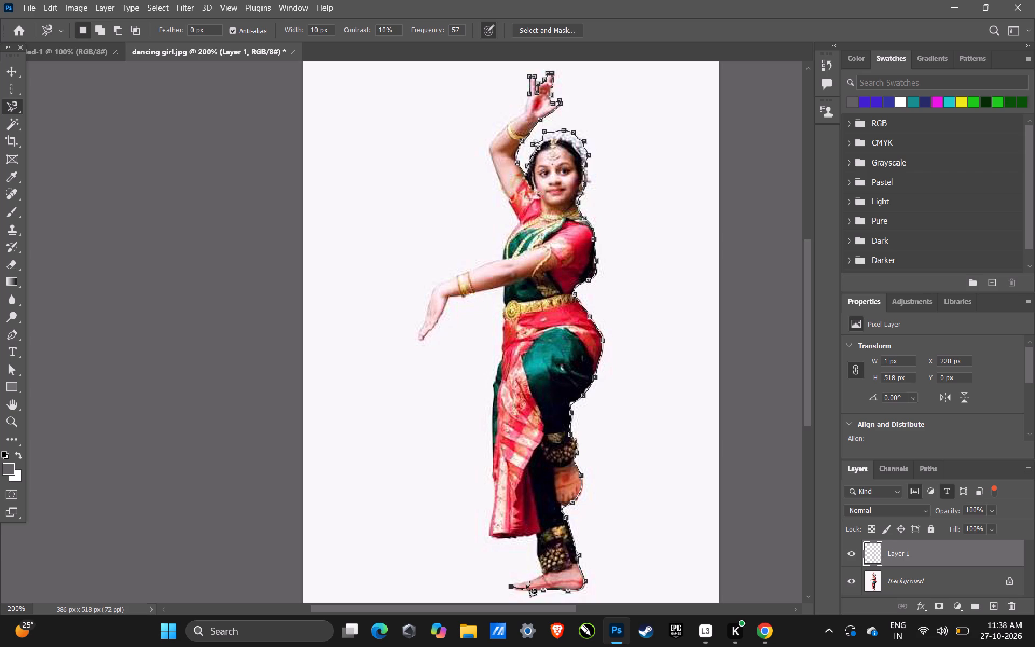
pyautogui.click(519, 581)
pyautogui.click(488, 530)
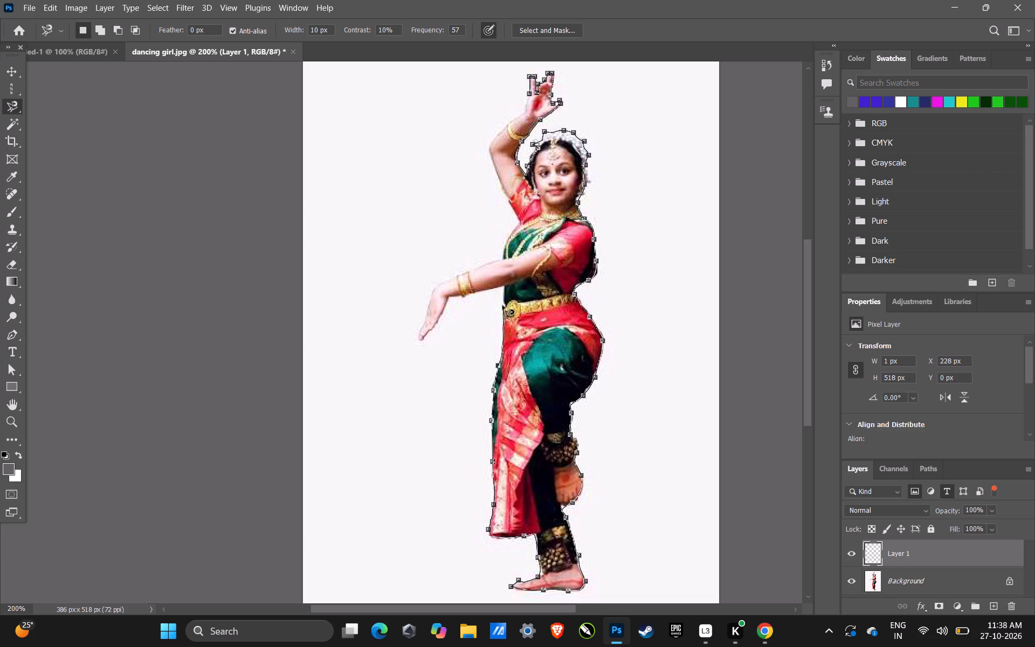
pyautogui.click(503, 285)
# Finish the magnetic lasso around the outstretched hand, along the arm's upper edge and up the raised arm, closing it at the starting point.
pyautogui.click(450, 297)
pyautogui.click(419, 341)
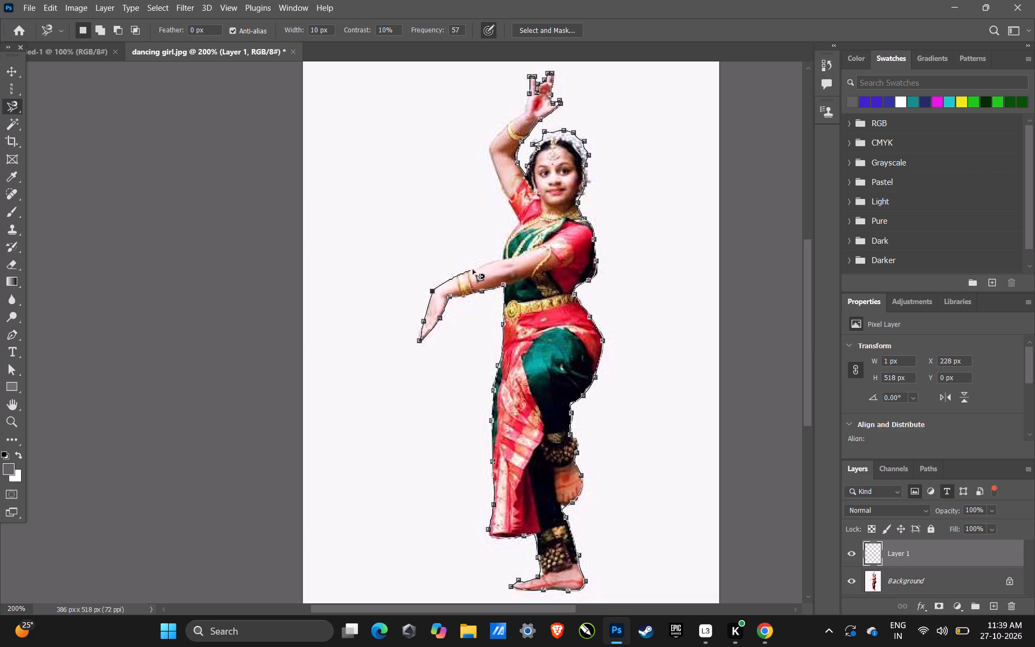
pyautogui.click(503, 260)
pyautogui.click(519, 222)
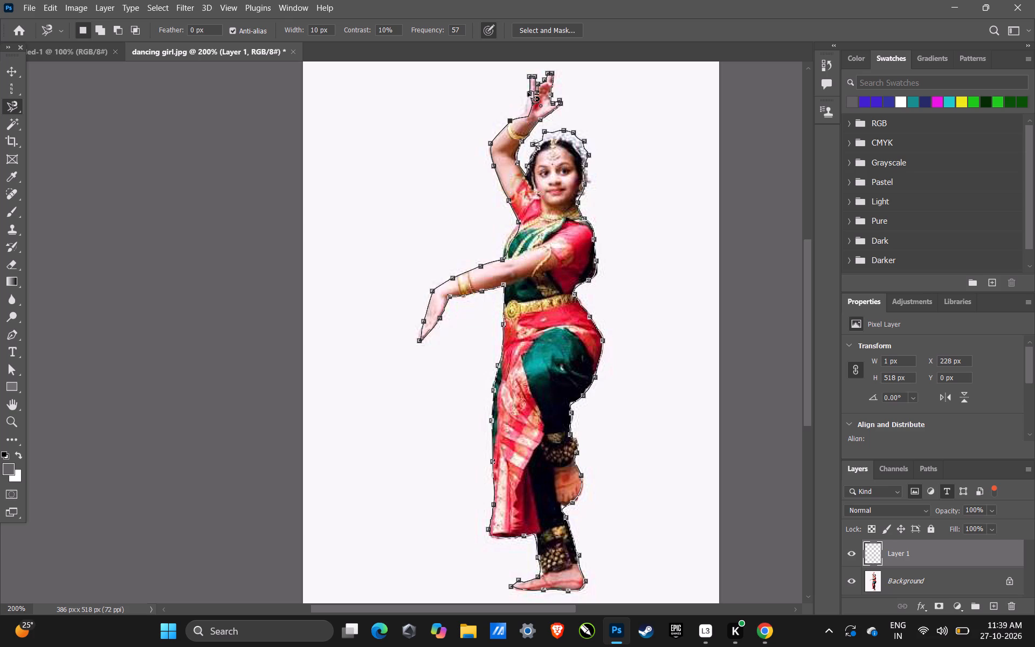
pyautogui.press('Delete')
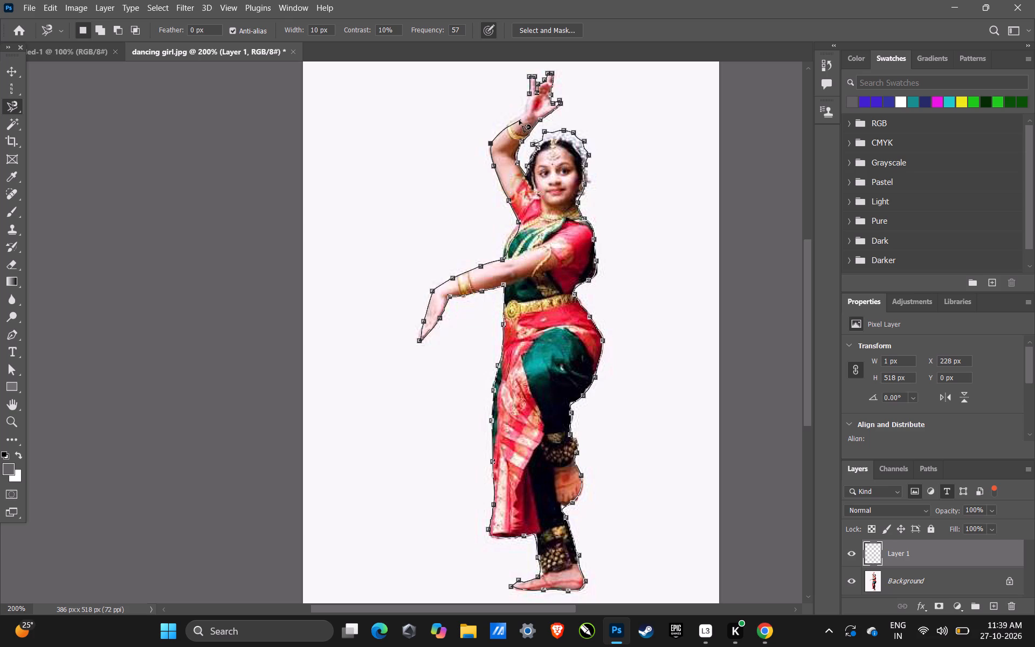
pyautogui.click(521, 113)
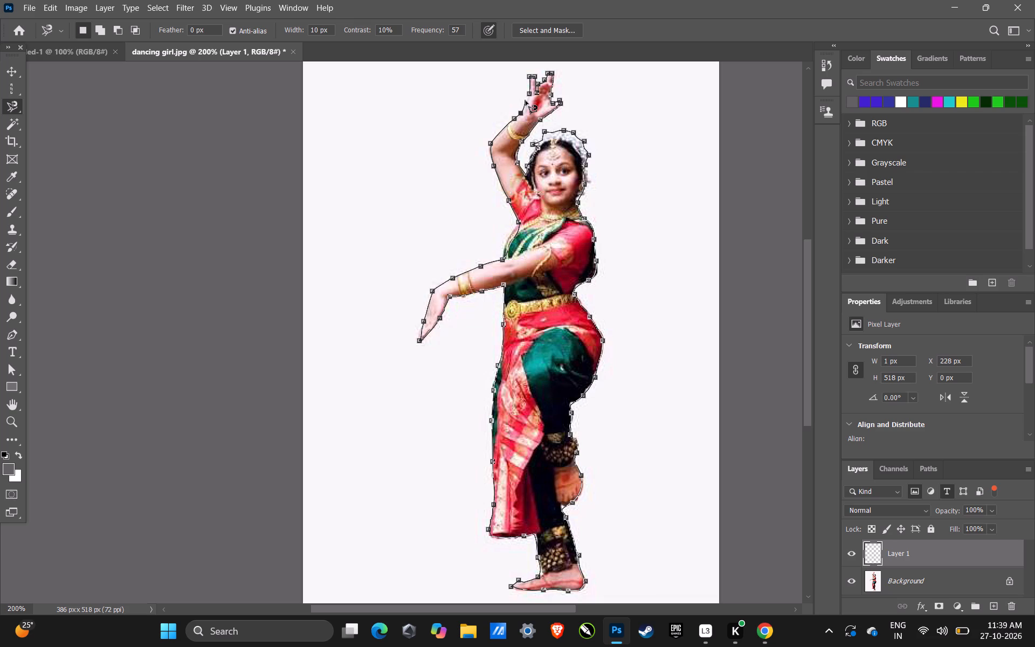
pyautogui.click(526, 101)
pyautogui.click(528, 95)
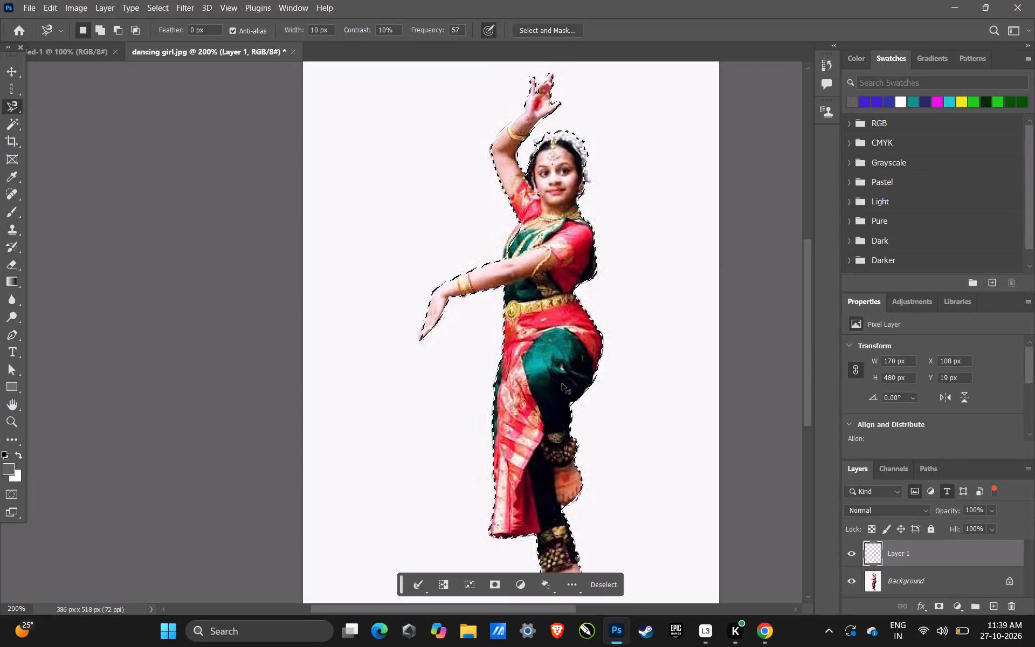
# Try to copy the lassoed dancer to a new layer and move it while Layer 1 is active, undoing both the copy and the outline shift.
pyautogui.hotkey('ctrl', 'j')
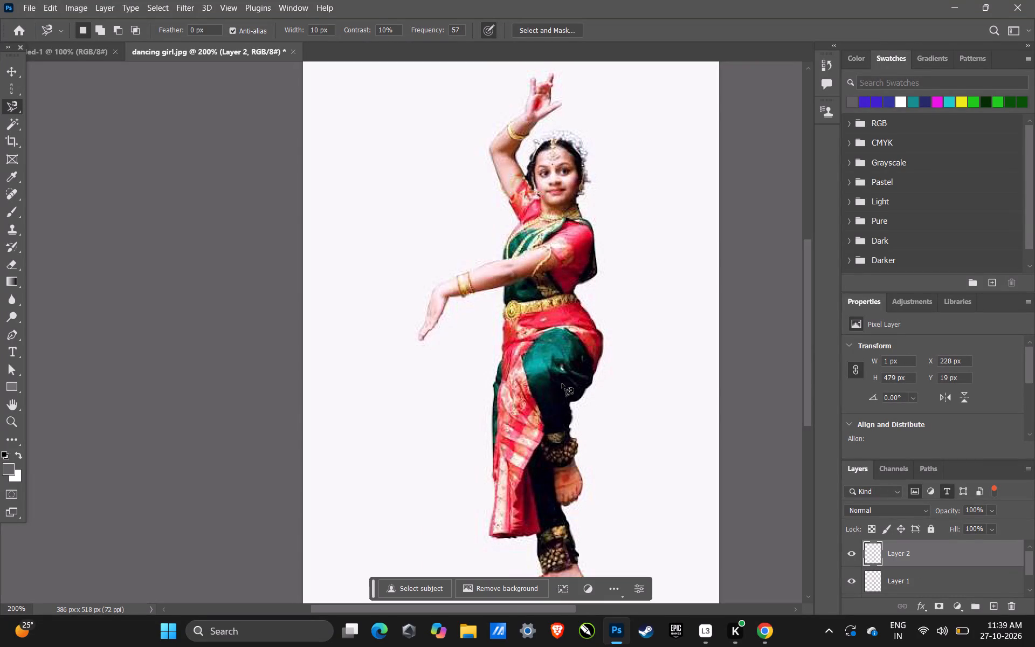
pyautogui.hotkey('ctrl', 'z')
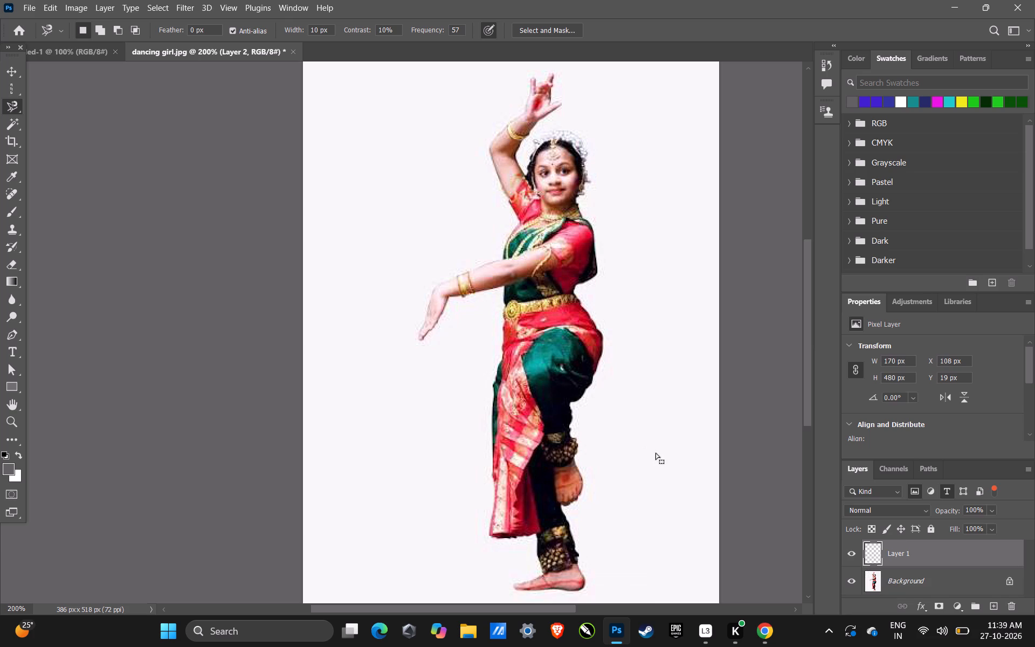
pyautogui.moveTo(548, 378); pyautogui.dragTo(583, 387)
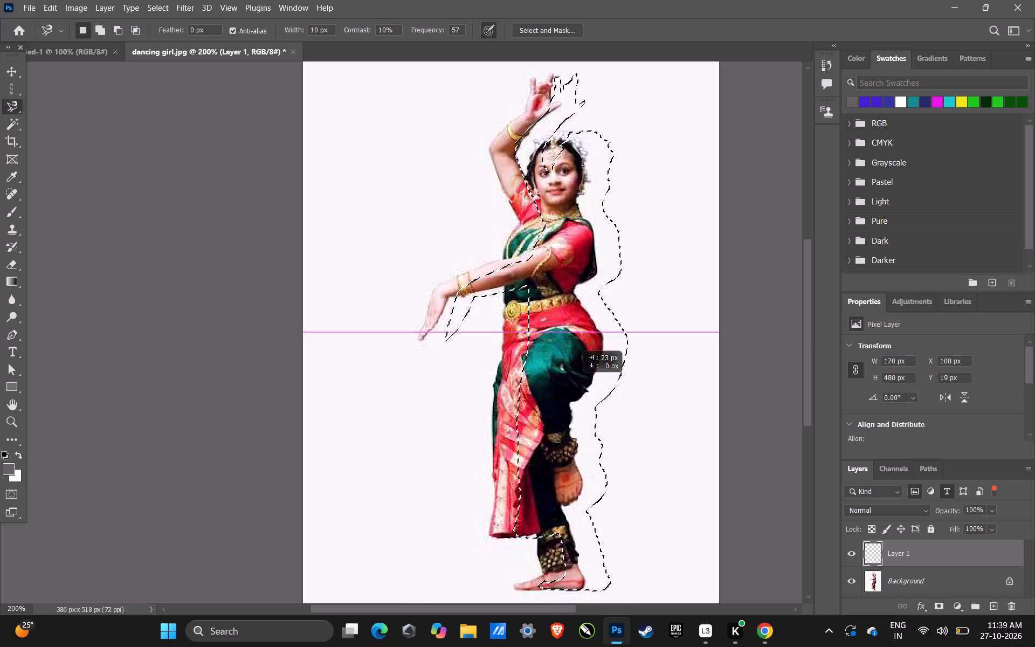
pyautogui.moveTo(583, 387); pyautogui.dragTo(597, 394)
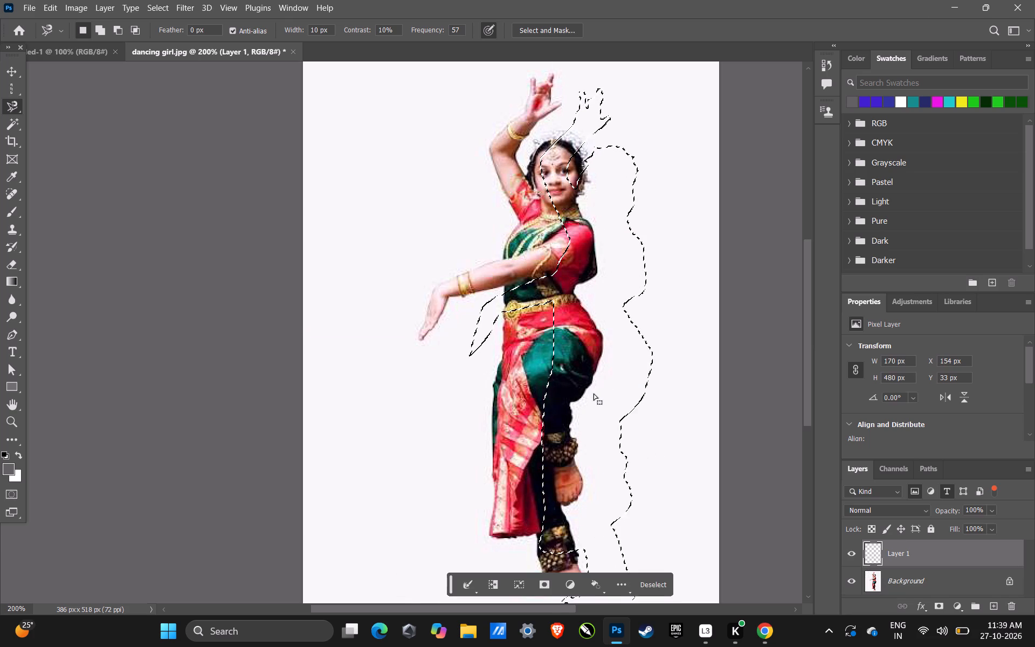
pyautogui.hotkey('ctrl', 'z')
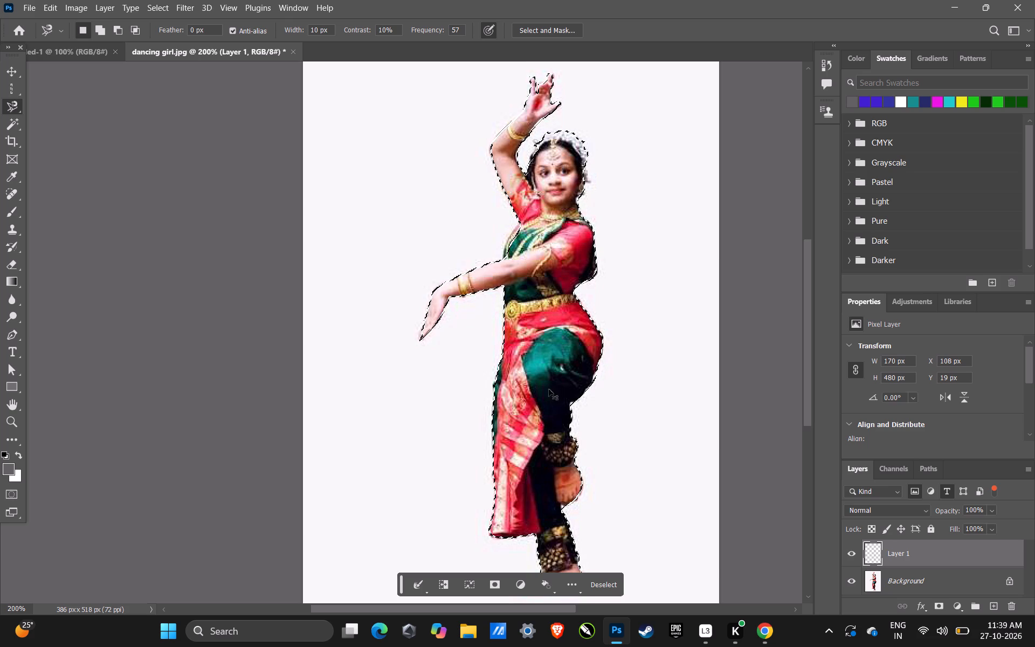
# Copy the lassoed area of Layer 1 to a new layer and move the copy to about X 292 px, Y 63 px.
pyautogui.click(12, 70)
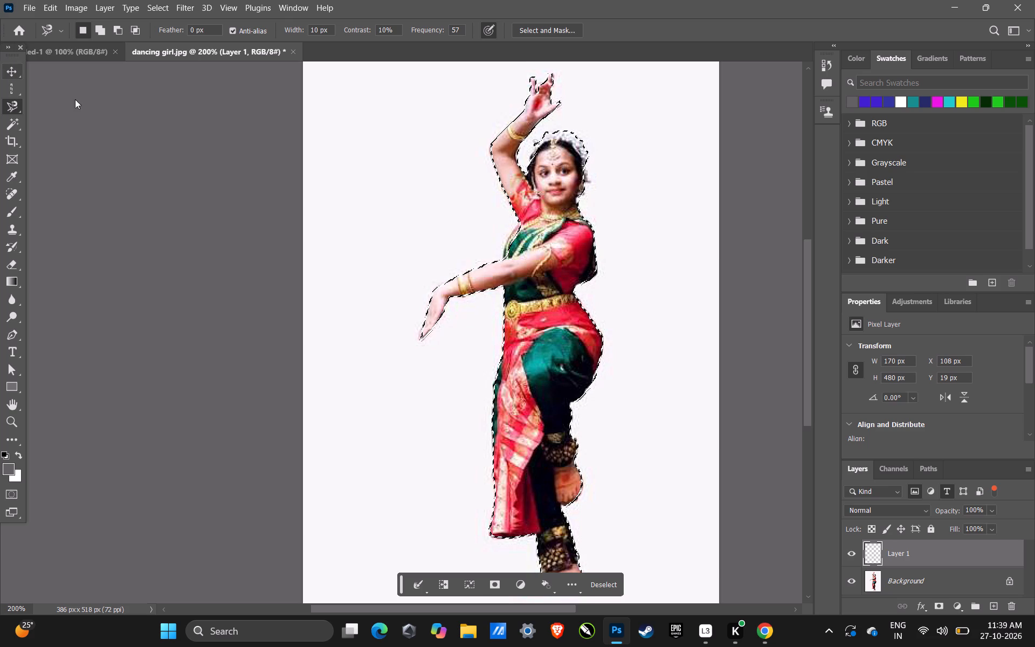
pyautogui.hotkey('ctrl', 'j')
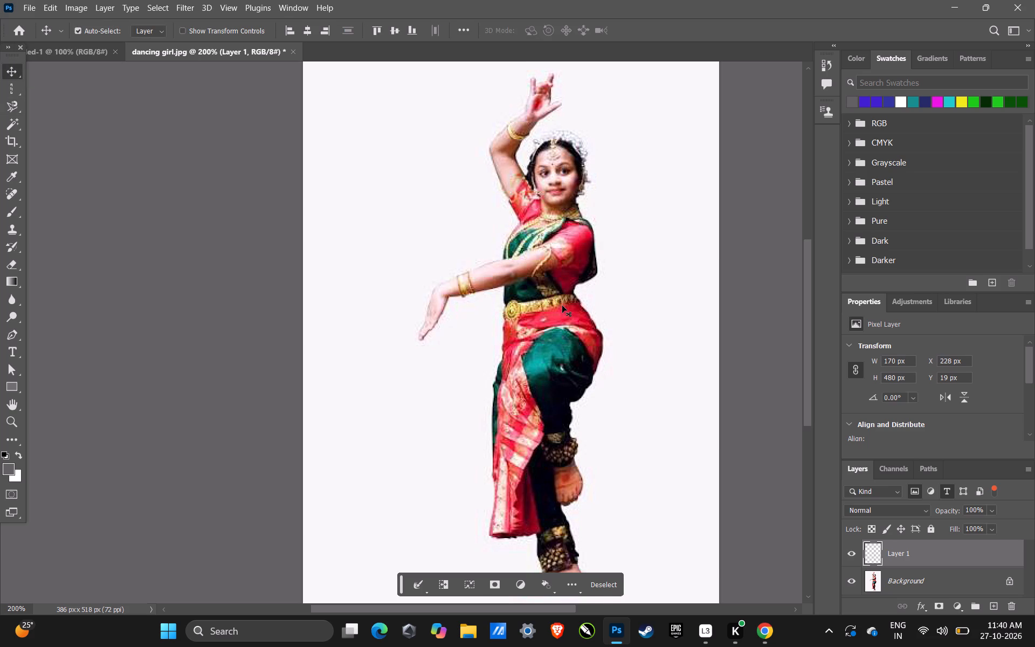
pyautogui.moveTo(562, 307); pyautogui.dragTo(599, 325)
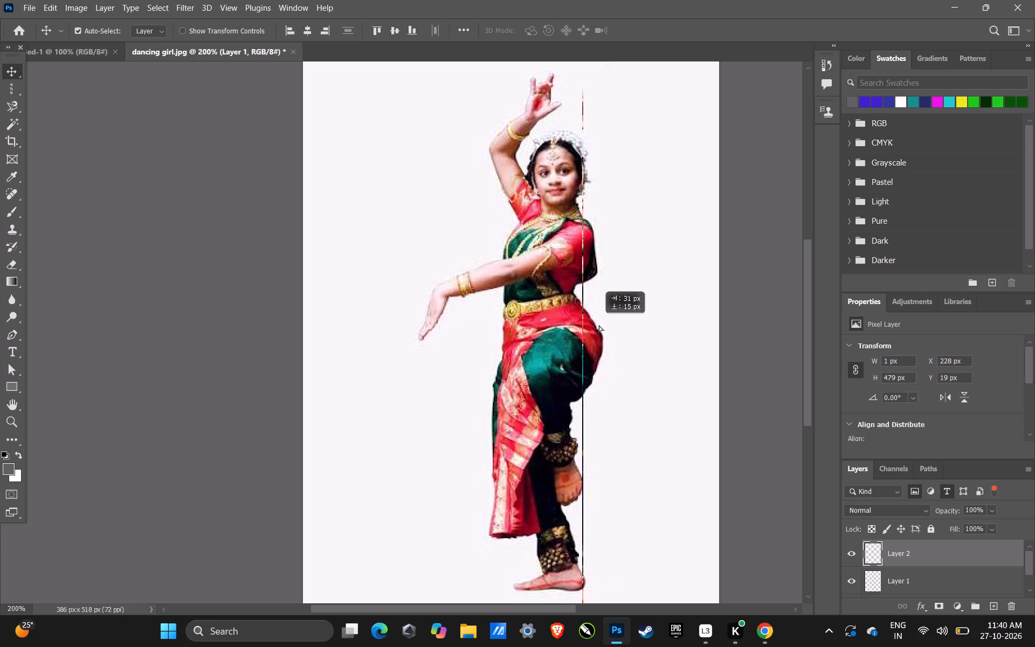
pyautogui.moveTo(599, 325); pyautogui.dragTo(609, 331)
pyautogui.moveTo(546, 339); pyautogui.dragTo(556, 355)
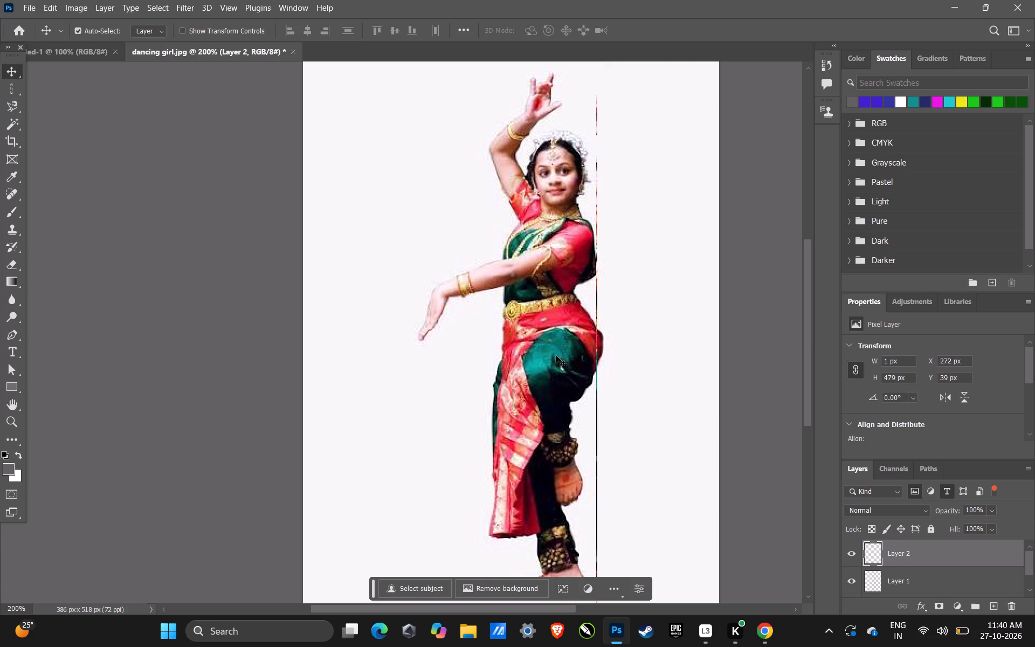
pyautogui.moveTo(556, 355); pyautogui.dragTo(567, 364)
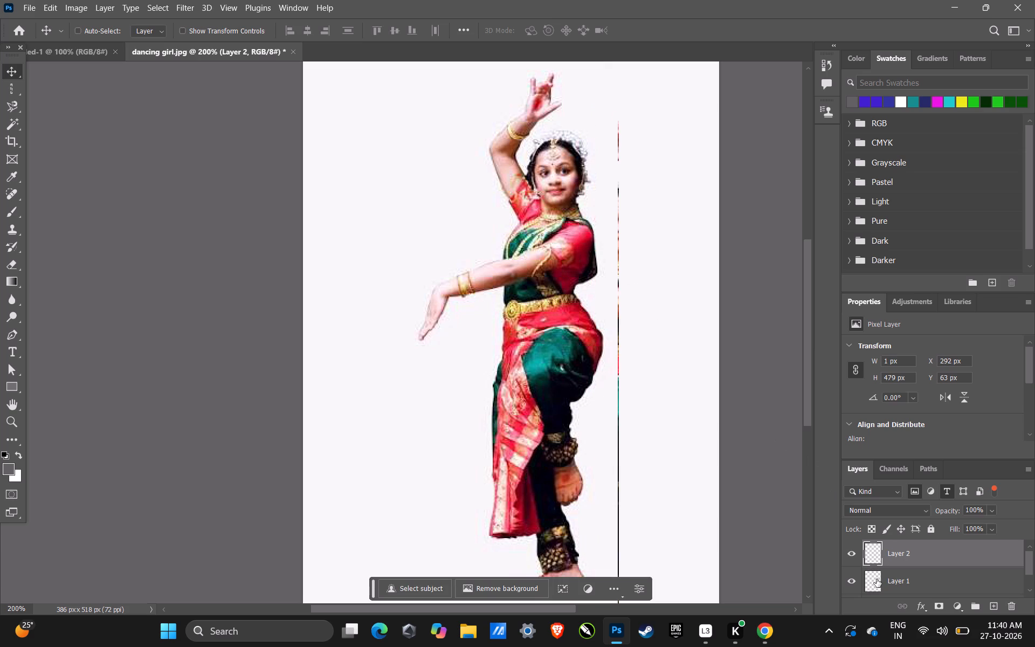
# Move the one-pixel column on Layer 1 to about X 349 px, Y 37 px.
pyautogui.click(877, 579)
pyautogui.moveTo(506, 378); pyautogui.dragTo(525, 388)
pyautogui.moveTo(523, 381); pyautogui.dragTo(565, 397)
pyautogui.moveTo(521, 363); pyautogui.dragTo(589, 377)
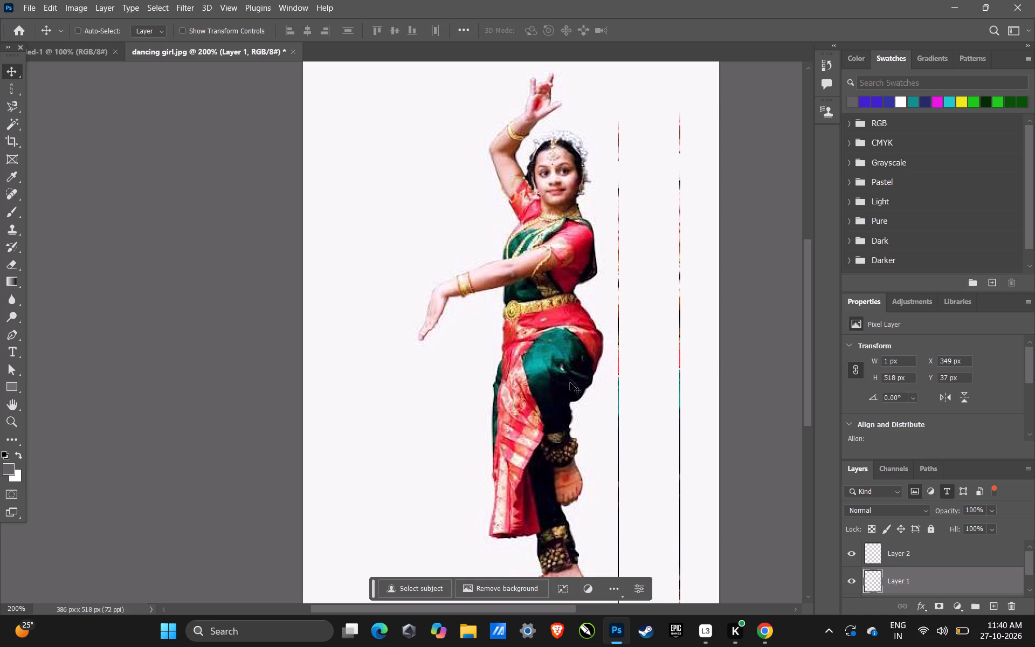
# Undo back past the layer moves, the copy, the lasso selection and the column layer to the earlier dancer selection on the Background.
pyautogui.hotkey('ctrl', 'z')
pyautogui.hotkey('ctrl', 'z')
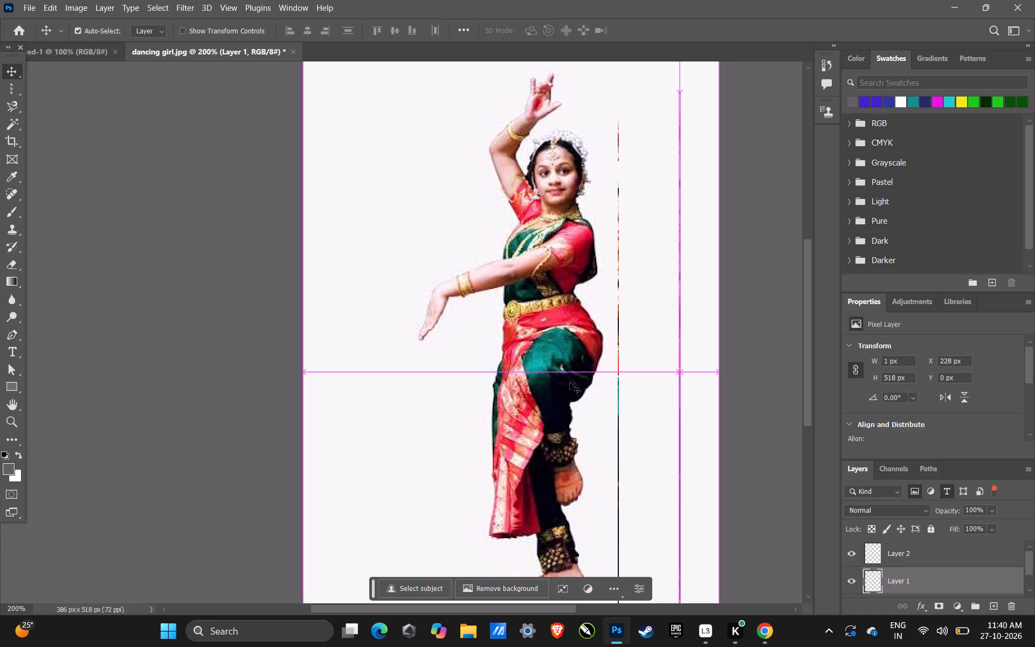
pyautogui.hotkey('ctrl', 'z')
pyautogui.hotkey('ctrl', 'z')
pyautogui.hotkey('ctrl', 'z')
pyautogui.hotkey('ctrl', 'z')
pyautogui.hotkey('ctrl', 'z')
pyautogui.hotkey('ctrl', 'z')
pyautogui.hotkey('ctrl', 'z')
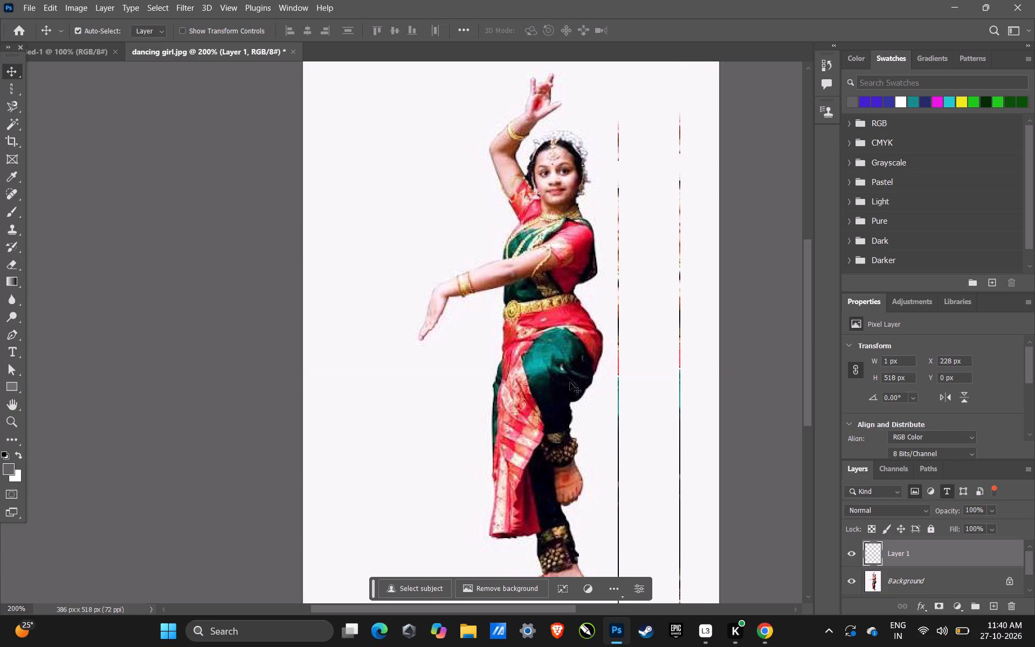
pyautogui.hotkey('ctrl', 'z')
pyautogui.hotkey('ctrl', 'z')
pyautogui.hotkey('ctrl', 'z')
pyautogui.hotkey('ctrl', 'z')
pyautogui.hotkey('ctrl', 'z')
pyautogui.hotkey('ctrl', 'z')
pyautogui.hotkey('ctrl', 'z')
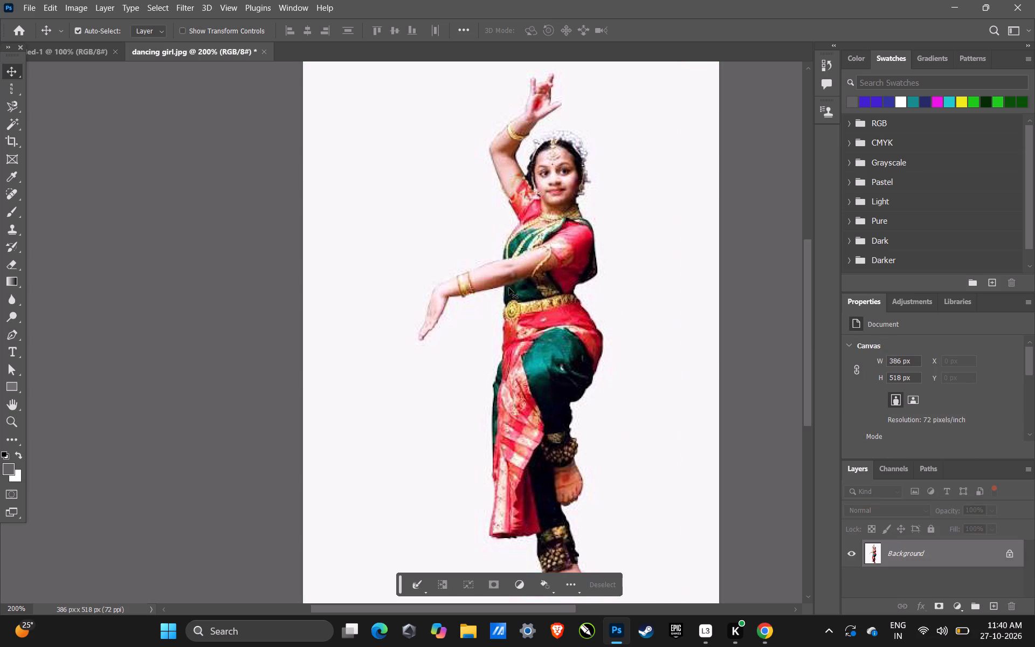
pyautogui.hotkey('ctrl', 'shift', 'z')
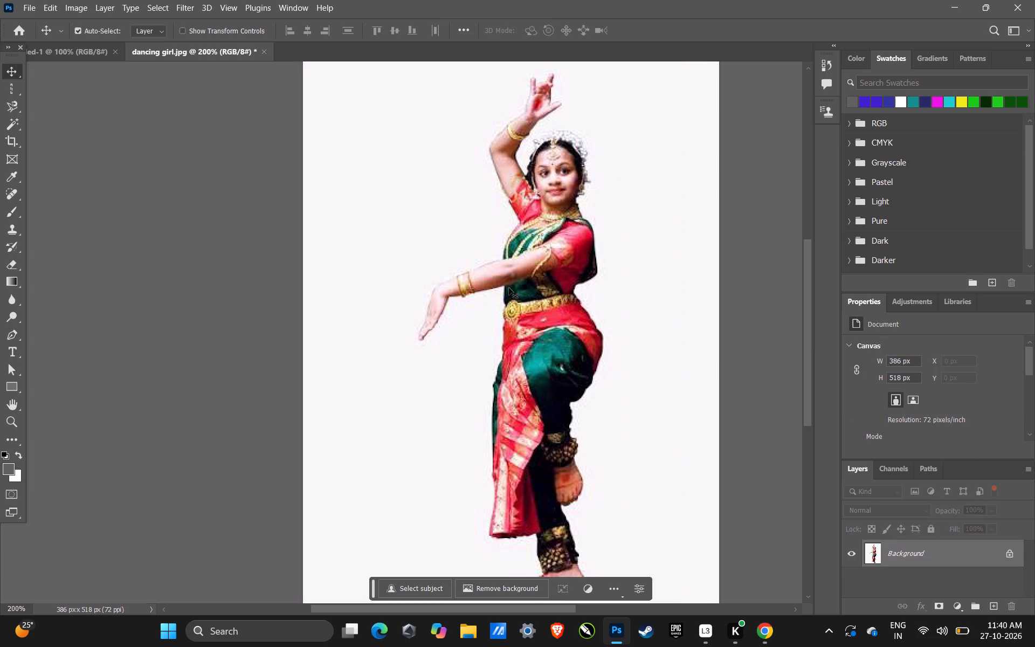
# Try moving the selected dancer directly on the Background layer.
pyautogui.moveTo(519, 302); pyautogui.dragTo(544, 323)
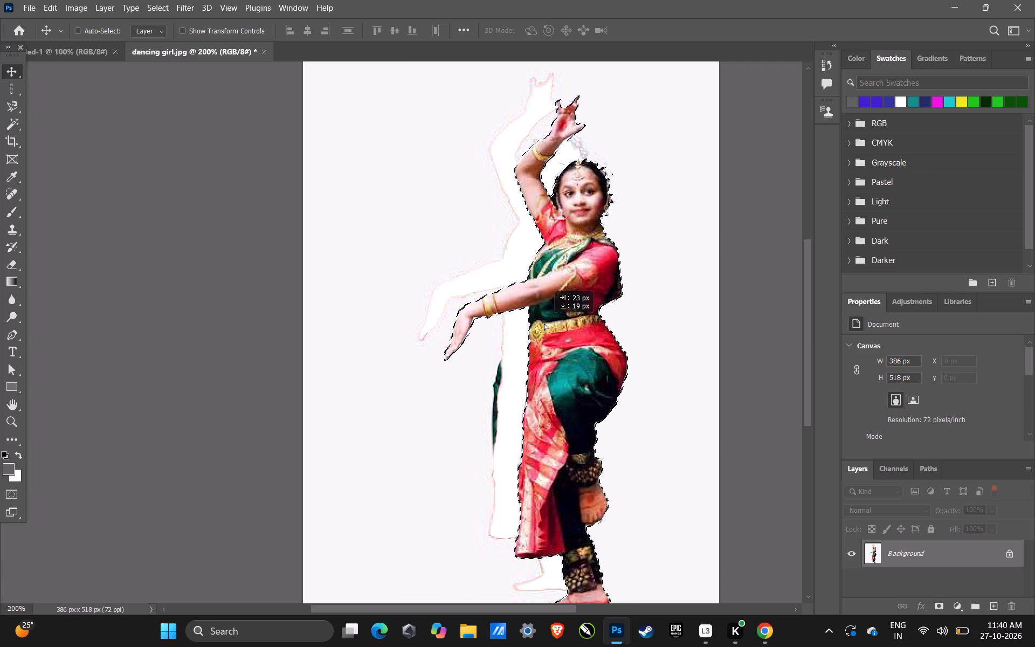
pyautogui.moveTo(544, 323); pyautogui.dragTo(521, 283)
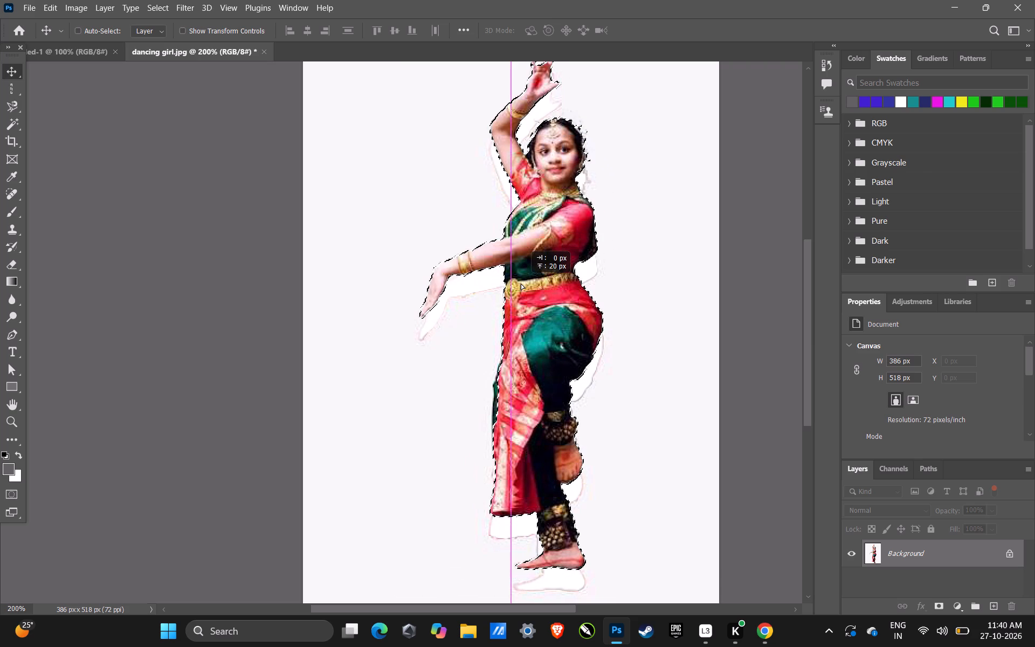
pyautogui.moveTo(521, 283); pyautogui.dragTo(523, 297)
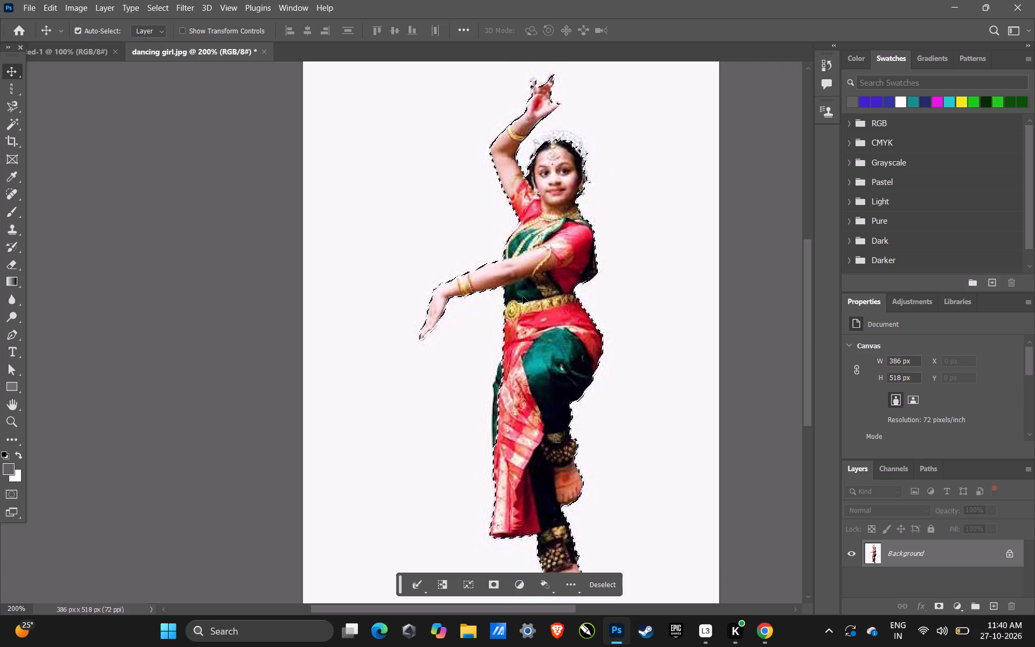
# Copy the selected dancer from the Background to a new layer.
pyautogui.hotkey('ctrl', 'j')
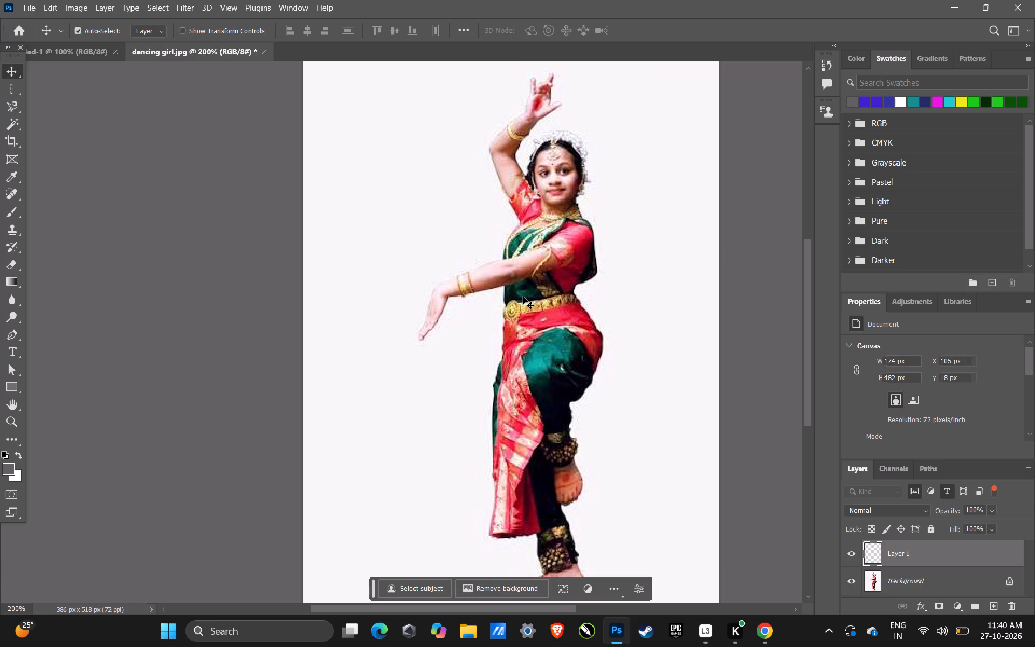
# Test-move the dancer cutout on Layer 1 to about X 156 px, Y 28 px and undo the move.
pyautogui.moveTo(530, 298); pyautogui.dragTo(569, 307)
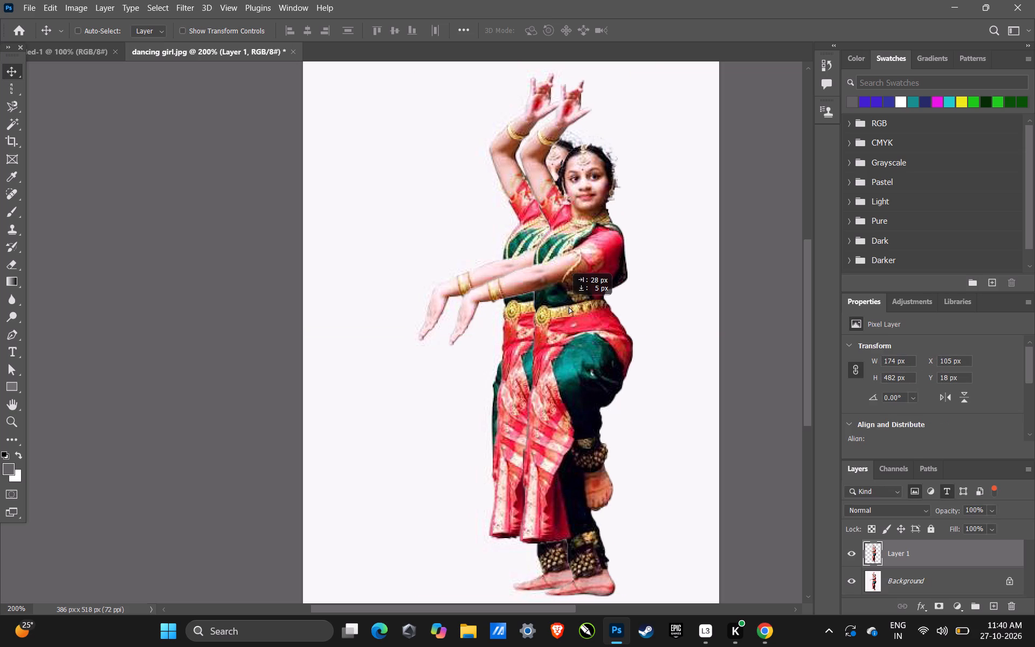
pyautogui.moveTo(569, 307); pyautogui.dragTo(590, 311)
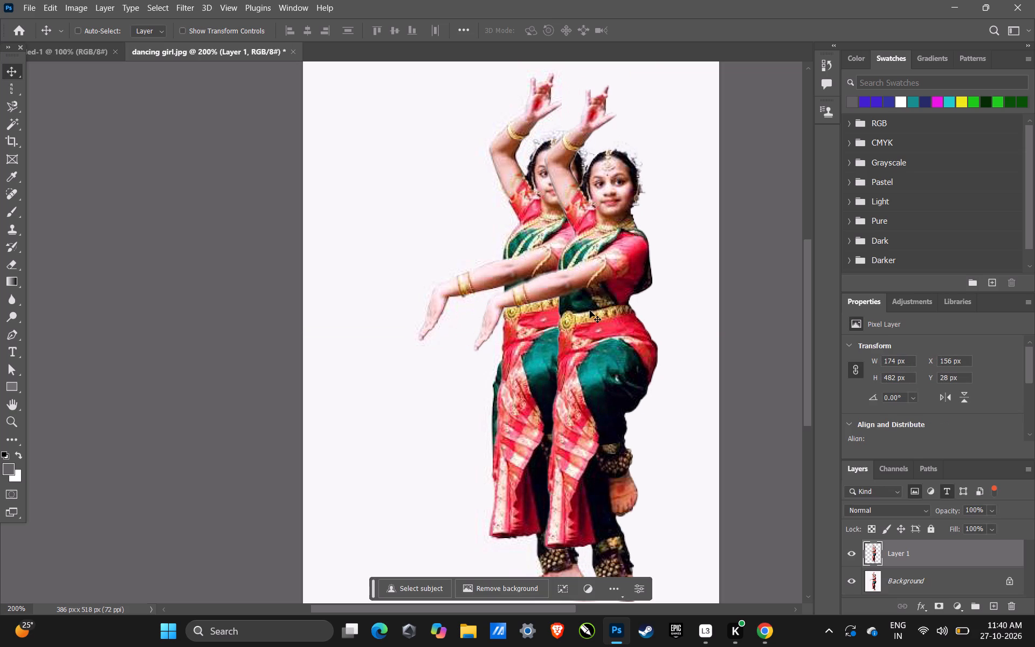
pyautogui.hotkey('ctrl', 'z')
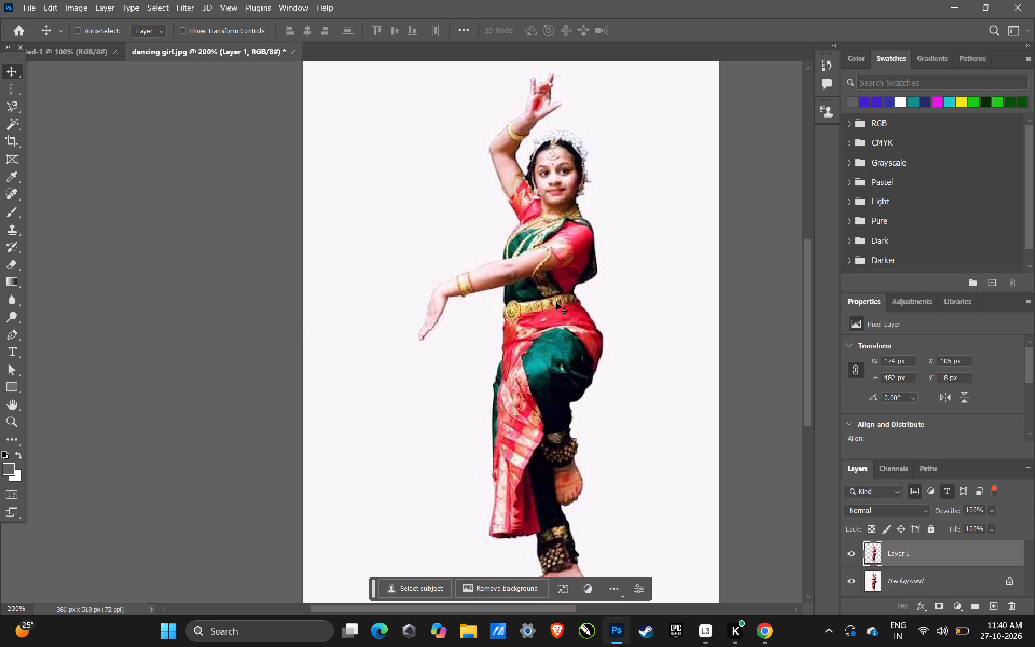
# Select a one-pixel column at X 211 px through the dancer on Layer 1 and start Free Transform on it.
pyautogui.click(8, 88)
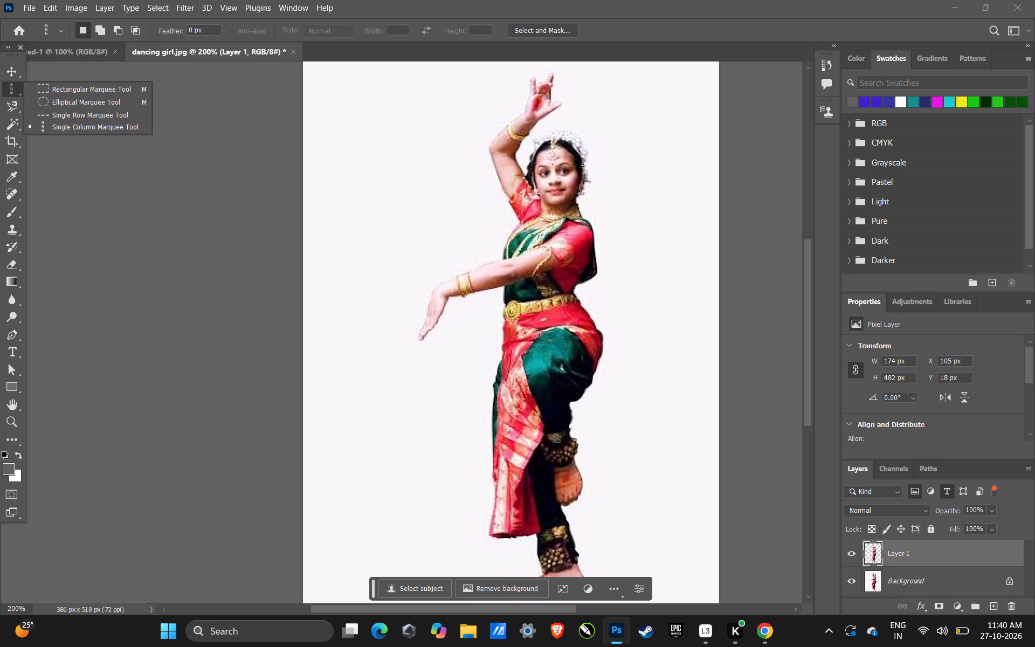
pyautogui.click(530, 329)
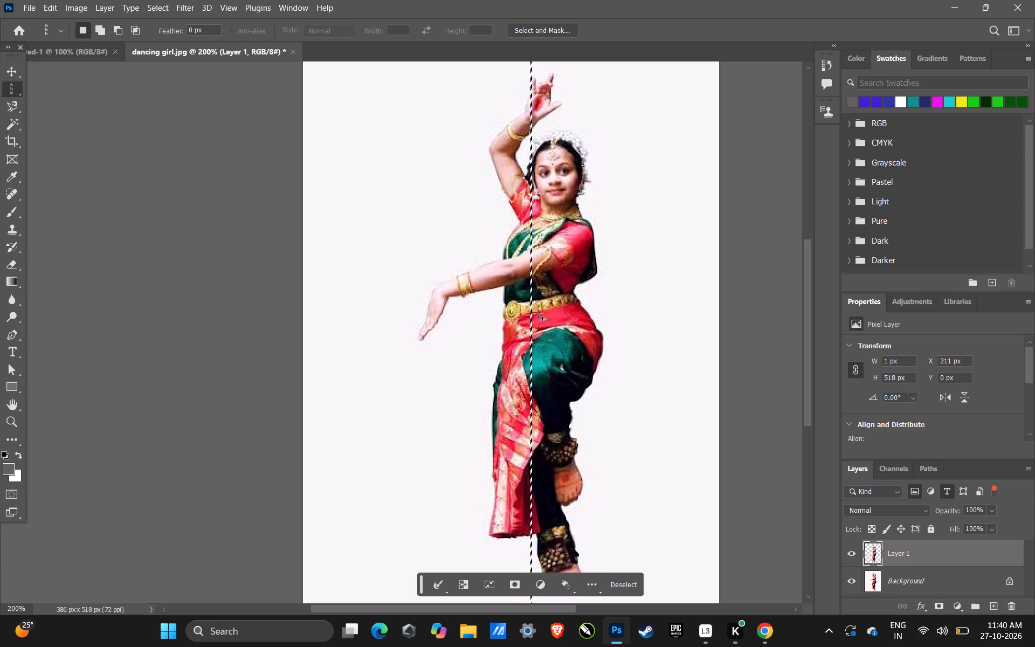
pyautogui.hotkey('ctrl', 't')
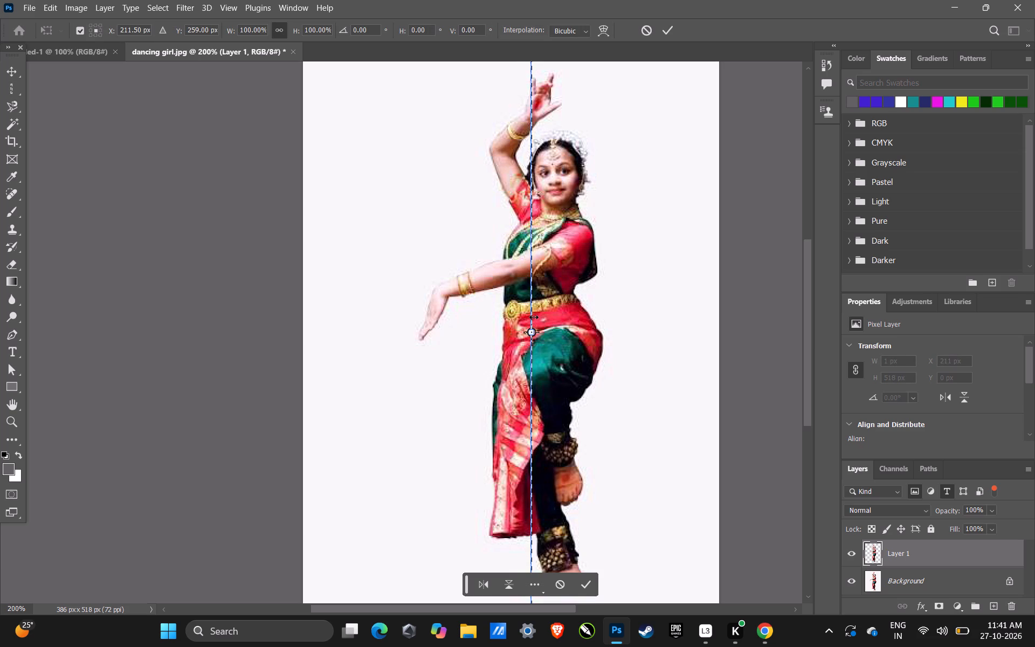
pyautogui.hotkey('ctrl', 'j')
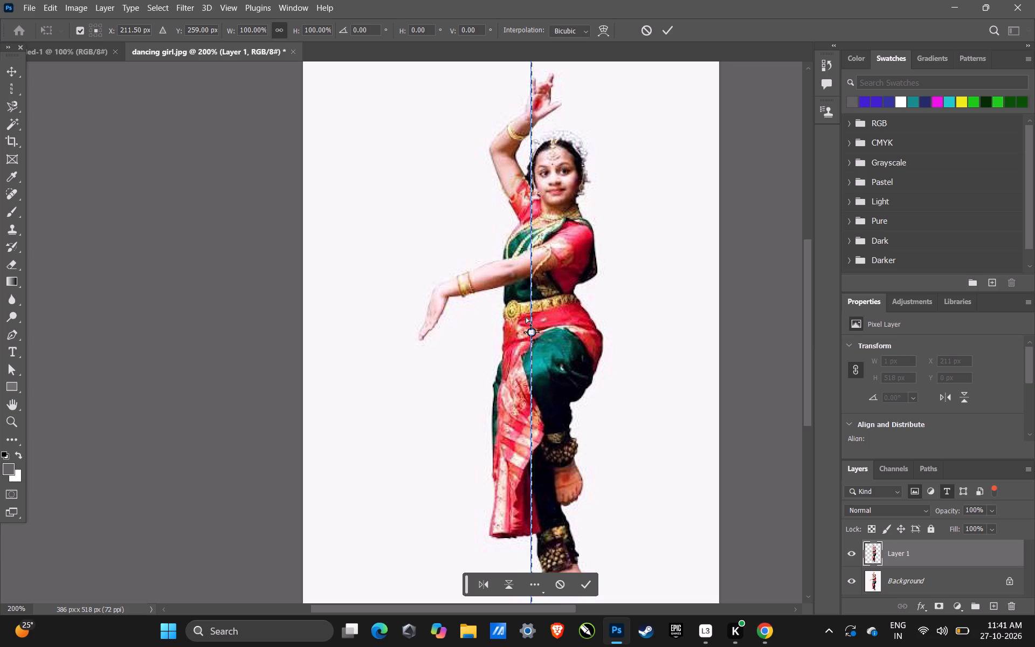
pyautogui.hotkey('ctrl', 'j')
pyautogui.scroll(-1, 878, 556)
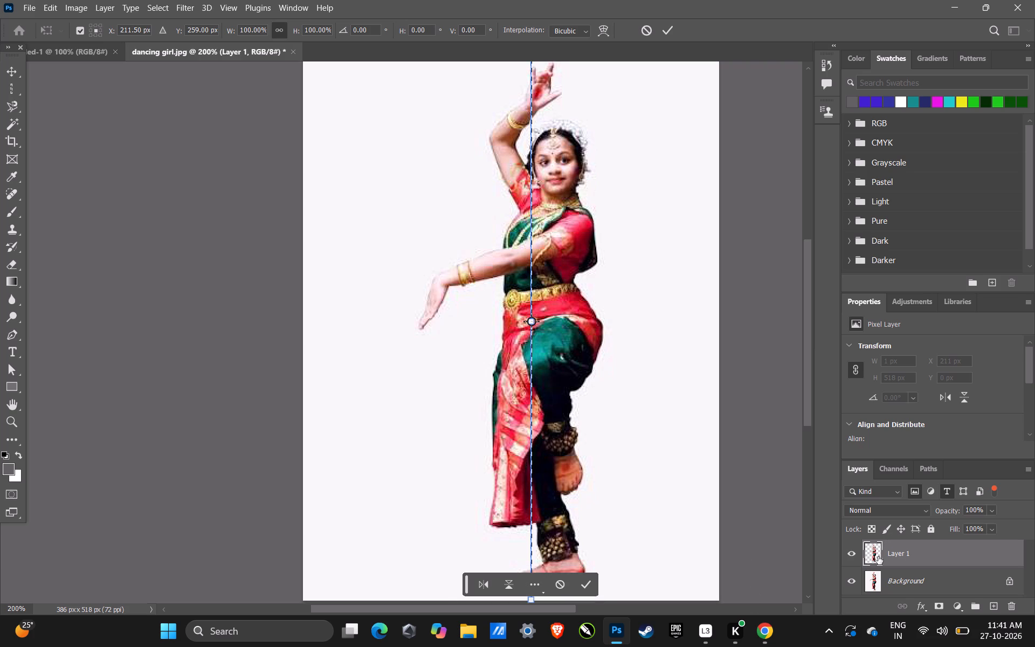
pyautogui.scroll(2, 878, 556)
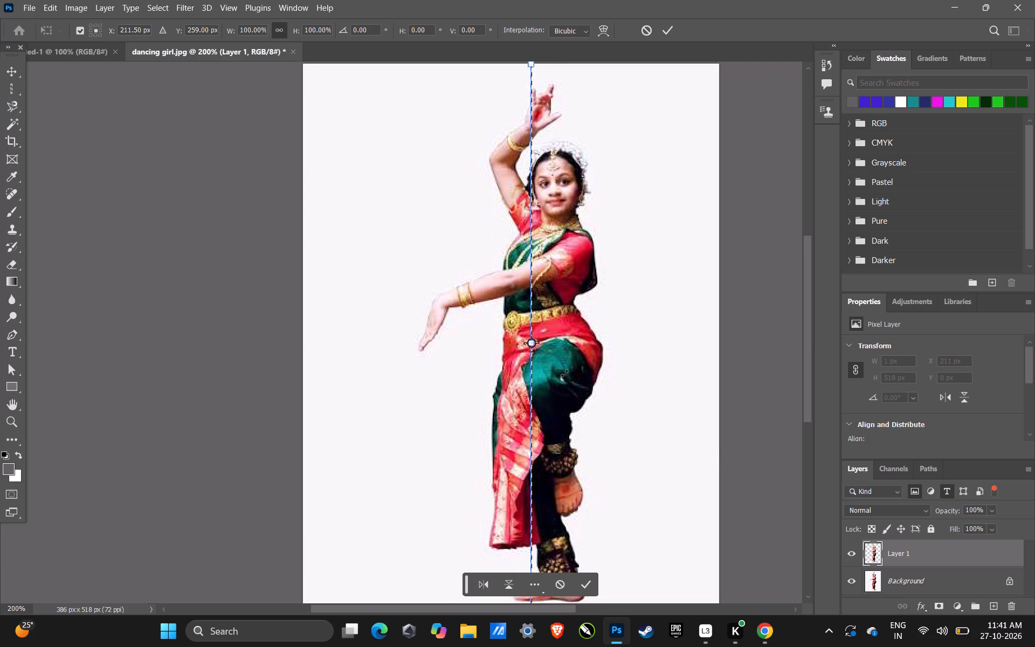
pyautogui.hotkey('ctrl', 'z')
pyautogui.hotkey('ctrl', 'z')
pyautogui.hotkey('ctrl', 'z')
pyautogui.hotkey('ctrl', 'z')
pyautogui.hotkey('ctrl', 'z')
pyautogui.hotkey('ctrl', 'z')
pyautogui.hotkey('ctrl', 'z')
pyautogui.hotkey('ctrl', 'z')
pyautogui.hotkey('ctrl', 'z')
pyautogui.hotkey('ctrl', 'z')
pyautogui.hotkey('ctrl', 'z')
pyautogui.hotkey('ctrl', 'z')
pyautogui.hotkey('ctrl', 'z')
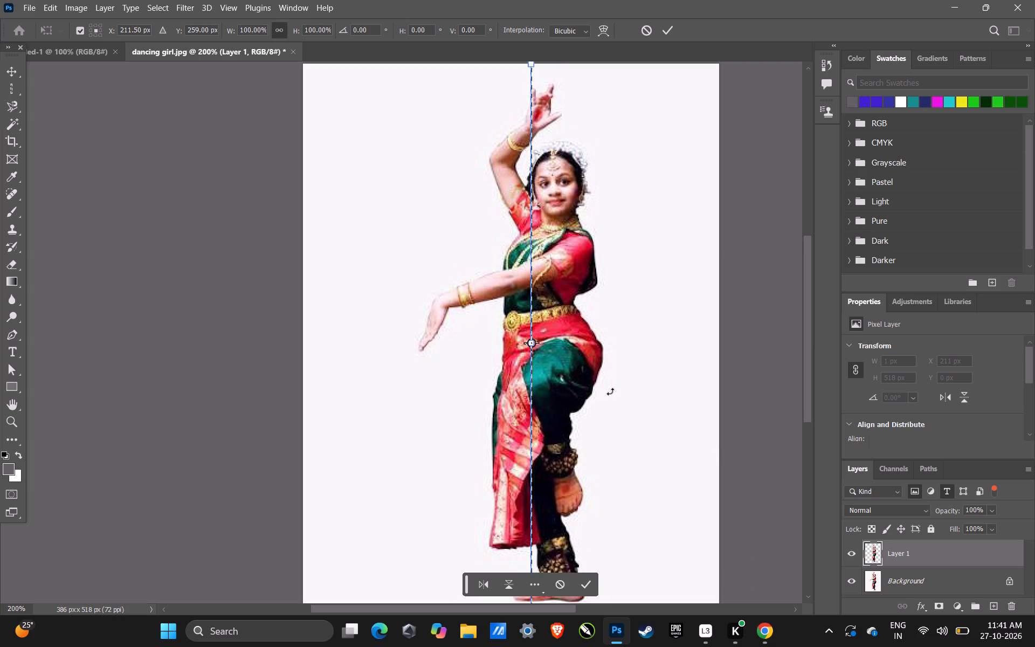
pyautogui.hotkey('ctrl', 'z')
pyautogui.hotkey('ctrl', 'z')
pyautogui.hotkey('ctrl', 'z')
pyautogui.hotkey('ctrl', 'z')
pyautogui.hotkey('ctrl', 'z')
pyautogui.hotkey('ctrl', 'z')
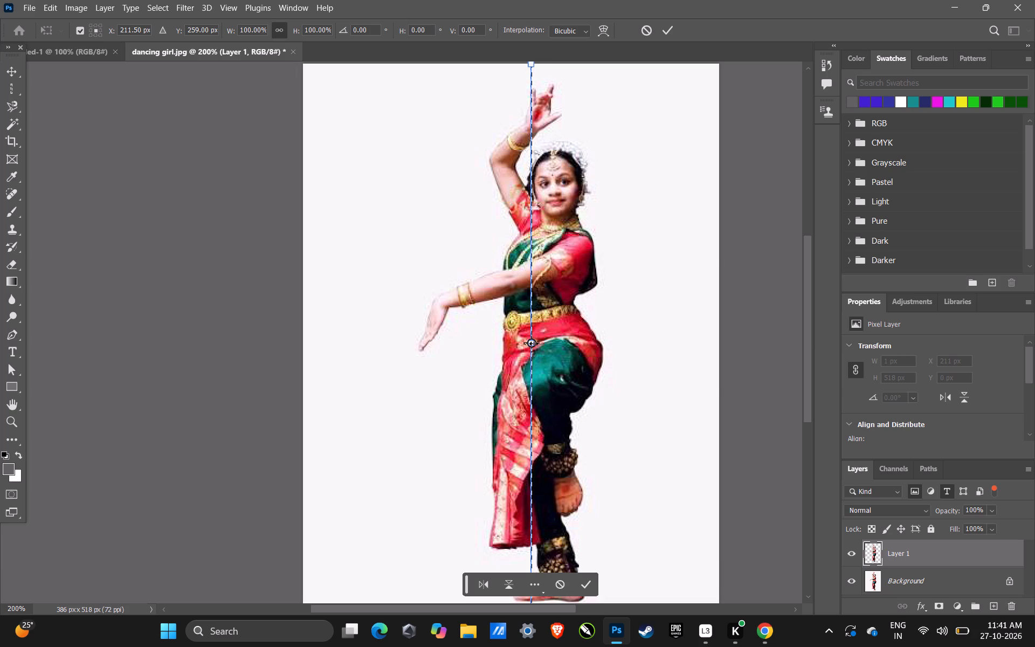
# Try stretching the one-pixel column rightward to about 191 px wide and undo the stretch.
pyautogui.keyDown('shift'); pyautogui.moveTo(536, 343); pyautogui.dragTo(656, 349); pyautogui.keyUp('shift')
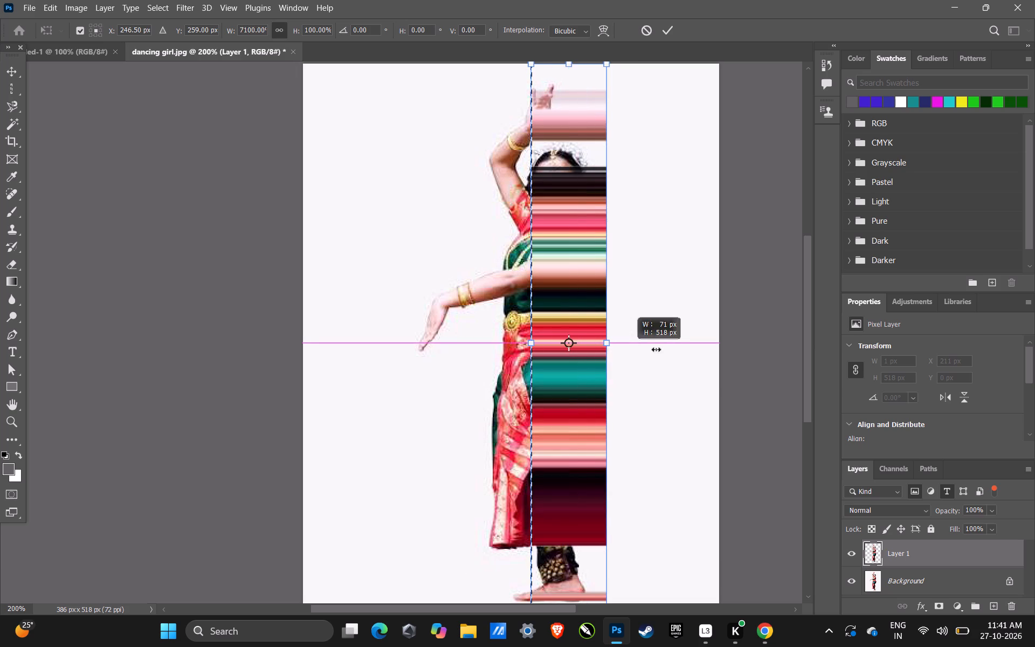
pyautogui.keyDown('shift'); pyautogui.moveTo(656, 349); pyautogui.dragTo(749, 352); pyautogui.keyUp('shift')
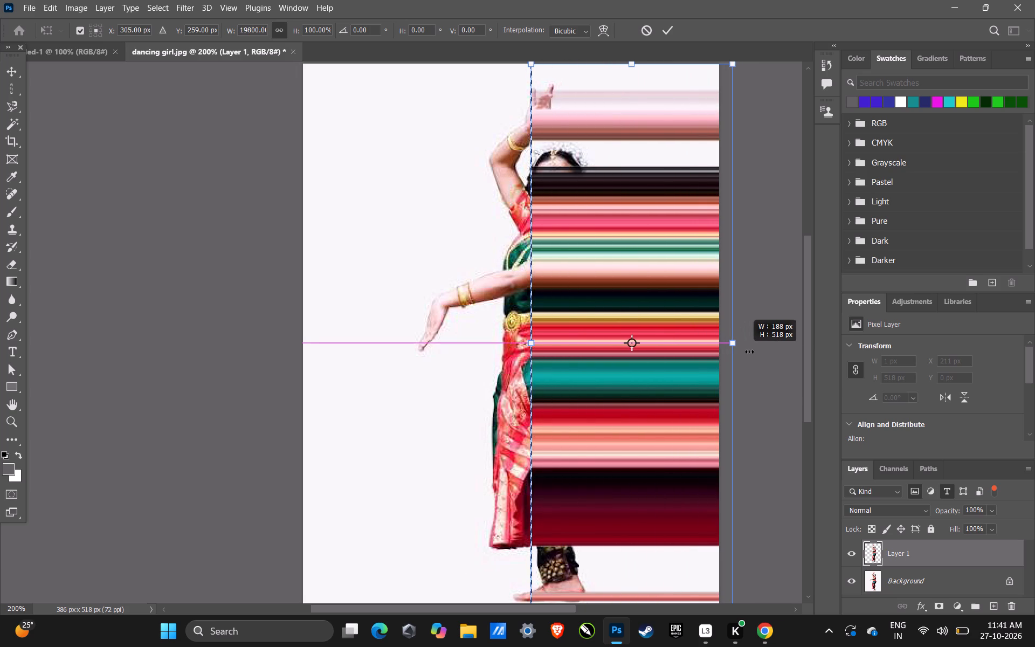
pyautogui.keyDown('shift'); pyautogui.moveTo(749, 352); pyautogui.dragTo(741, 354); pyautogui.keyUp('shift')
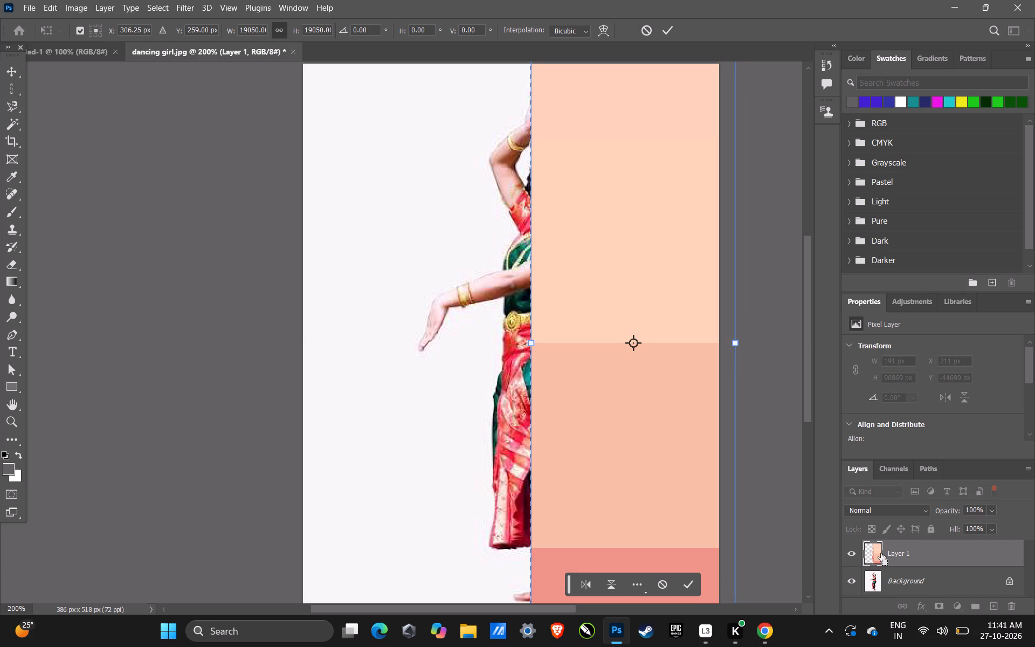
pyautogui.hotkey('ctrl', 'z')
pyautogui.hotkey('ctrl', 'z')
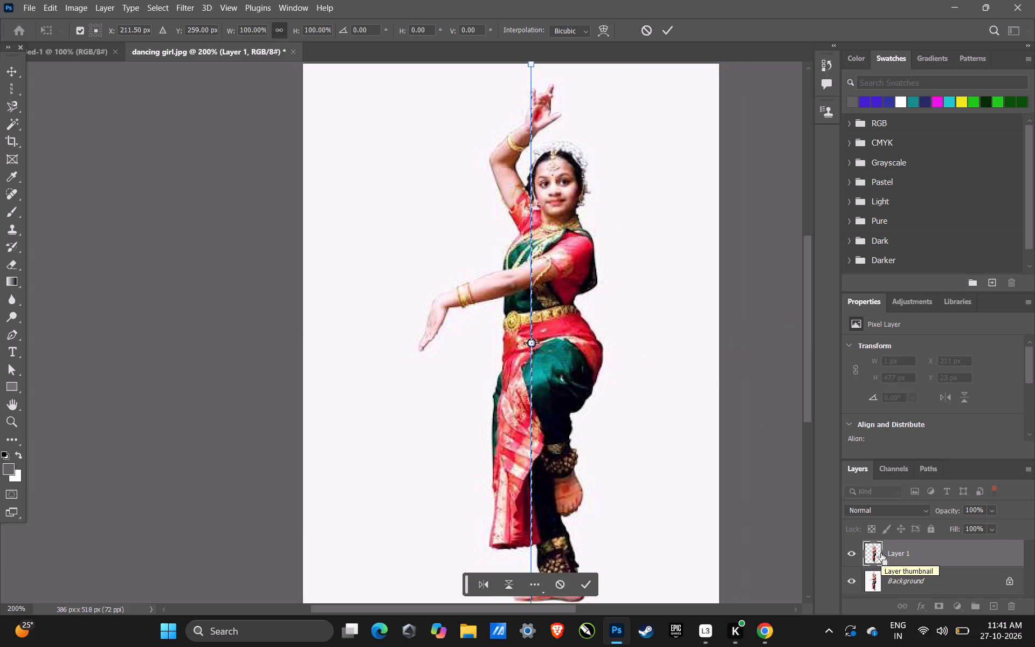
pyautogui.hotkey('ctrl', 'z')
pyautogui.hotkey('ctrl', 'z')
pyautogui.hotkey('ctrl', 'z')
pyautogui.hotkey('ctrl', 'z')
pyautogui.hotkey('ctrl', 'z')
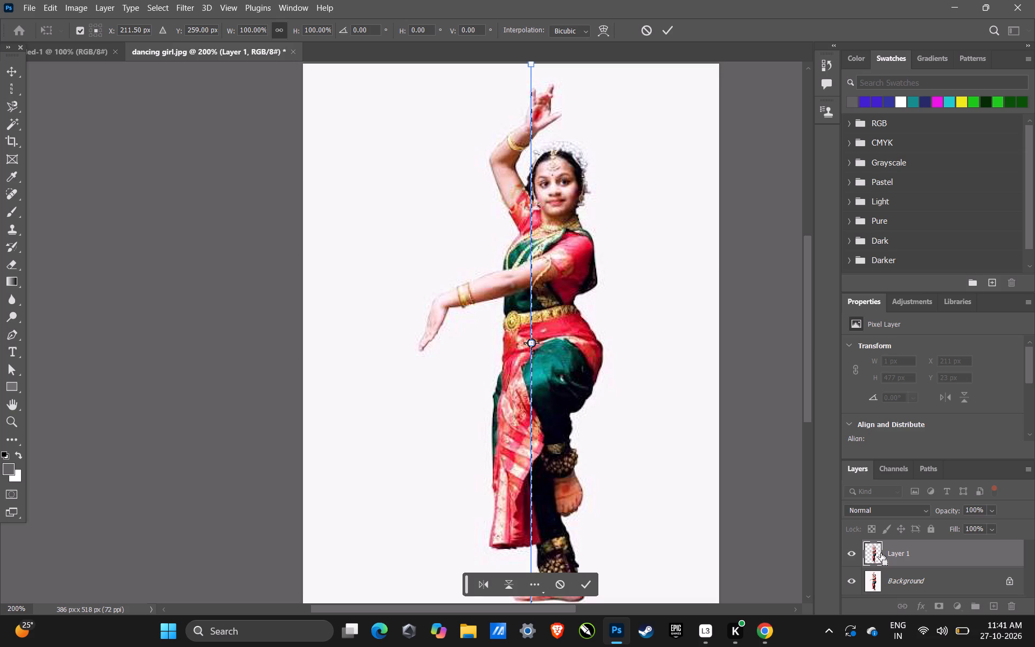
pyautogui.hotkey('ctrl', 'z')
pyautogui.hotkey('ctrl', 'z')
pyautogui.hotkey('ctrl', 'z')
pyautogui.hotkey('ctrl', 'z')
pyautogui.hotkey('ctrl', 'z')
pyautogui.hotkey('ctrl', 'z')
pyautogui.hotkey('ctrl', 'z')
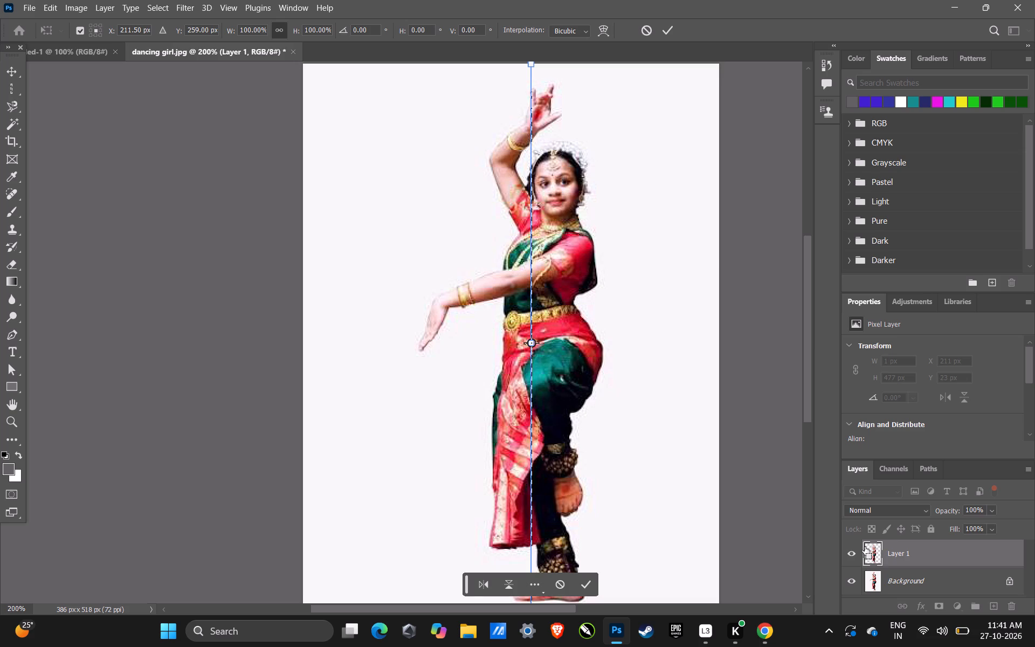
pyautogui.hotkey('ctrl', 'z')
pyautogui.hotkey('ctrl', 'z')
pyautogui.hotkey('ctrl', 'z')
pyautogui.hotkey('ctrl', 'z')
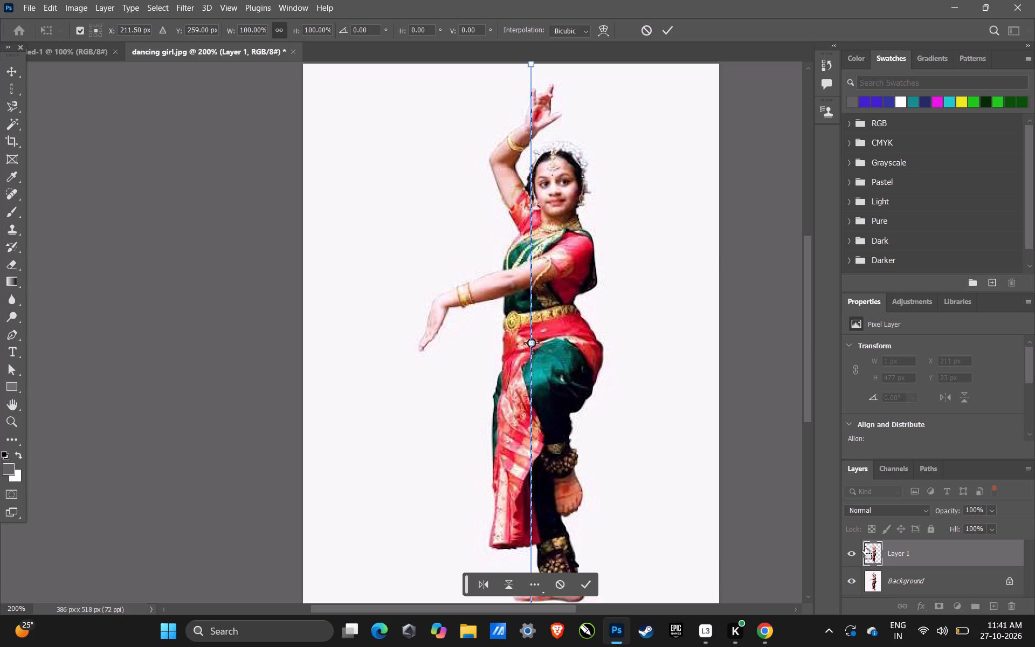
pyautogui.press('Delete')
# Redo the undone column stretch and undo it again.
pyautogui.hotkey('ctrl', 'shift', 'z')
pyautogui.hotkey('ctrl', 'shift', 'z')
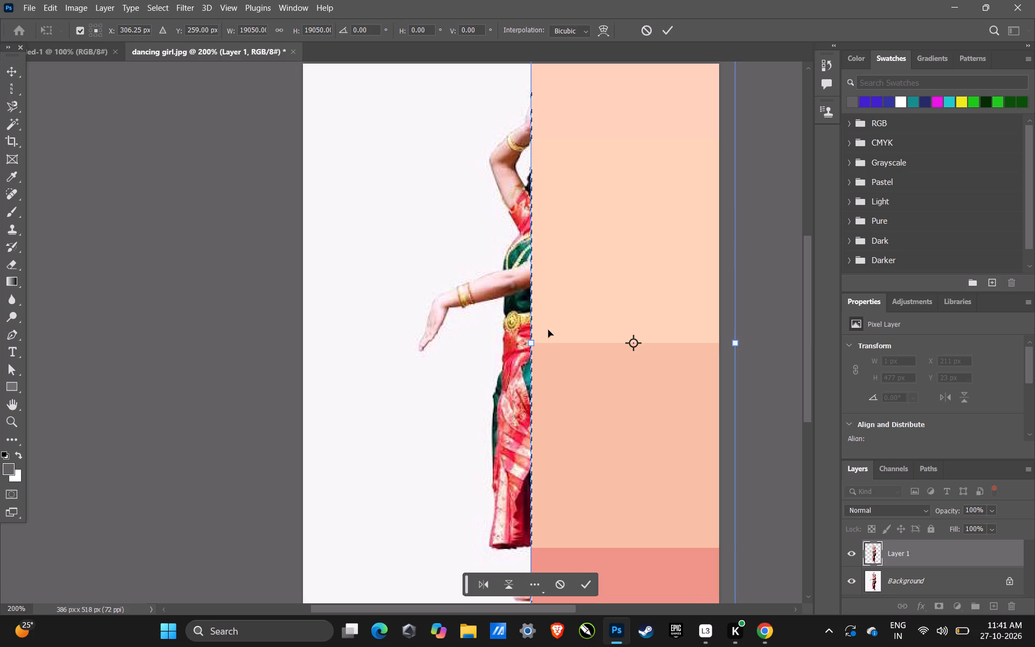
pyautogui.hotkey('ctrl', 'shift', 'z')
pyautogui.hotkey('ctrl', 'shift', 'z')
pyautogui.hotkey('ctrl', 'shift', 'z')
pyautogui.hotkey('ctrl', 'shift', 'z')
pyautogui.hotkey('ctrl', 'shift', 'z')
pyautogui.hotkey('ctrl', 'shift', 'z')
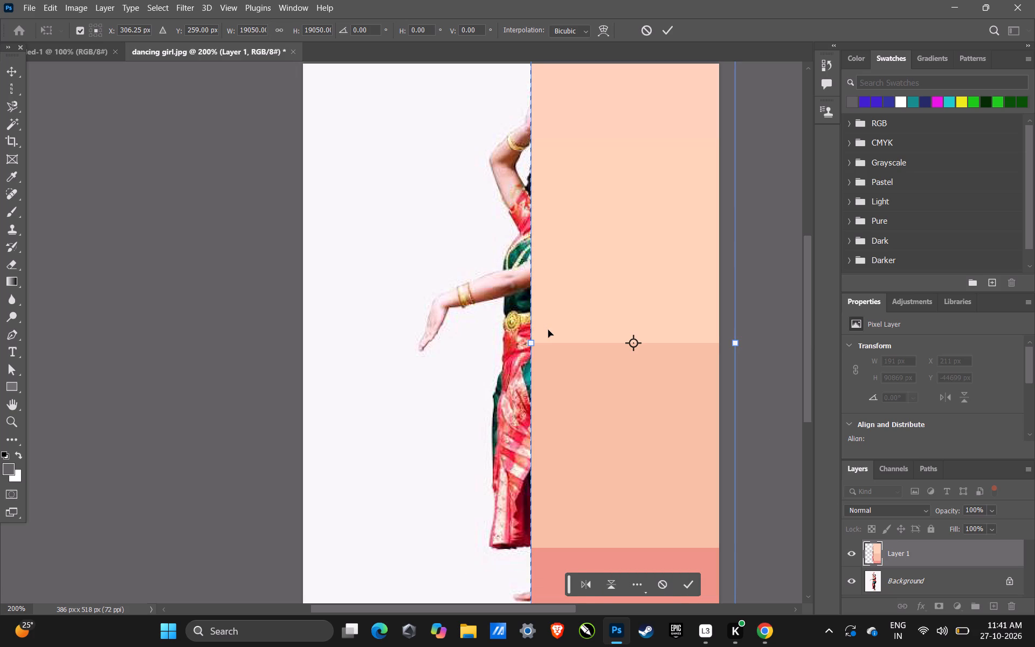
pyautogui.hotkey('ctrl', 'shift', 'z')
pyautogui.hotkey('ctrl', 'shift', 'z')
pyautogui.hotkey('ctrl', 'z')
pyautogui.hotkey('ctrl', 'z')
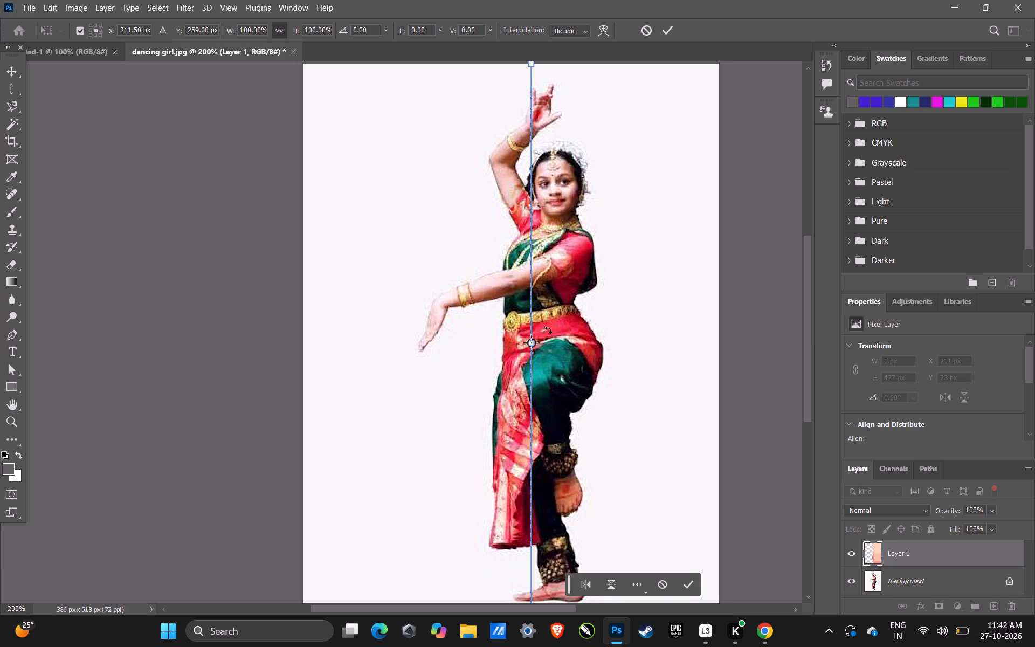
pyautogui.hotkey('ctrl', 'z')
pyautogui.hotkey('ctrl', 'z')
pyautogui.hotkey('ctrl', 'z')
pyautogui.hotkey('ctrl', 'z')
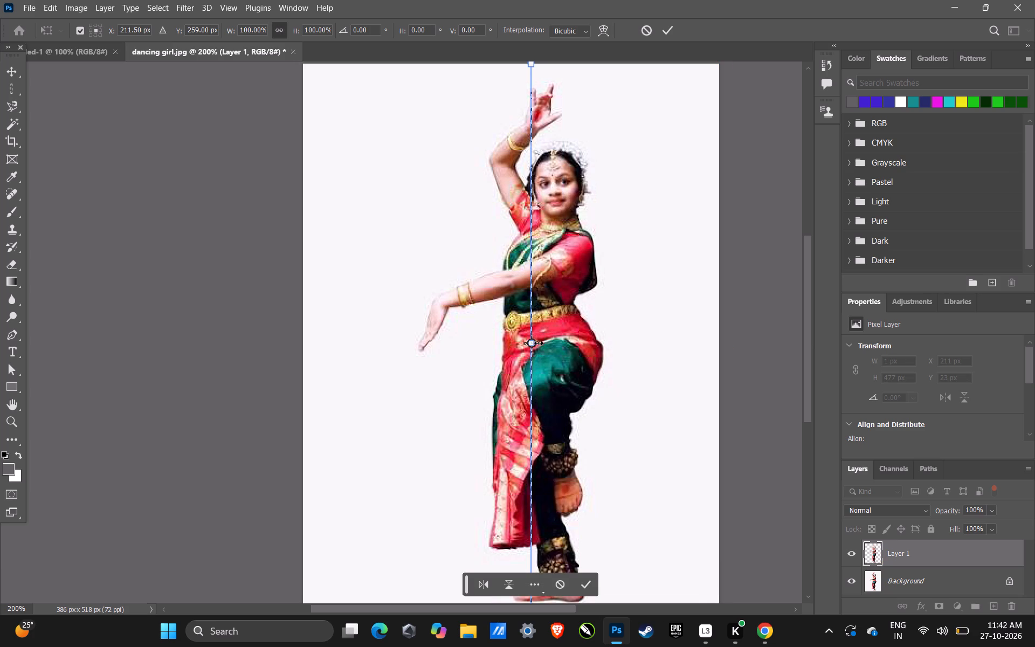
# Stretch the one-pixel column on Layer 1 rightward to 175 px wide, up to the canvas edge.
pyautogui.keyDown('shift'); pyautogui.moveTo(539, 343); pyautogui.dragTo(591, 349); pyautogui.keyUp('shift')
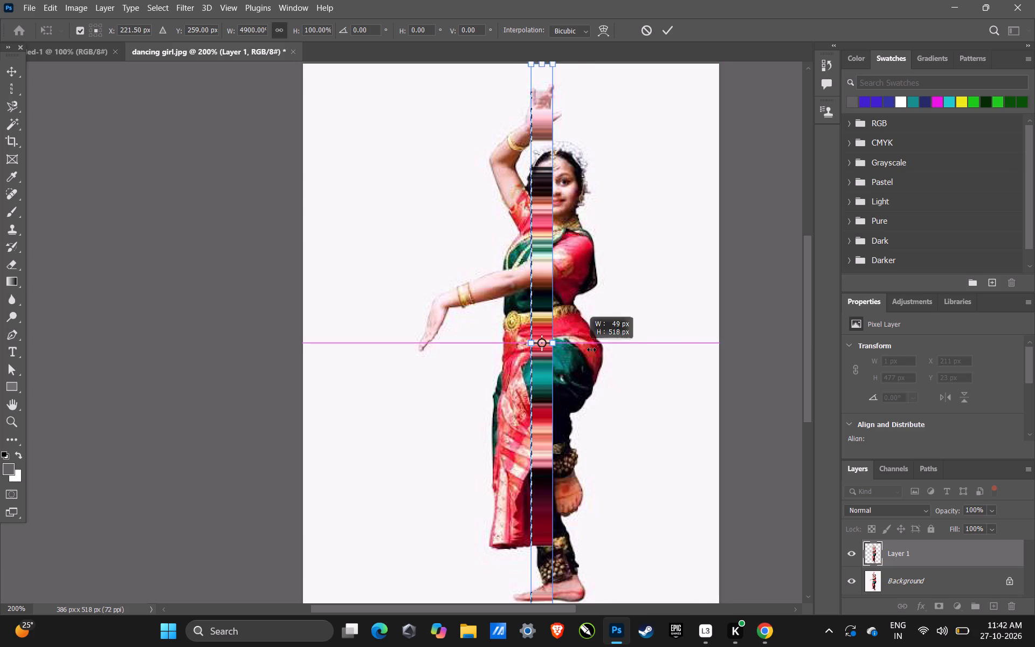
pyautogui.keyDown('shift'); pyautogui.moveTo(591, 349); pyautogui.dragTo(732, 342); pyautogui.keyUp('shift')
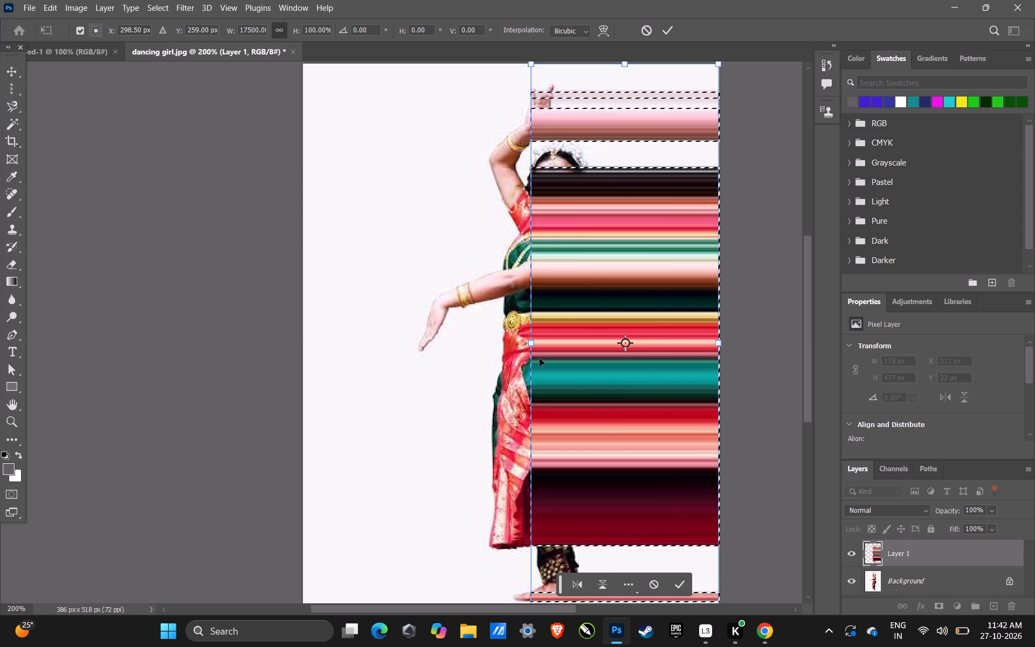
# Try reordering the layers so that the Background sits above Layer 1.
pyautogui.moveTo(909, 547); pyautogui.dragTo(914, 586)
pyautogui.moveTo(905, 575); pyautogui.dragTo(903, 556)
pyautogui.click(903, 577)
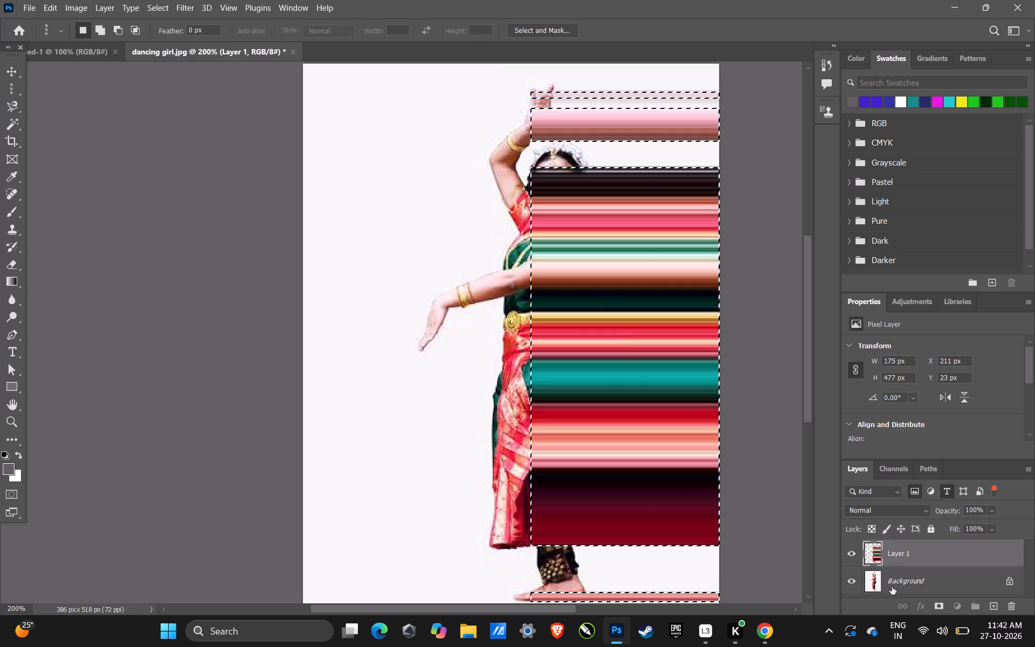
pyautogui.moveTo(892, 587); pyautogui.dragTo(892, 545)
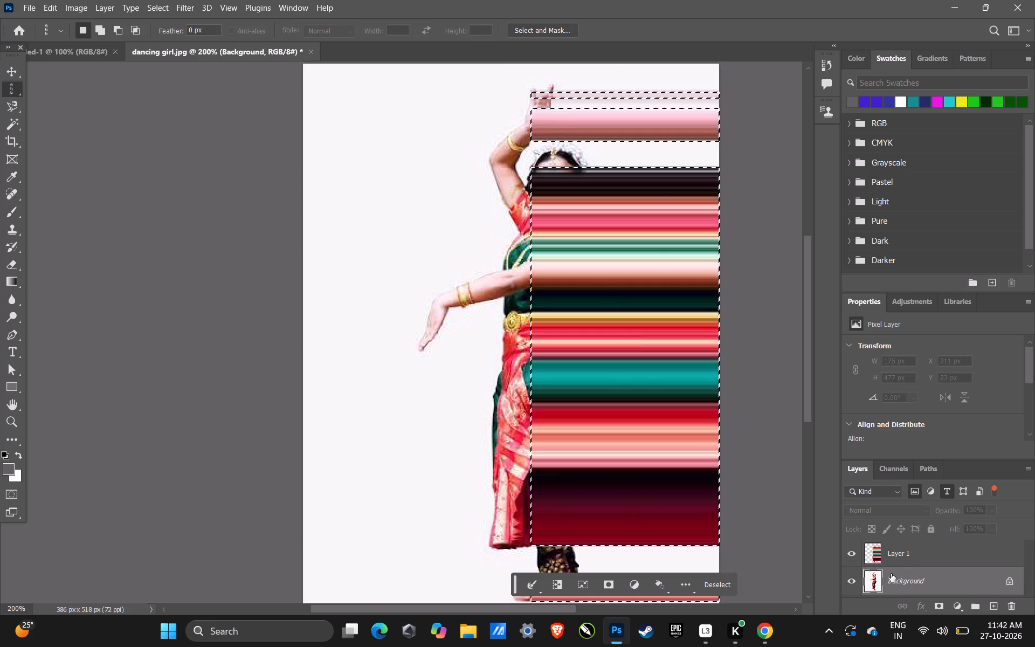
# Undo back past the column stretch, the column selection and the Layer 1 copy to the Background alone without a selection.
pyautogui.hotkey('ctrl', 'z')
pyautogui.hotkey('ctrl', 'z')
pyautogui.hotkey('ctrl', 'z')
pyautogui.hotkey('ctrl', 'z')
pyautogui.hotkey('ctrl', 'z')
pyautogui.hotkey('ctrl', 'z')
pyautogui.hotkey('ctrl', 'z')
pyautogui.hotkey('ctrl', 'z')
pyautogui.hotkey('ctrl', 'z')
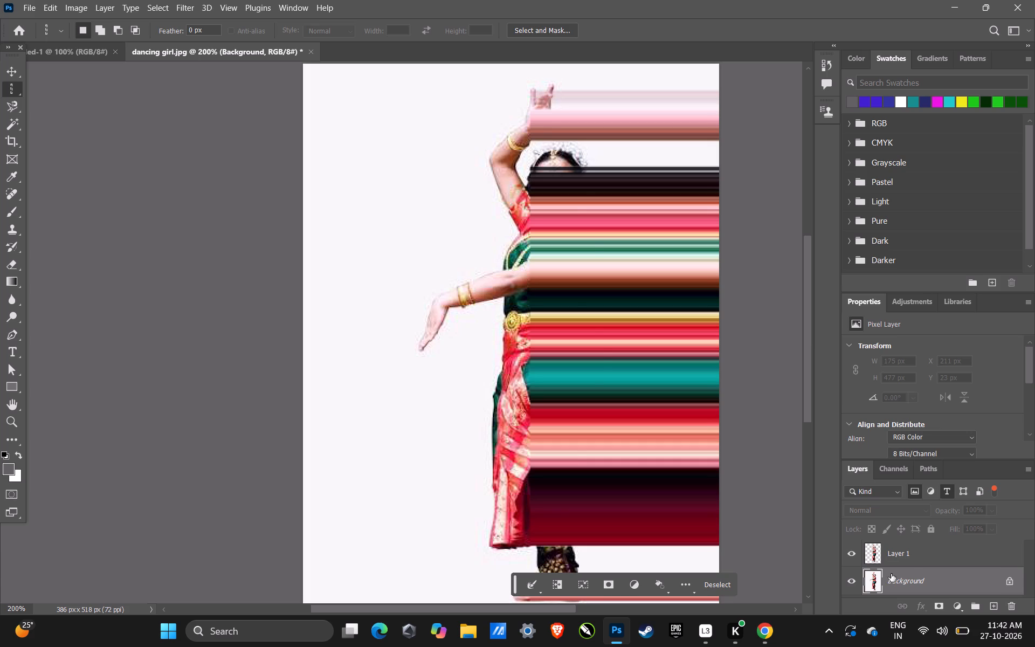
pyautogui.hotkey('ctrl', 'z')
pyautogui.hotkey('ctrl', 'z')
pyautogui.hotkey('ctrl', 'z')
pyautogui.hotkey('ctrl', 'z')
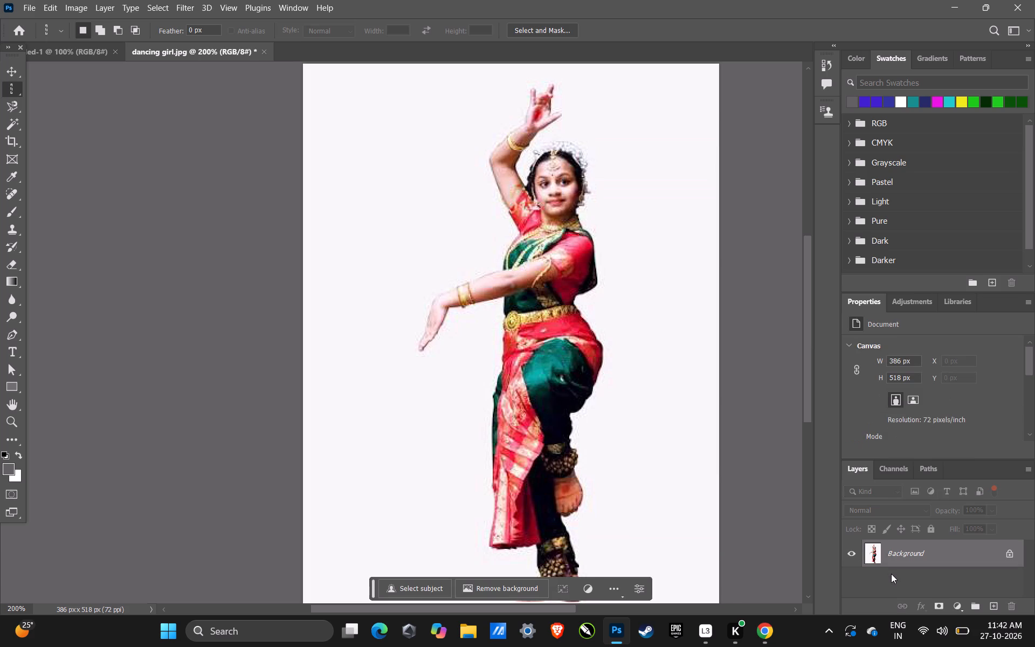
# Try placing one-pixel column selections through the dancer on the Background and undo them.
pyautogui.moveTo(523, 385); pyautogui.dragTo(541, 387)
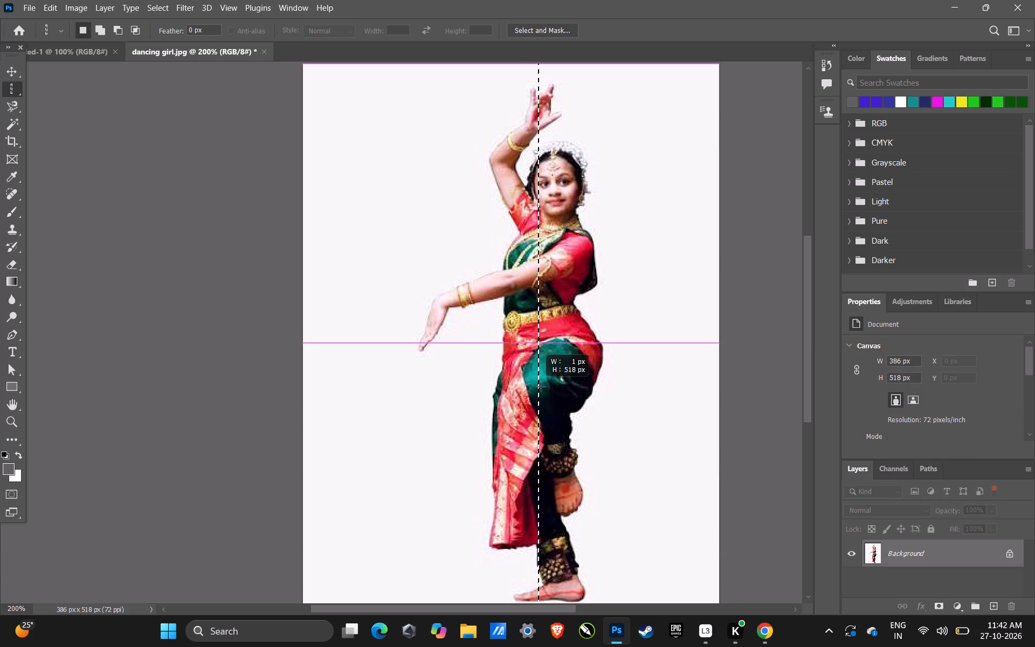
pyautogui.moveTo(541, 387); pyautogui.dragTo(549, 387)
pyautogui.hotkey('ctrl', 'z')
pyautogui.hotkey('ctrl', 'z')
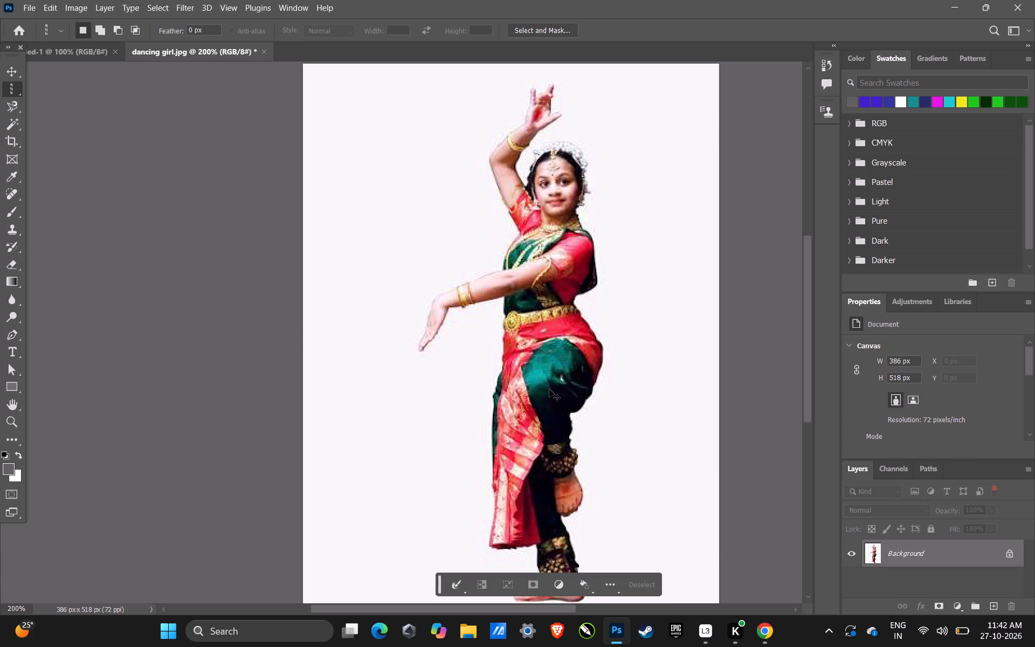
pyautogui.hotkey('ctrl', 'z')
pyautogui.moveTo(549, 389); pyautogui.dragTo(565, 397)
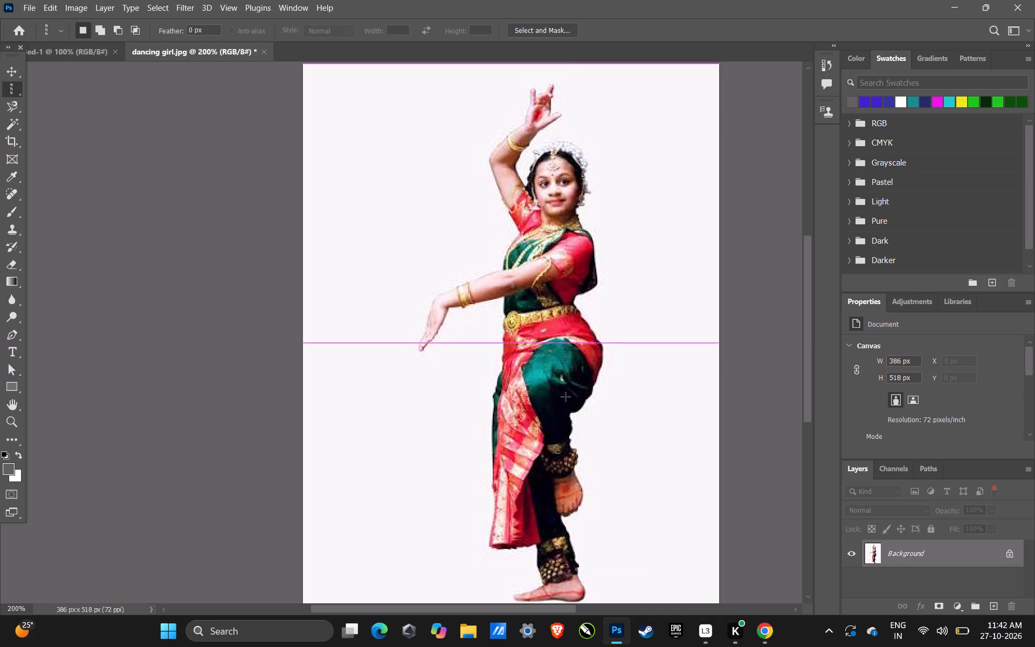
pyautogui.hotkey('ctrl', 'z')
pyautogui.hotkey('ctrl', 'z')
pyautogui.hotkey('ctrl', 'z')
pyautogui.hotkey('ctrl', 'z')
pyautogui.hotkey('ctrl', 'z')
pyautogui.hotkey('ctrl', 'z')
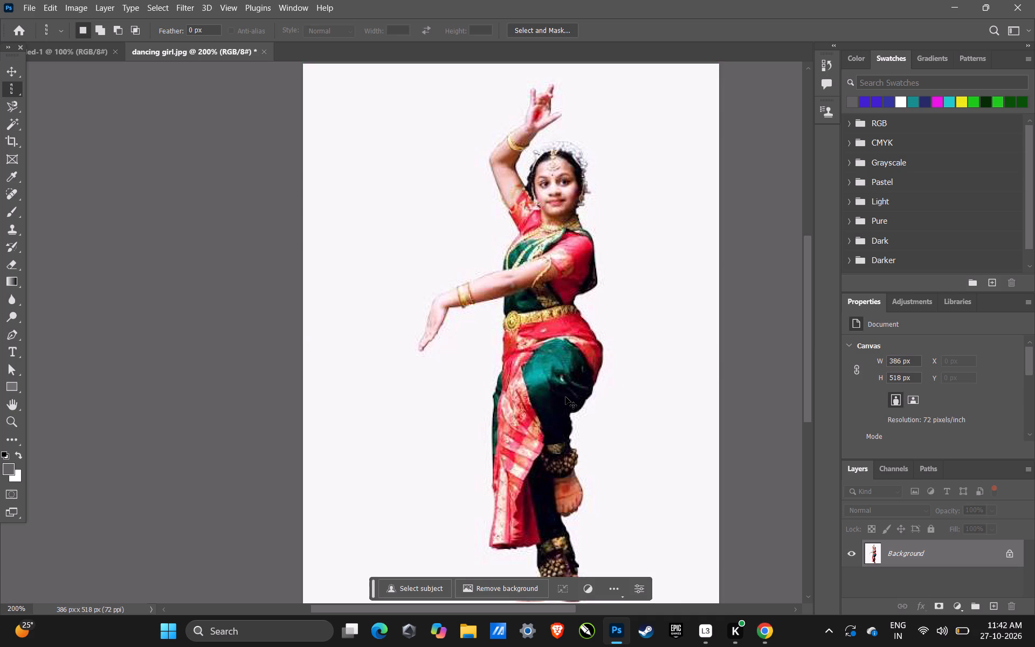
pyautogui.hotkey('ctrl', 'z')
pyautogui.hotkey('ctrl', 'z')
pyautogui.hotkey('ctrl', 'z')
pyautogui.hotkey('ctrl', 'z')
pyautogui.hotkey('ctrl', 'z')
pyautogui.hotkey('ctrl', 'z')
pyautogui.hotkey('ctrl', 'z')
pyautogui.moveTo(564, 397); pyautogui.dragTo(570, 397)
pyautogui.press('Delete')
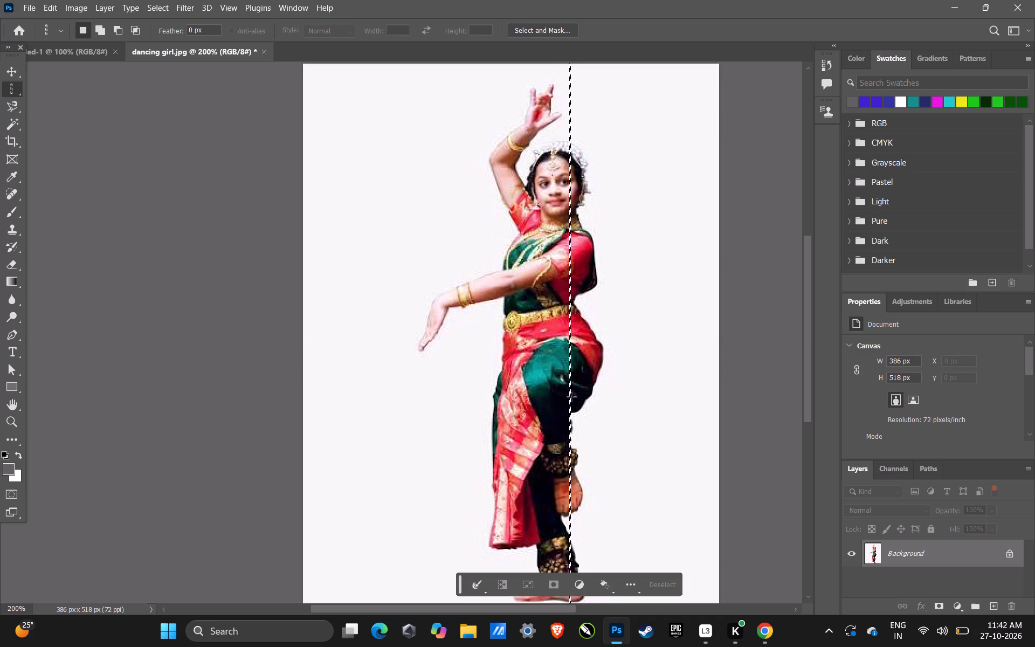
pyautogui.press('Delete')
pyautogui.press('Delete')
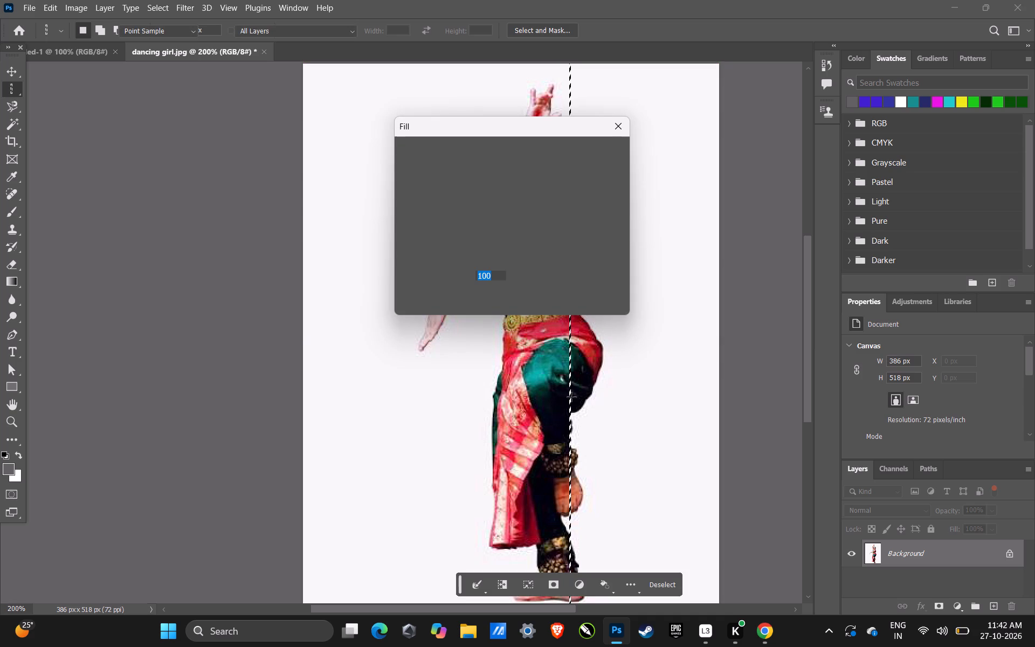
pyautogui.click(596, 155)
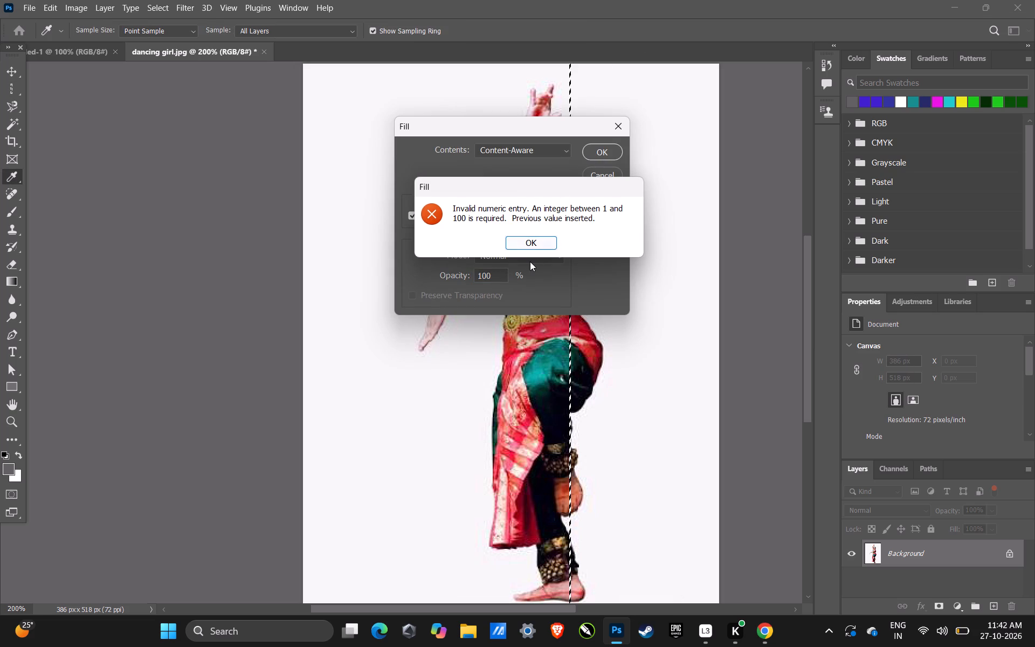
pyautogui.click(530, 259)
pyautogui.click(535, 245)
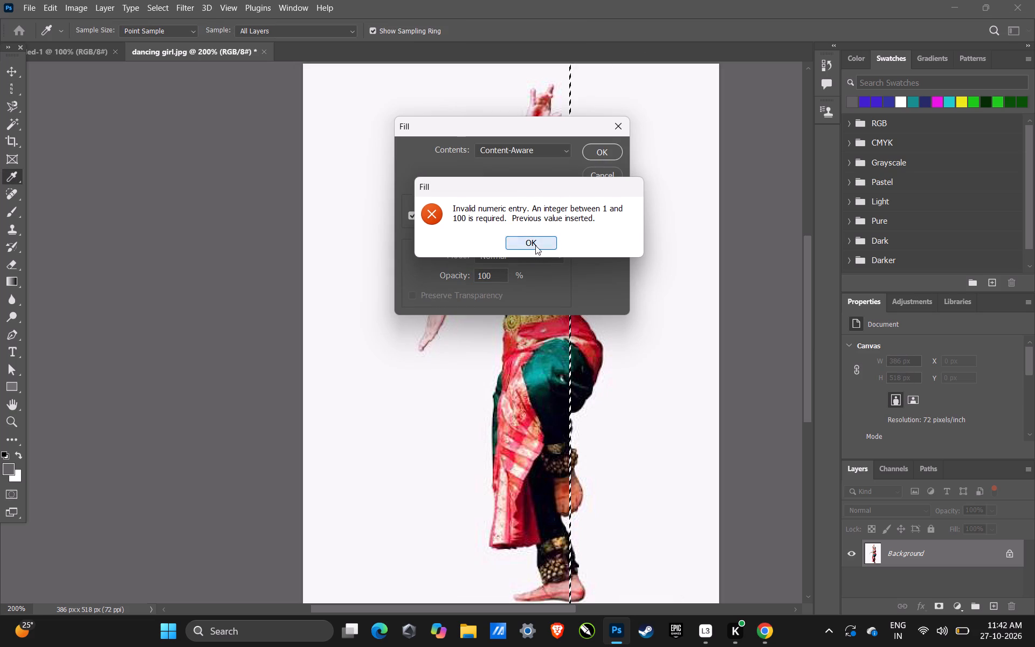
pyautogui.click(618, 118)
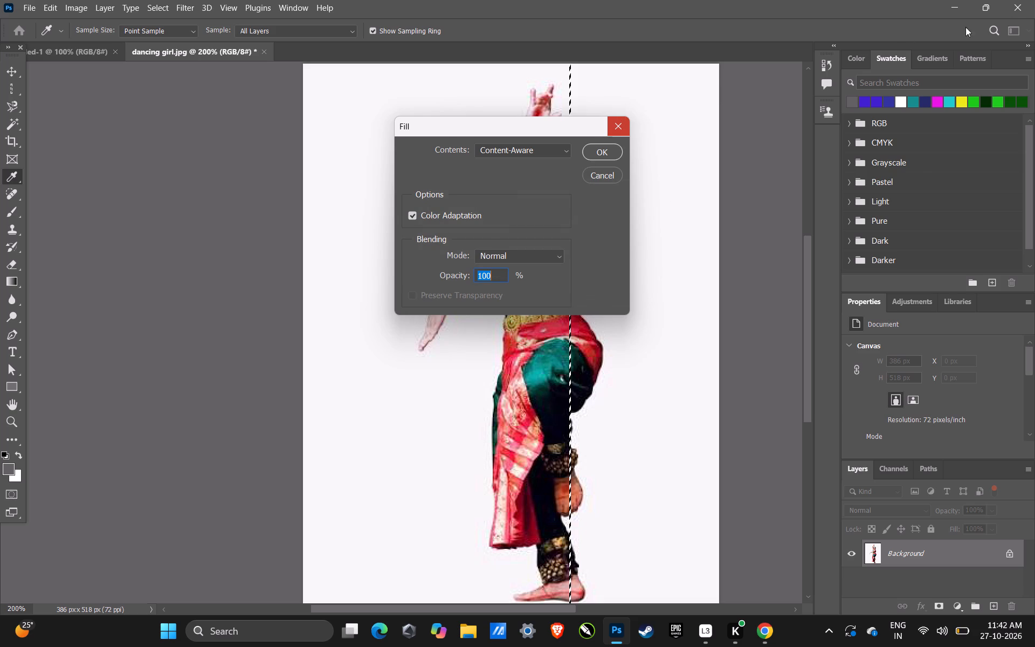
# Restart Photoshop, quitting without saving the changes to dancing girl.jpg and launching it again.
pyautogui.click(1020, 3)
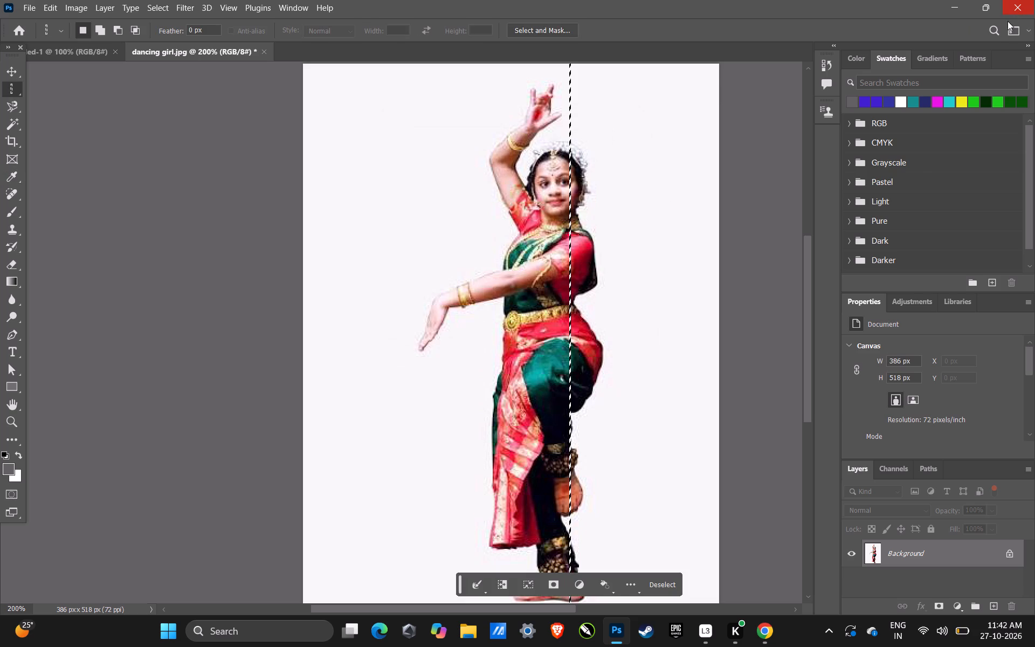
pyautogui.click(1009, 4)
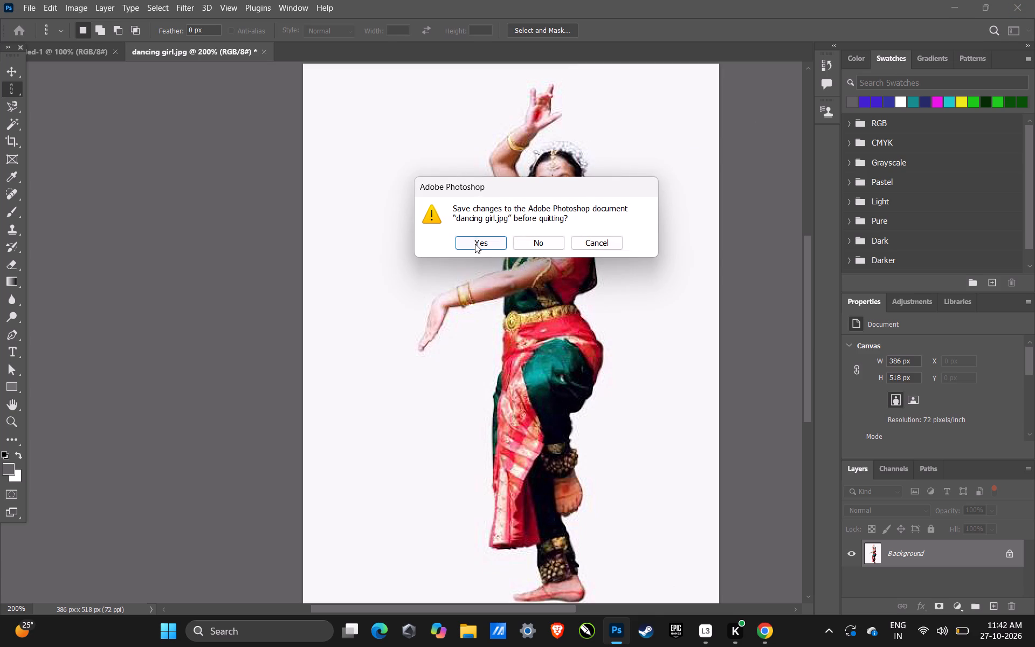
pyautogui.click(528, 240)
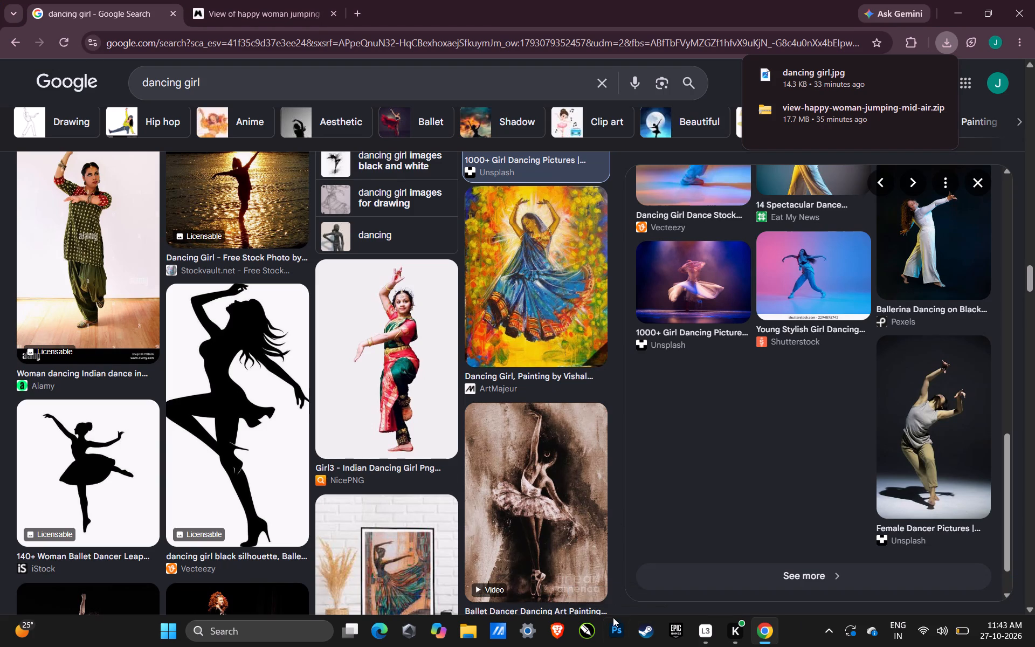
pyautogui.click(614, 622)
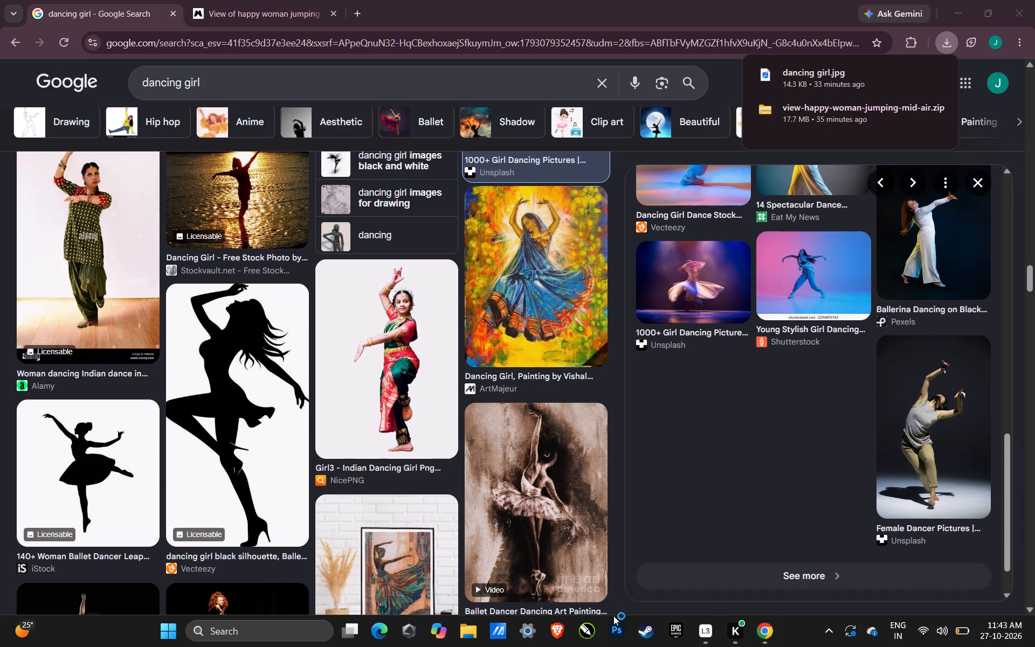
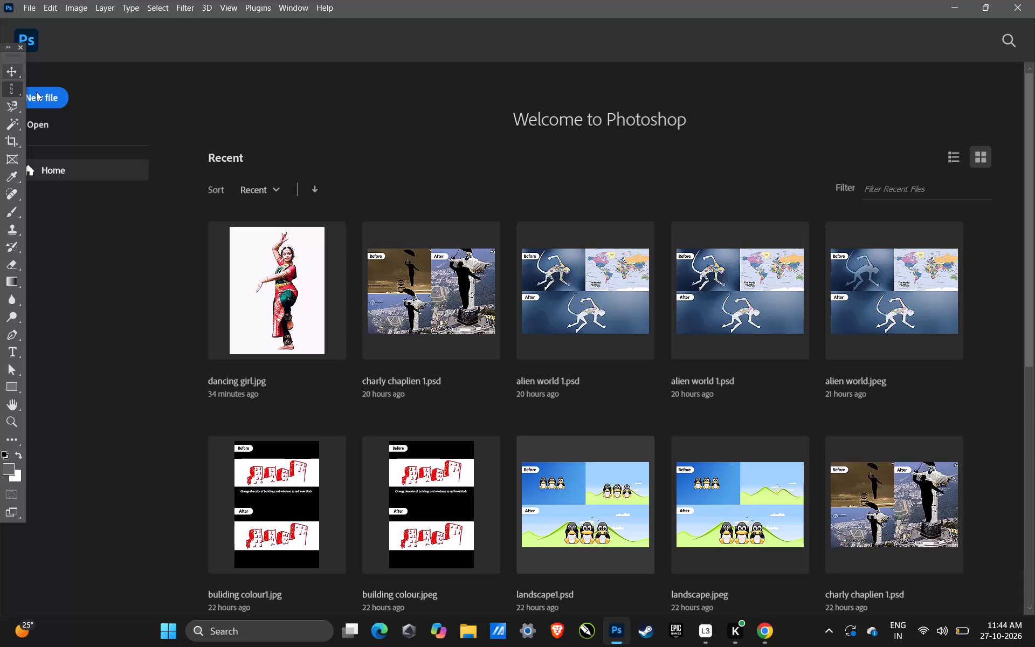
# Start creating a new file from the home screen.
pyautogui.click(37, 95)
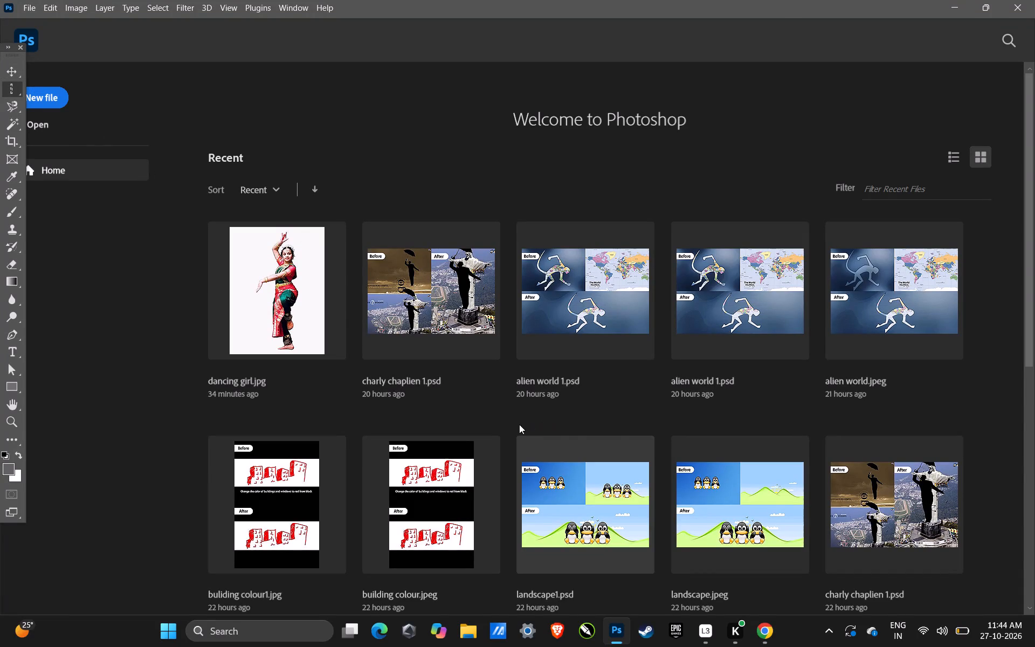
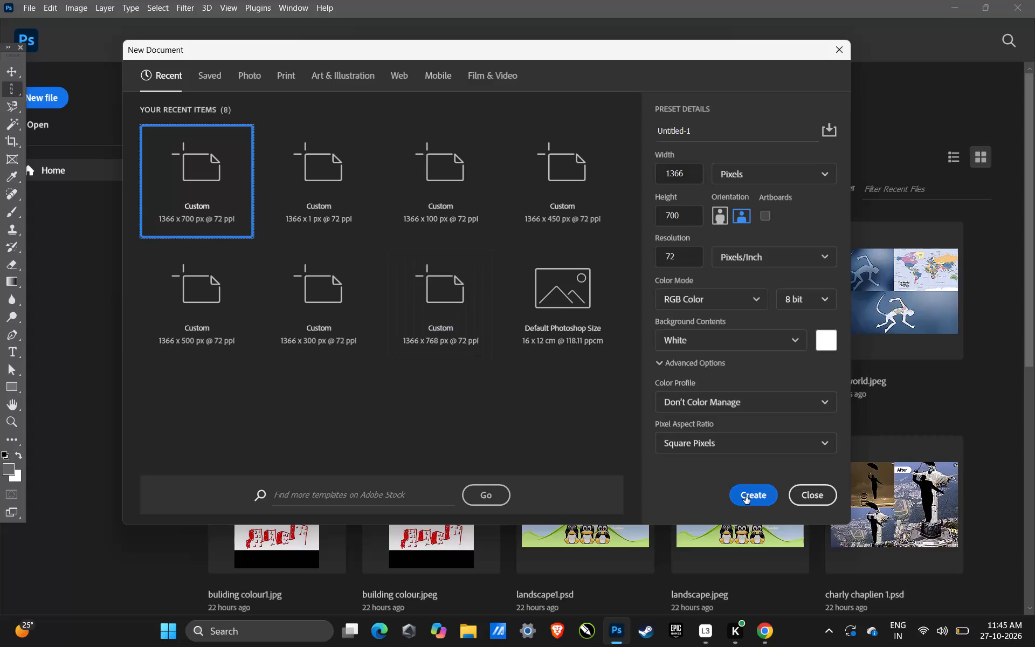
# Create a new 1366 x 700 px document at 72 ppi in RGB Color with a white background.
pyautogui.click(746, 496)
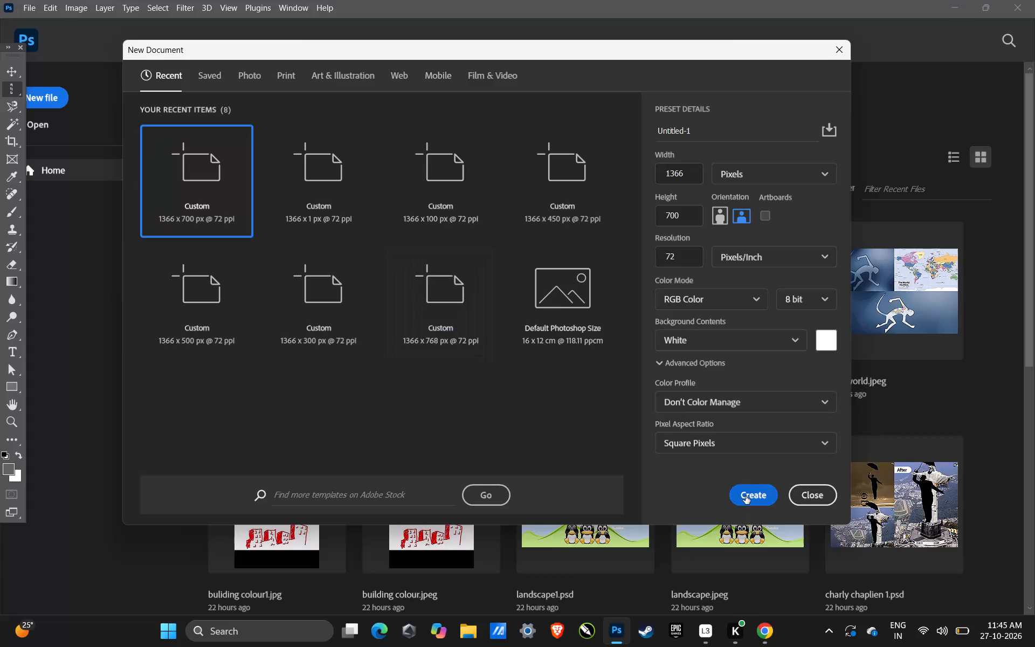
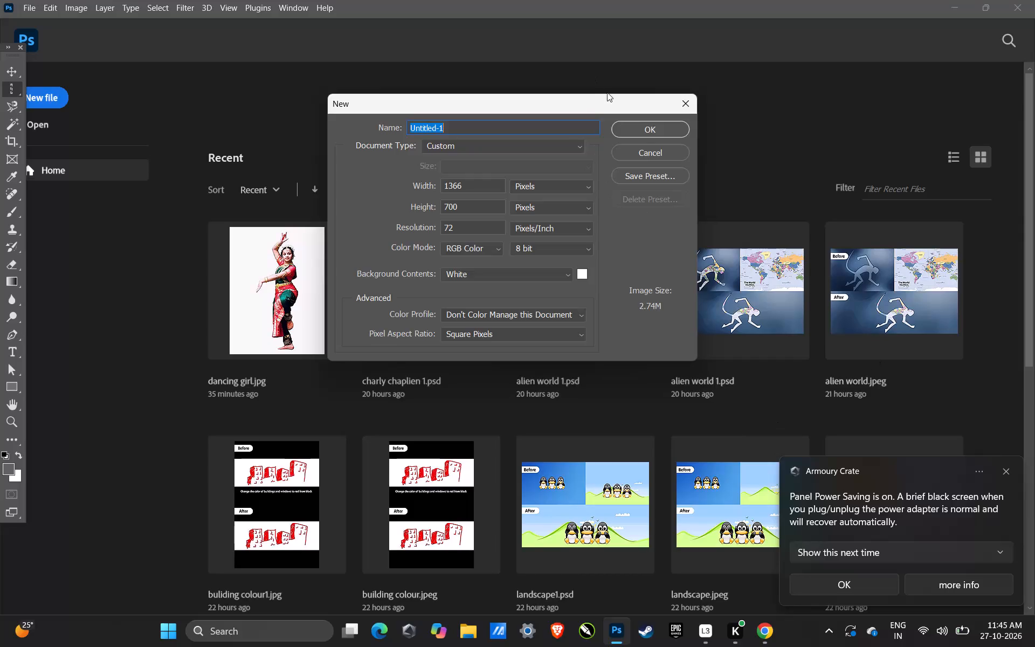
# Create the new 1366 x 700 px document at 72 ppi with the white background.
pyautogui.click(647, 129)
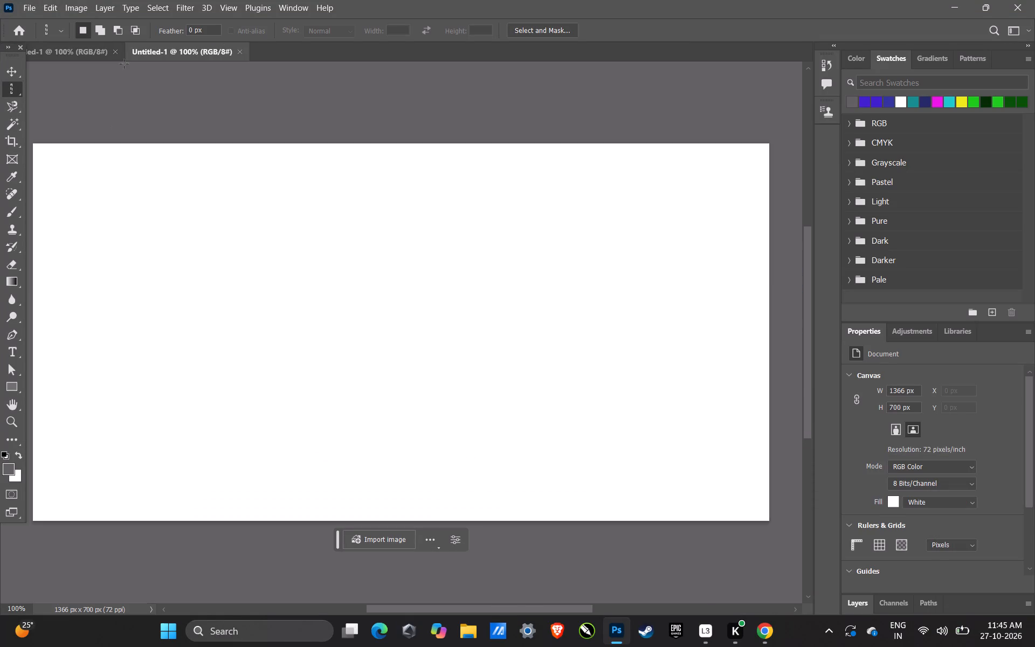
# Open the image dancing girl.jpg from the Downloads folder.
pyautogui.click(31, 7)
pyautogui.click(44, 36)
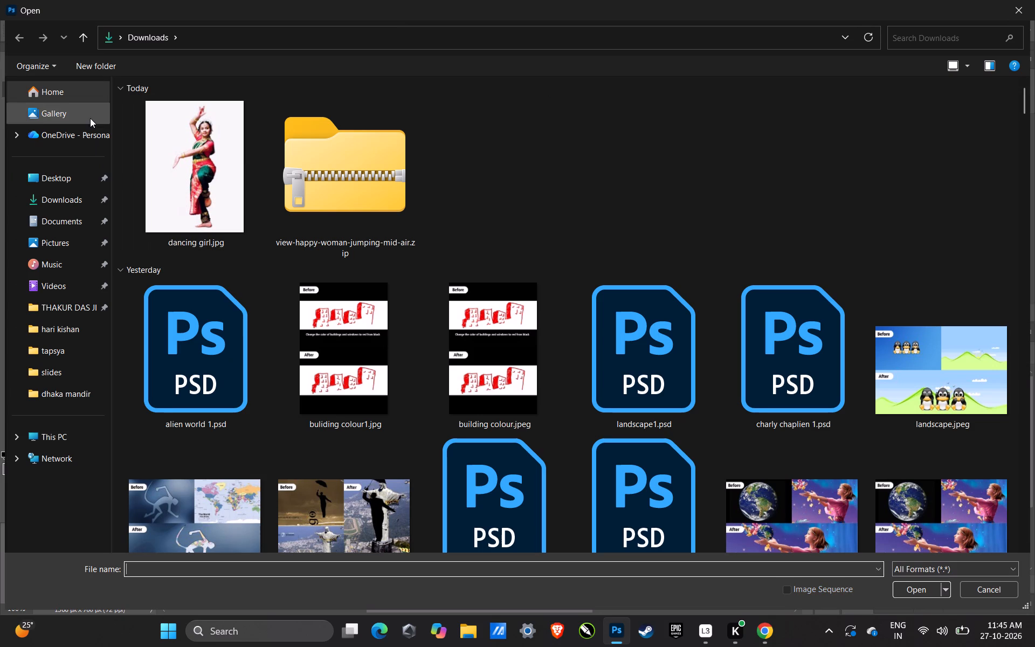
pyautogui.click(137, 169)
pyautogui.click(899, 586)
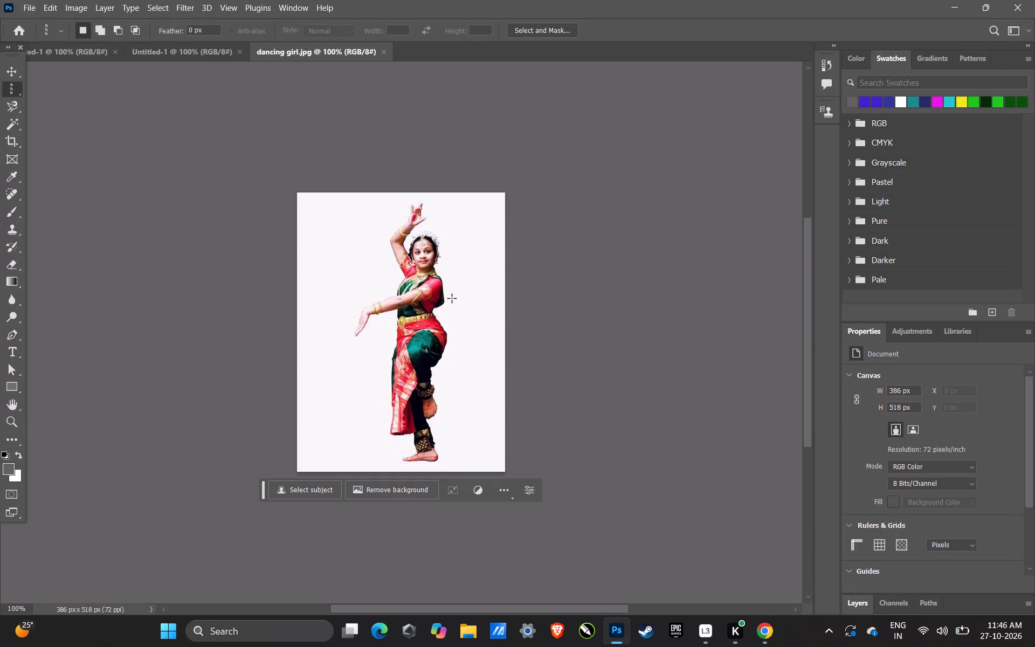
# Examine the dancer's figure and outline closely at 200% magnification.
pyautogui.hotkey('ctrl', 'space')
pyautogui.hotkey('ctrl', 'space')
pyautogui.hotkey('ctrl', 'space')
pyautogui.hotkey('ctrl', 'space')
pyautogui.hotkey('ctrl', 'space')
pyautogui.hotkey('ctrl', 'space')
pyautogui.hotkey('ctrl', 'space')
pyautogui.hotkey('ctrl', 'space')
pyautogui.hotkey('ctrl', 'space')
pyautogui.hotkey('ctrl', 'space')
pyautogui.hotkey('ctrl', 'space')
pyautogui.hotkey('ctrl', 'space')
pyautogui.hotkey('ctrl', 'space')
pyautogui.hotkey('ctrl', 'space')
pyautogui.hotkey('ctrl', 'space')
pyautogui.hotkey('ctrl', 'space')
pyautogui.hotkey('ctrl', 'space')
pyautogui.hotkey('ctrl', 'space')
pyautogui.hotkey('ctrl', 'space')
pyautogui.hotkey('ctrl', 'space')
pyautogui.keyDown('ctrl'); pyautogui.click(463, 308); pyautogui.keyUp('ctrl')
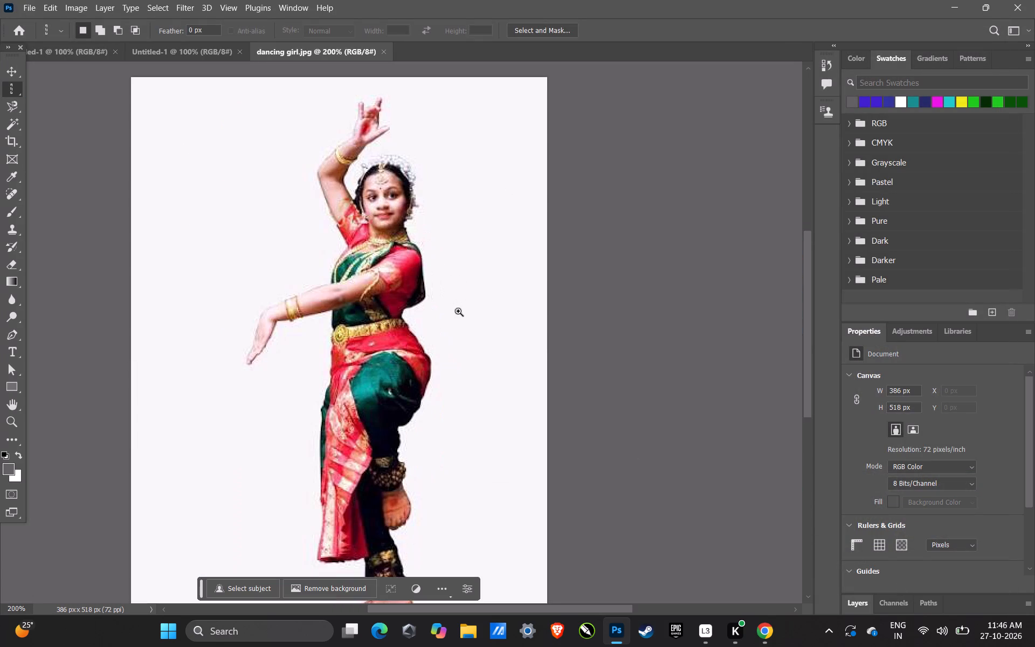
pyautogui.press('space')
pyautogui.press('space')
pyautogui.press('space')
pyautogui.press('space')
pyautogui.press('space')
pyautogui.press('space')
pyautogui.press('space')
pyautogui.press('space')
pyautogui.press('space')
pyautogui.press('space')
pyautogui.press('space')
pyautogui.press('space')
pyautogui.press('space')
pyautogui.press('space')
pyautogui.press('space')
pyautogui.press('space')
pyautogui.press('space')
pyautogui.press('space')
pyautogui.press('space')
pyautogui.press('space')
pyautogui.moveTo(423, 331); pyautogui.dragTo(428, 306)
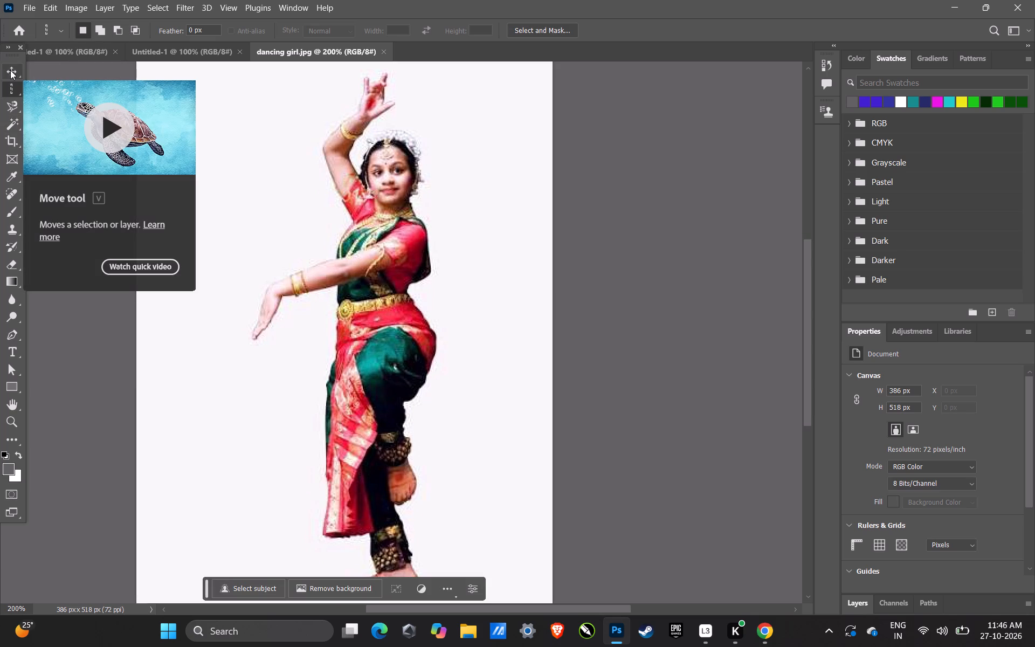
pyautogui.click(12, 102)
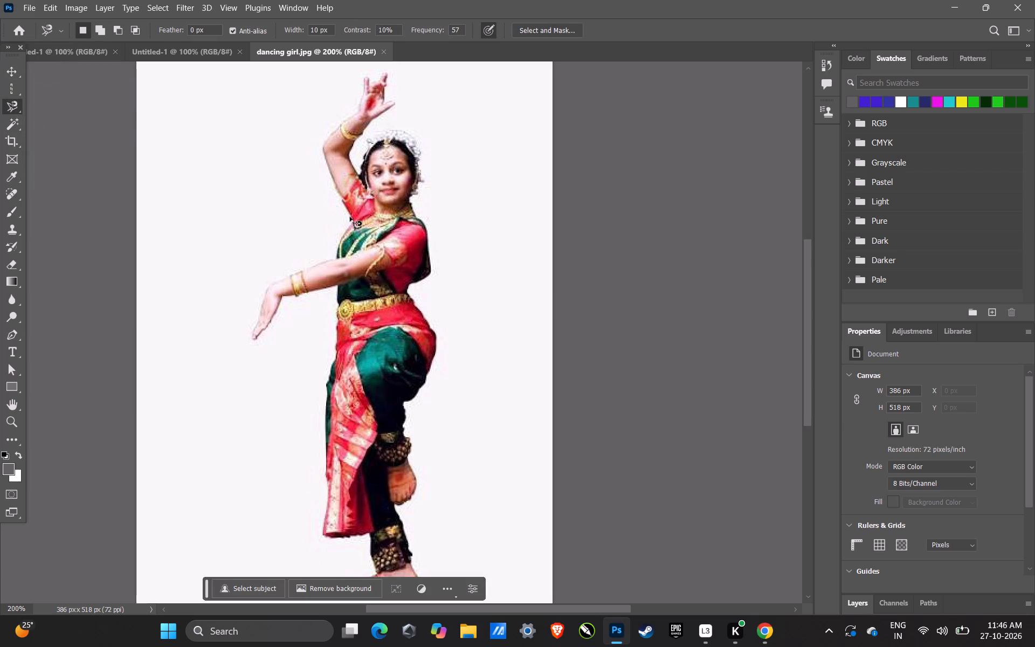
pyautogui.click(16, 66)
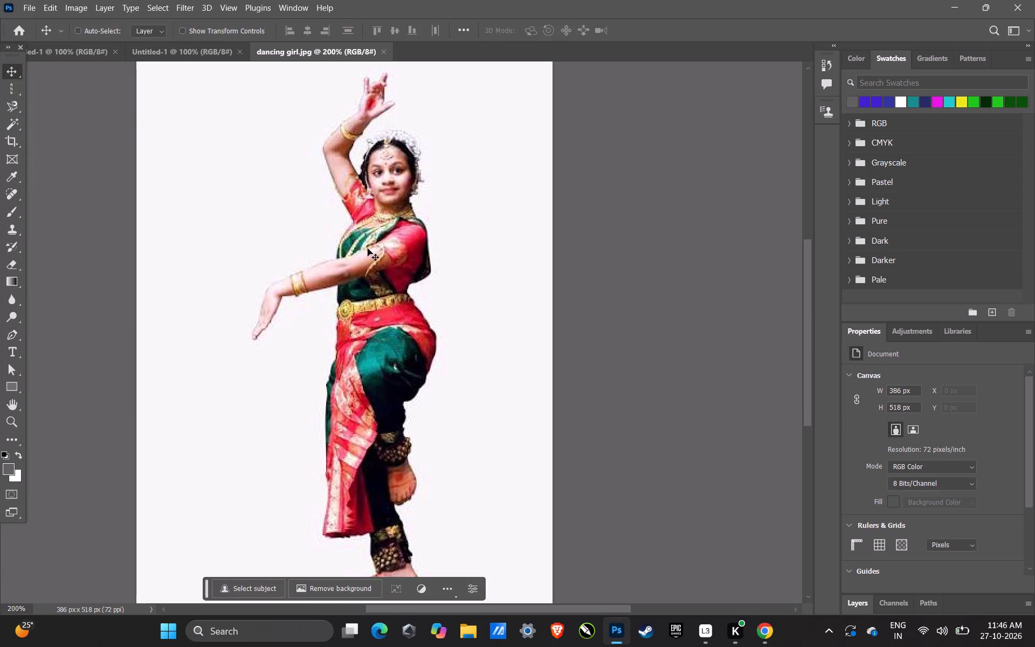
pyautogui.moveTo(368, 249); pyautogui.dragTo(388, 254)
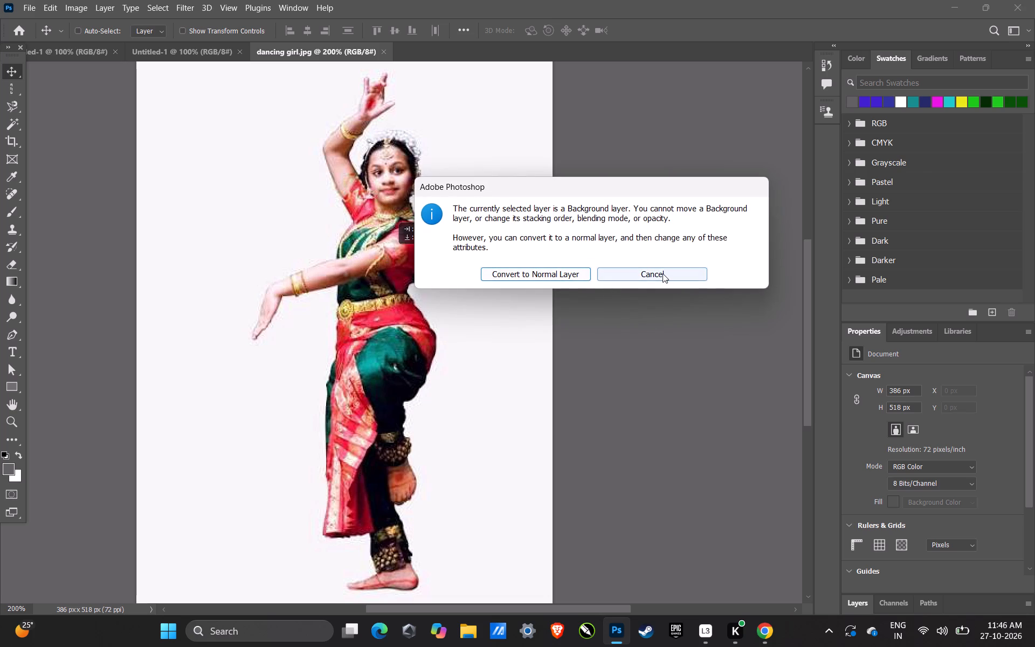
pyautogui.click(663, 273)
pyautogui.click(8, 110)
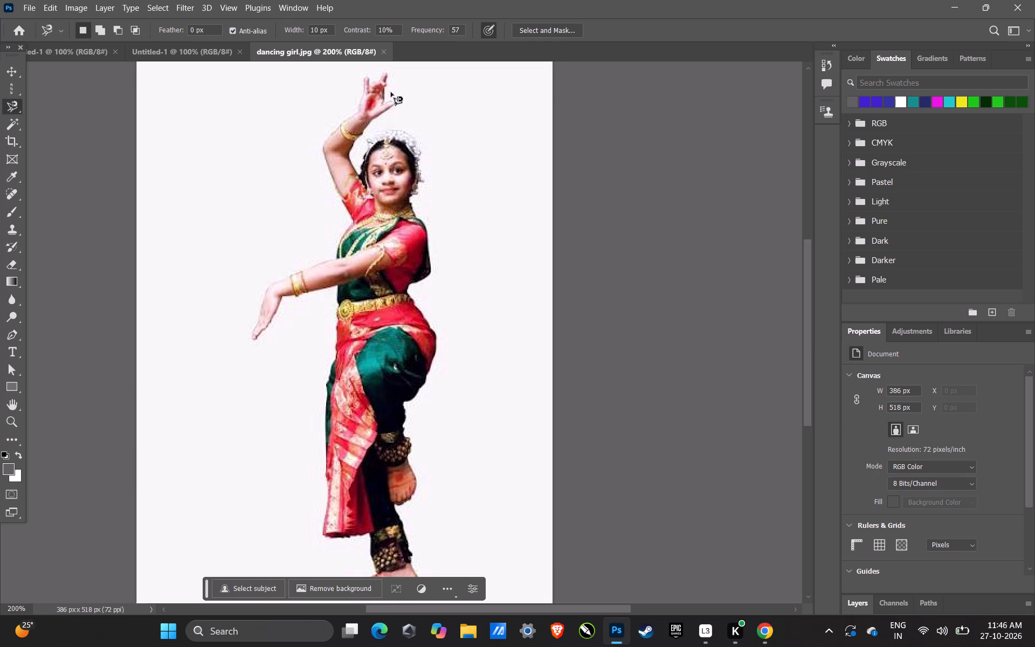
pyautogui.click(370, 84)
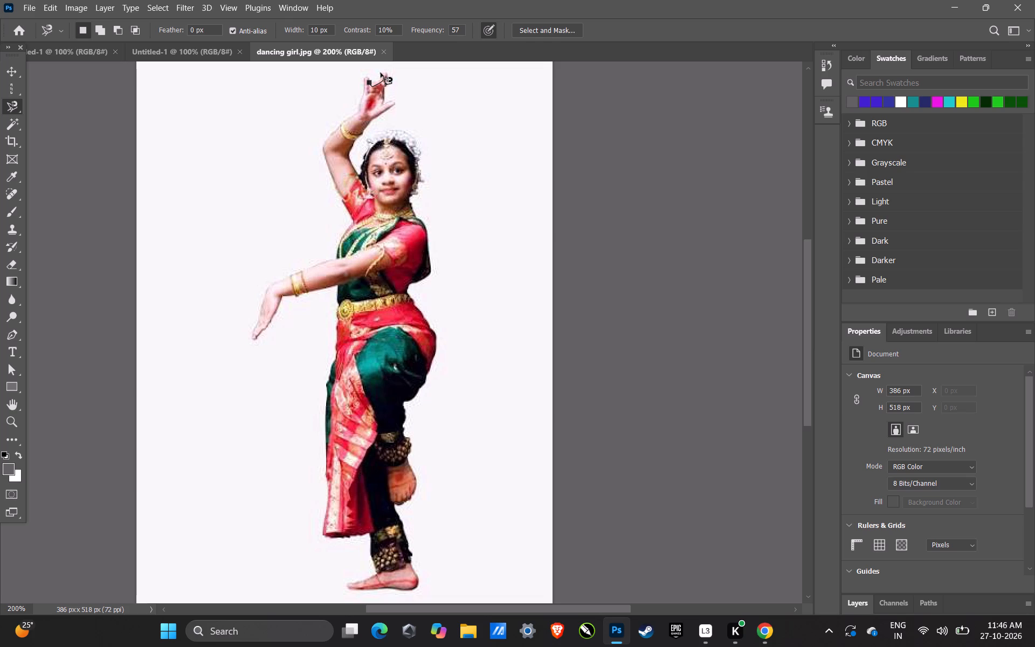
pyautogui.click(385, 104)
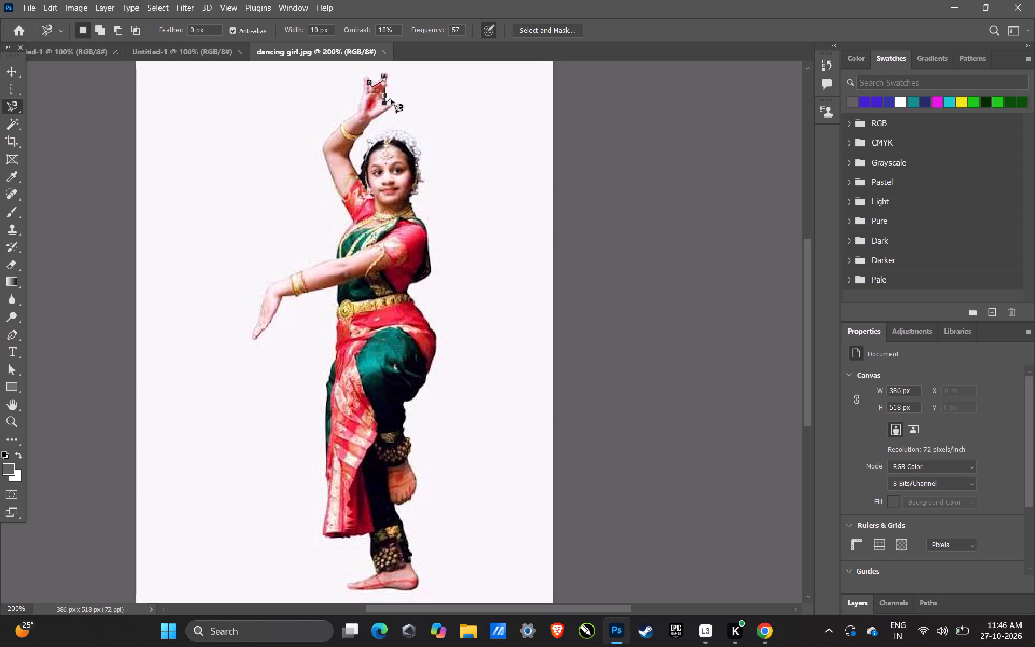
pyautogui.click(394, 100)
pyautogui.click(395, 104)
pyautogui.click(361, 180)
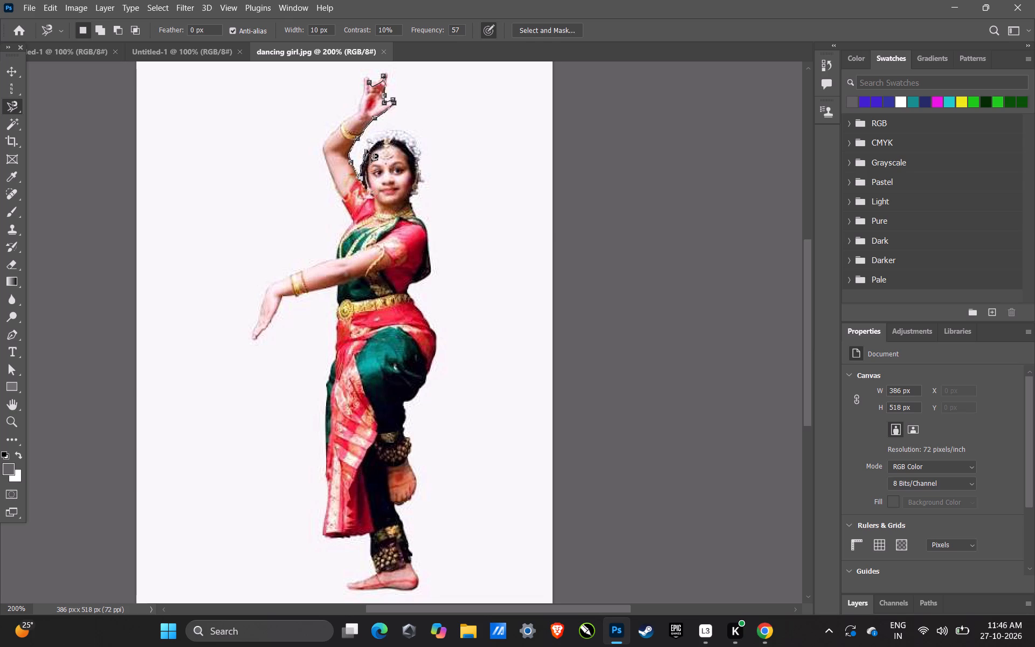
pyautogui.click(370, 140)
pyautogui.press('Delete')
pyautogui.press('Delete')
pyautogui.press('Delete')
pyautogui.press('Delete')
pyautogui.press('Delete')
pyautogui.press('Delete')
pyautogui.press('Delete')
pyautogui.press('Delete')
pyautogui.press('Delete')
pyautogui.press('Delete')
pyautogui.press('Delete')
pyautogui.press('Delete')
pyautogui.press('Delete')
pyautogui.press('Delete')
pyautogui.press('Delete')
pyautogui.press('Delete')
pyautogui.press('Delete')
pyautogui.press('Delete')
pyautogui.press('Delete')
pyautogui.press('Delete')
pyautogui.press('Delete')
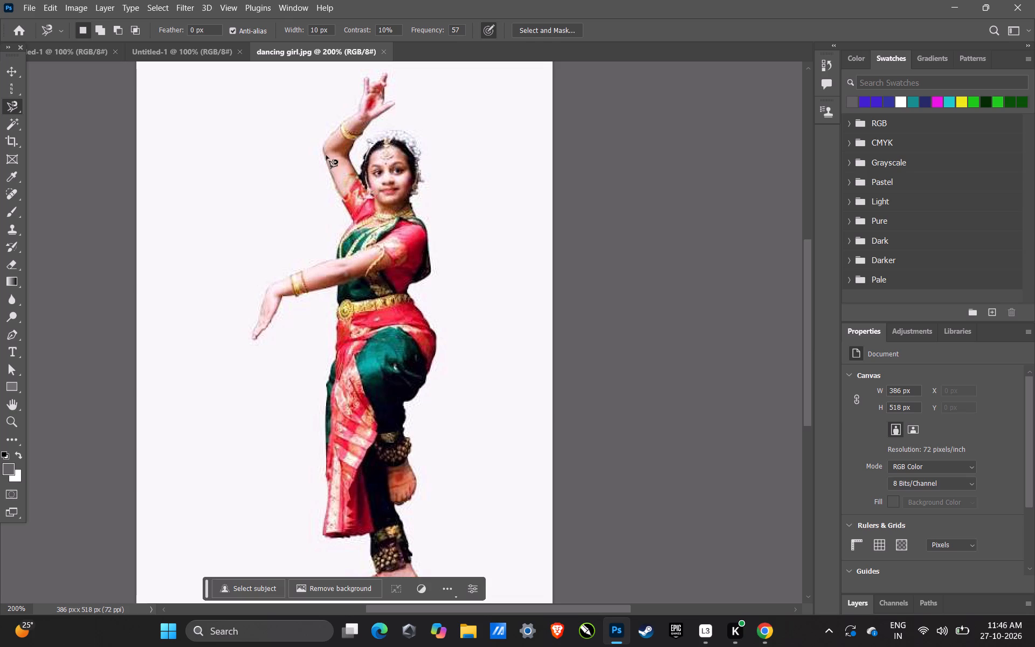
# Start a Magnetic Lasso outline at the raised ankle, tracing both feet, the costume hem and its long edge up to the outstretched forearm.
pyautogui.click(408, 459)
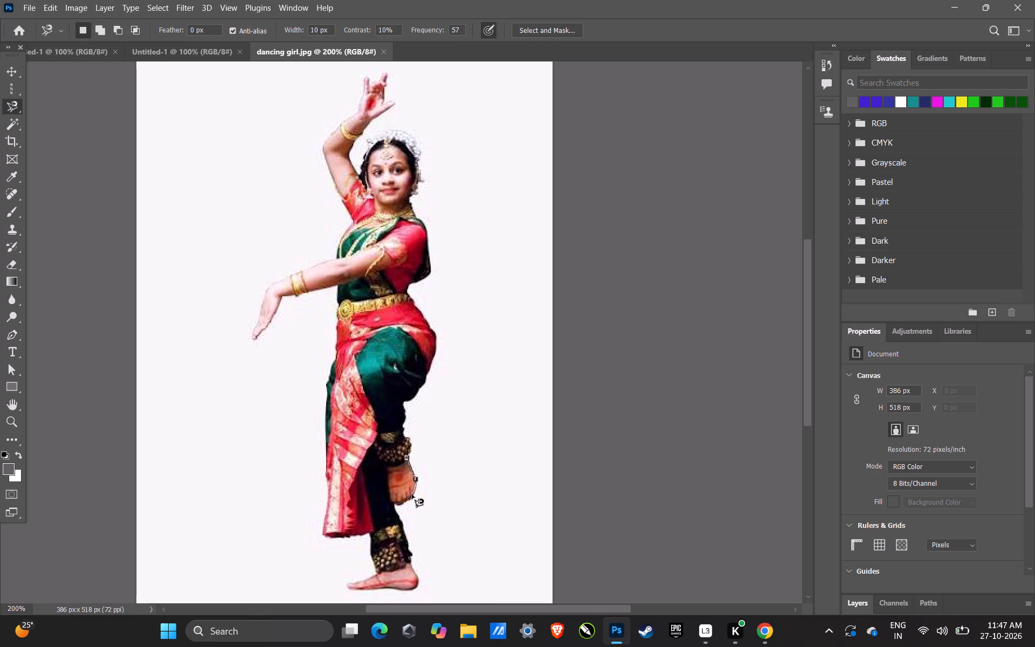
pyautogui.click(392, 503)
pyautogui.click(347, 587)
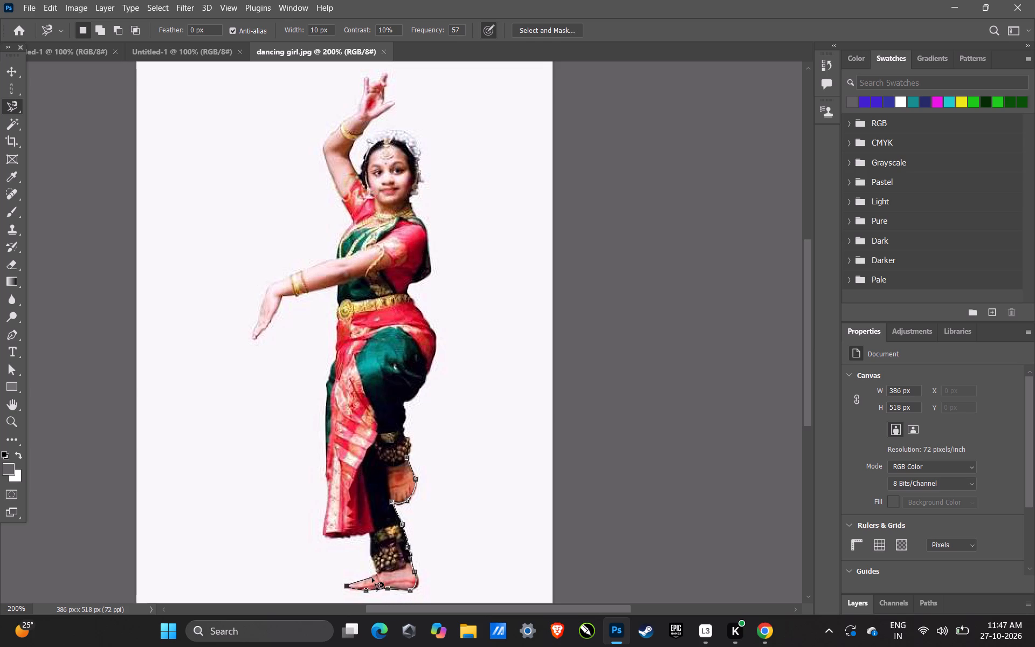
pyautogui.click(378, 574)
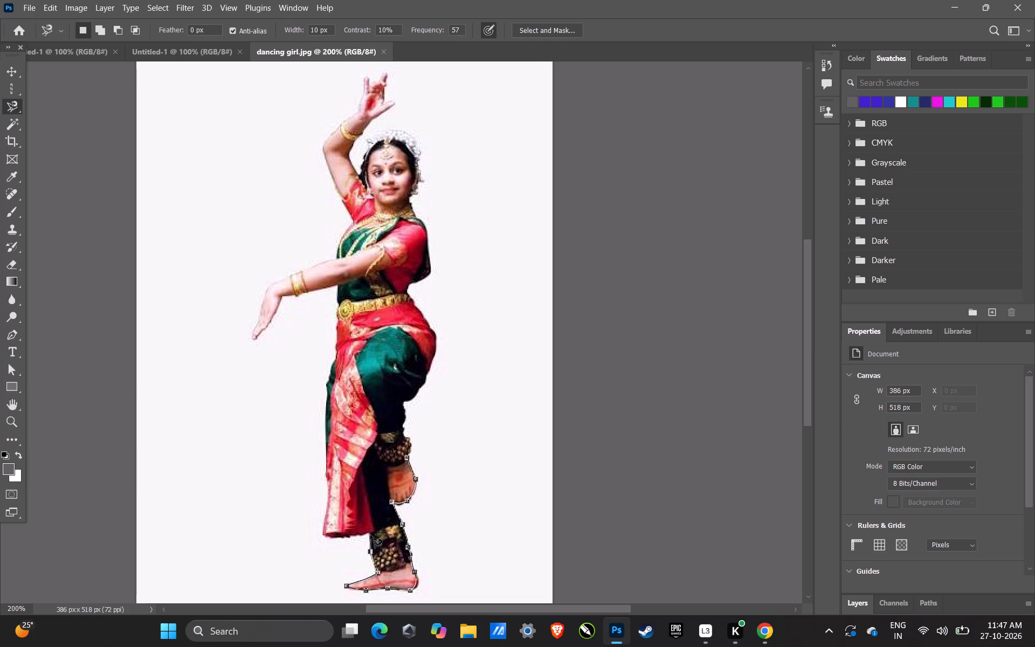
pyautogui.click(370, 534)
pyautogui.click(322, 536)
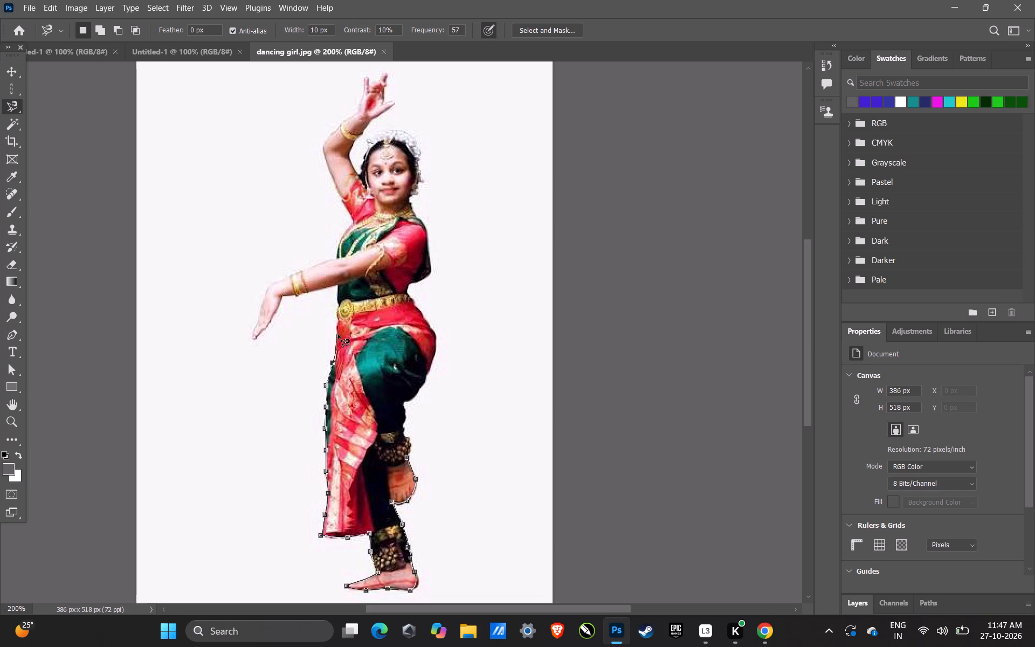
pyautogui.click(337, 286)
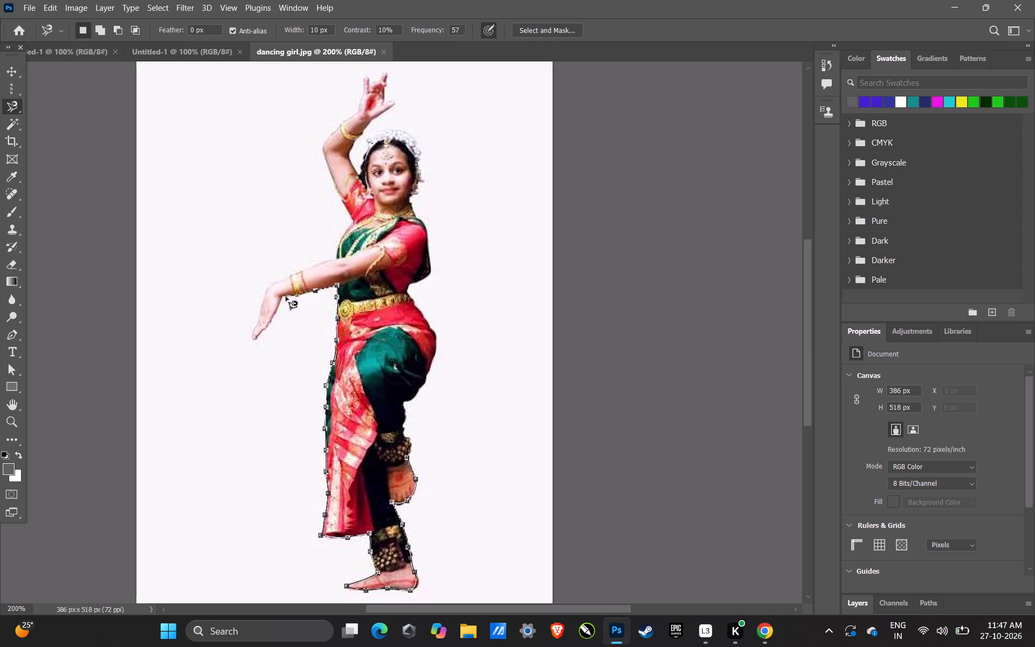
# Continue the Magnetic Lasso outline around the outstretched forearm, hand and fingertips, back along the arm's upper edge to the torso.
pyautogui.click(282, 297)
pyautogui.click(253, 342)
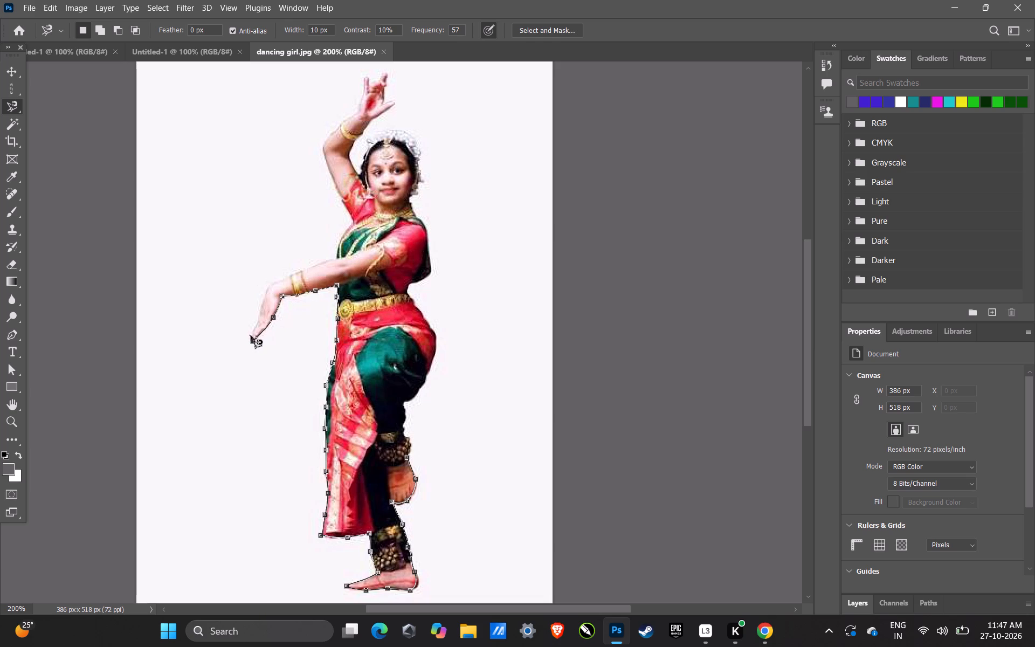
pyautogui.click(253, 333)
pyautogui.click(270, 286)
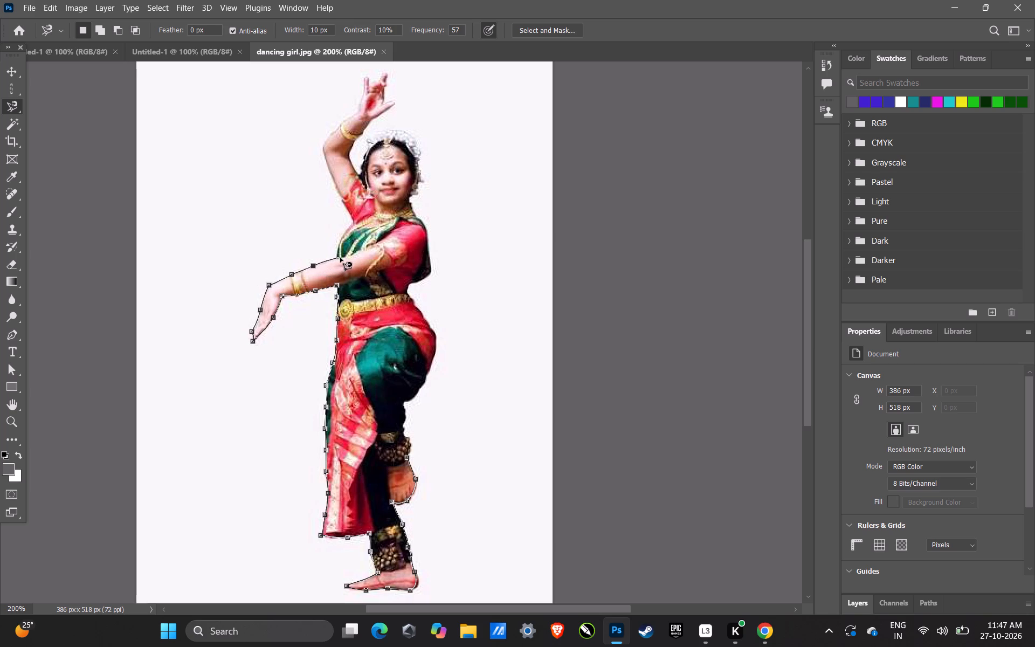
pyautogui.click(340, 258)
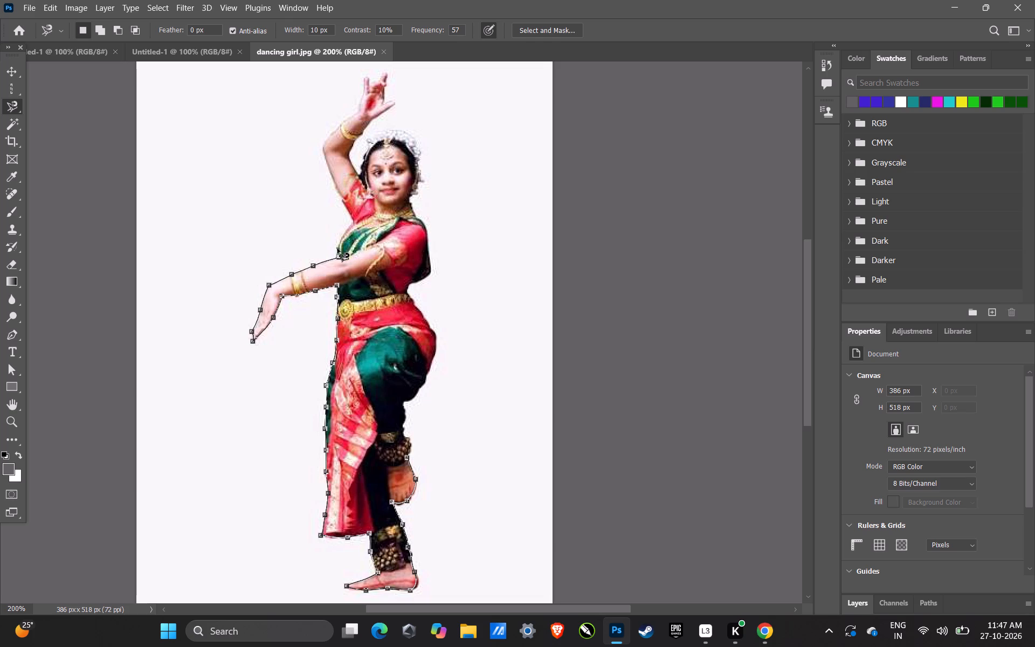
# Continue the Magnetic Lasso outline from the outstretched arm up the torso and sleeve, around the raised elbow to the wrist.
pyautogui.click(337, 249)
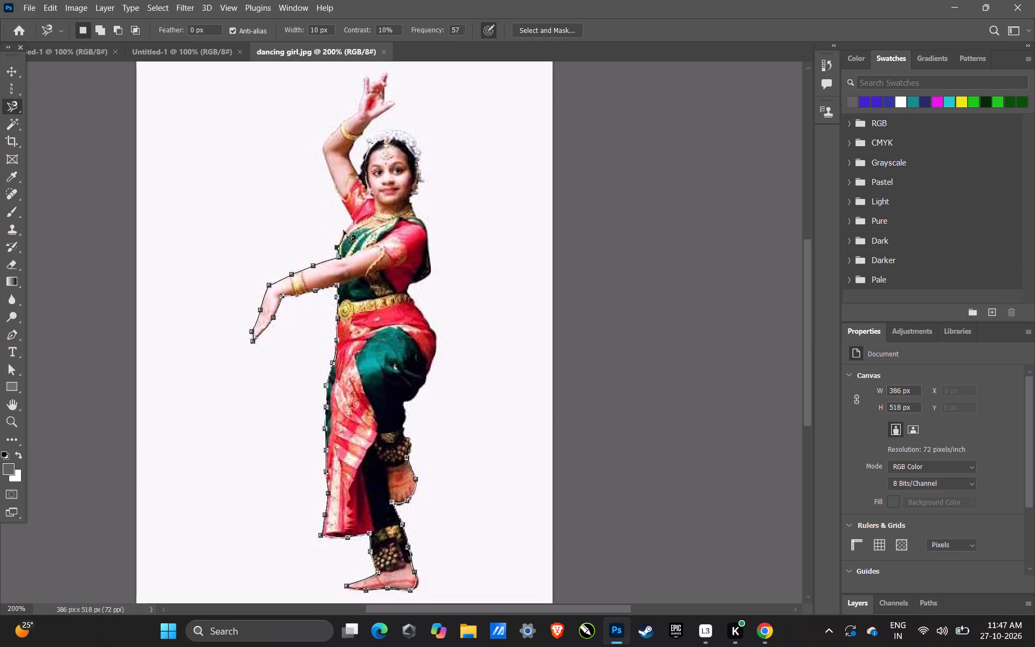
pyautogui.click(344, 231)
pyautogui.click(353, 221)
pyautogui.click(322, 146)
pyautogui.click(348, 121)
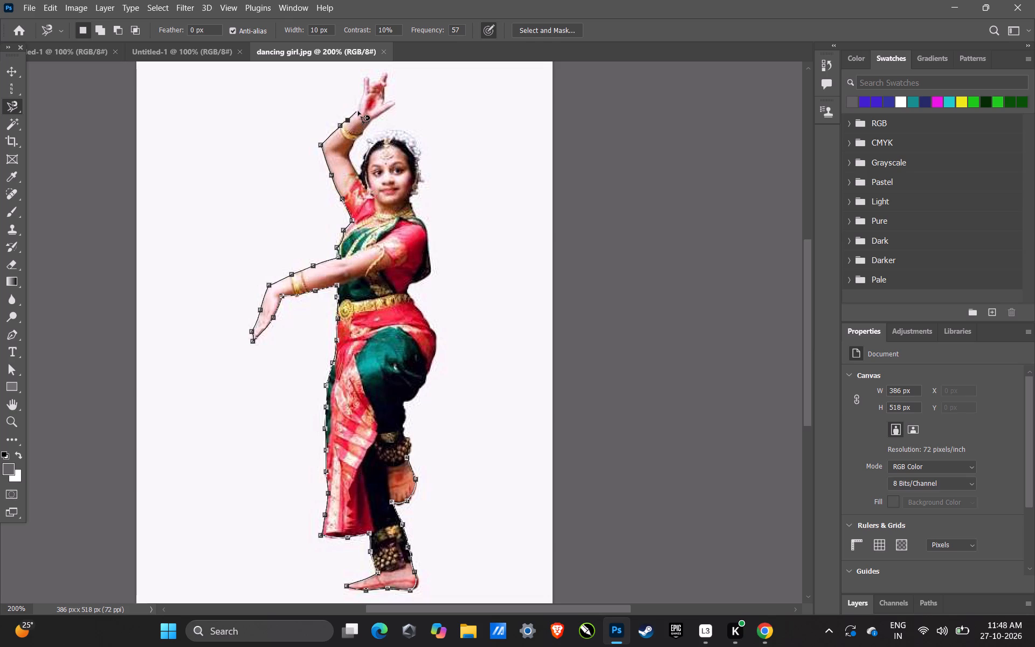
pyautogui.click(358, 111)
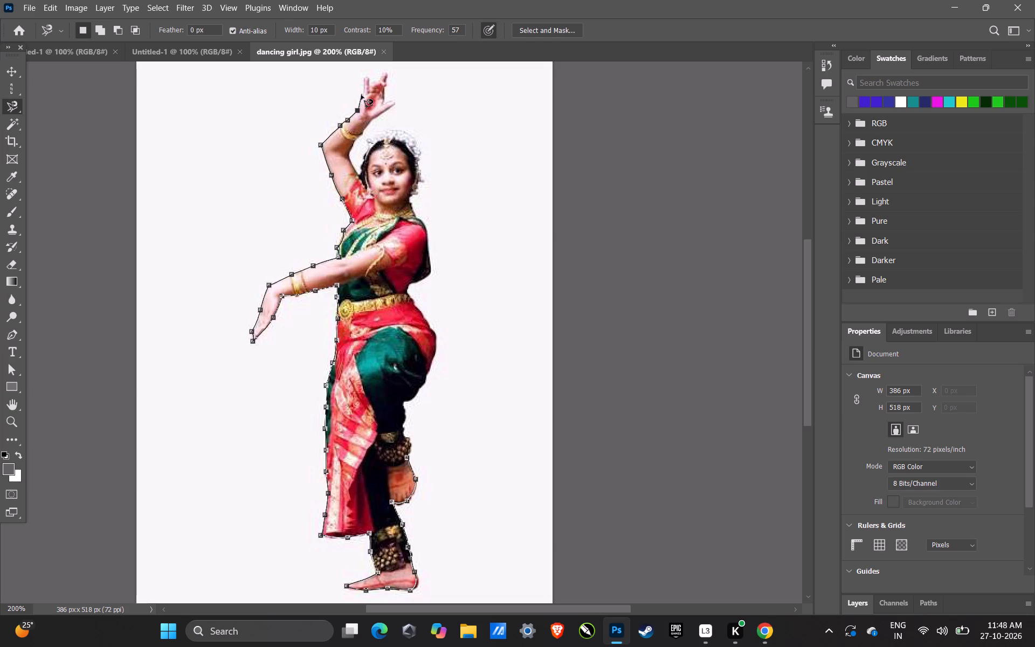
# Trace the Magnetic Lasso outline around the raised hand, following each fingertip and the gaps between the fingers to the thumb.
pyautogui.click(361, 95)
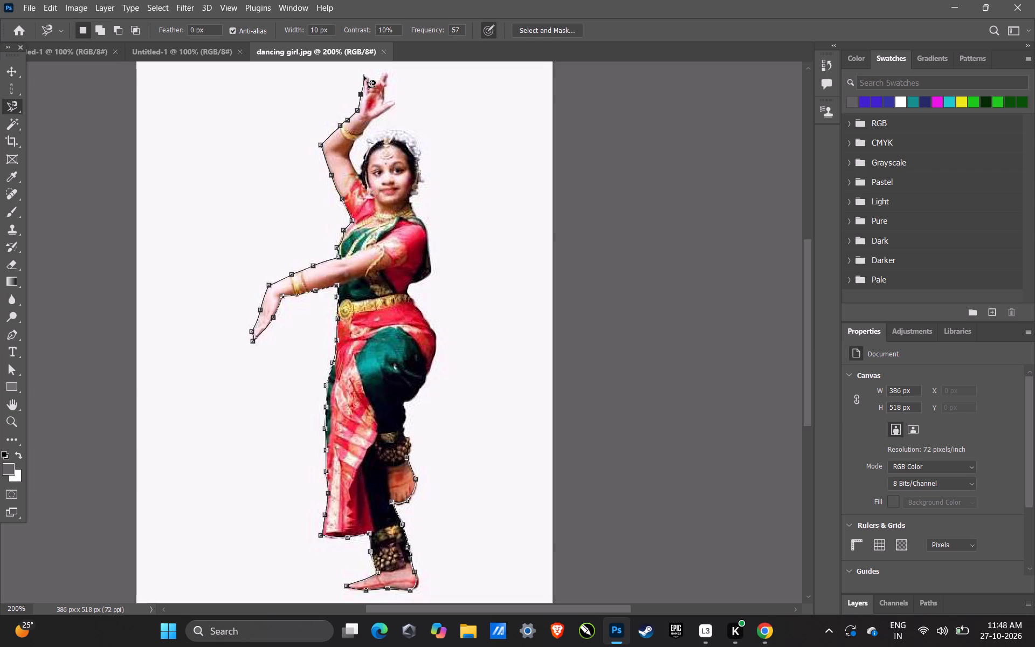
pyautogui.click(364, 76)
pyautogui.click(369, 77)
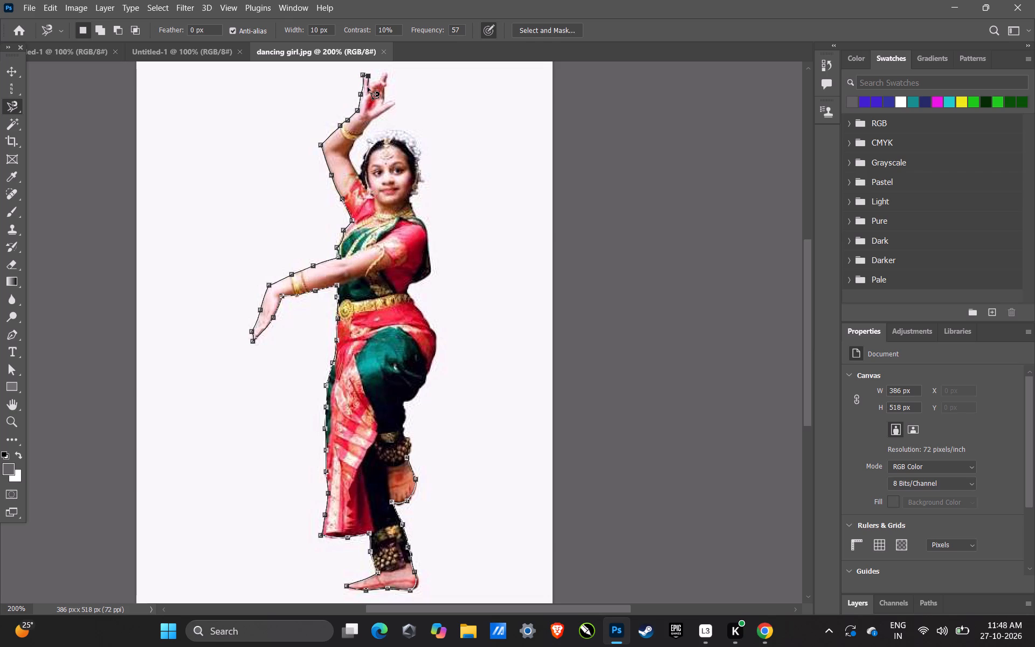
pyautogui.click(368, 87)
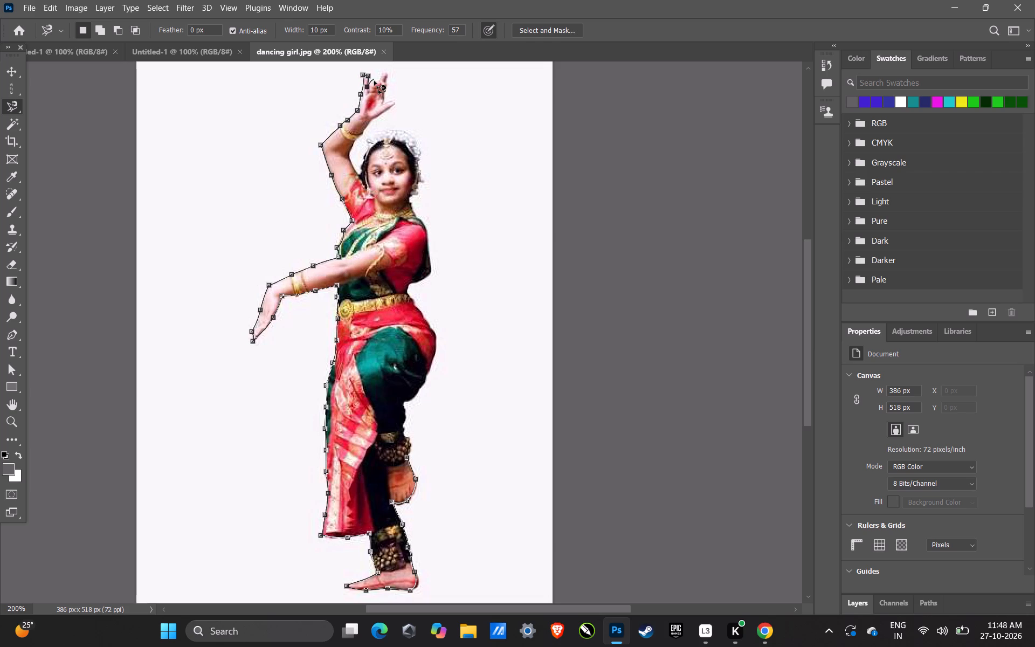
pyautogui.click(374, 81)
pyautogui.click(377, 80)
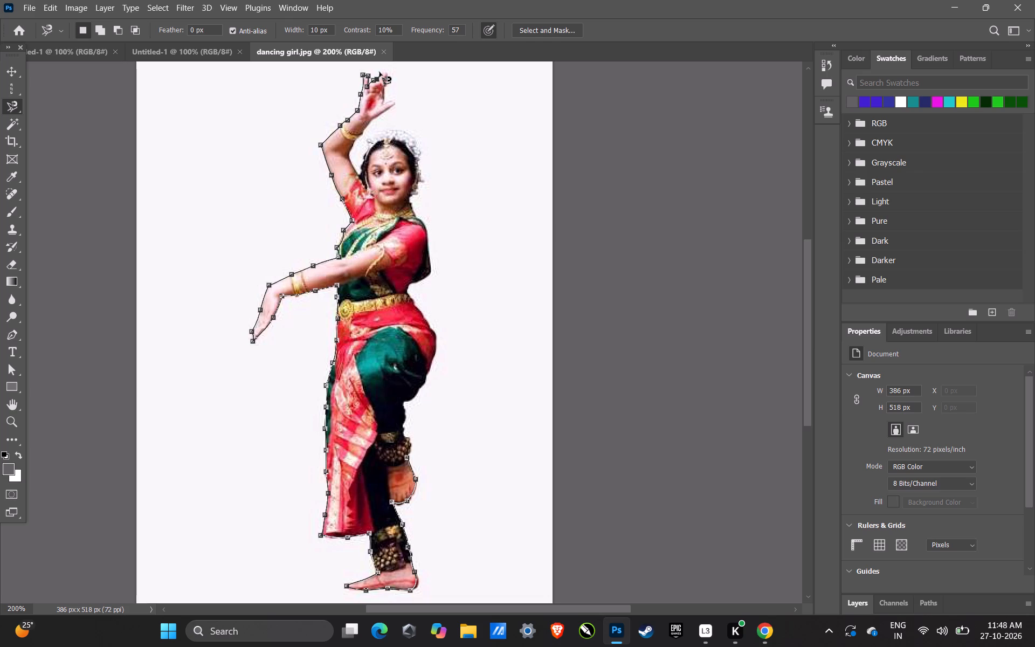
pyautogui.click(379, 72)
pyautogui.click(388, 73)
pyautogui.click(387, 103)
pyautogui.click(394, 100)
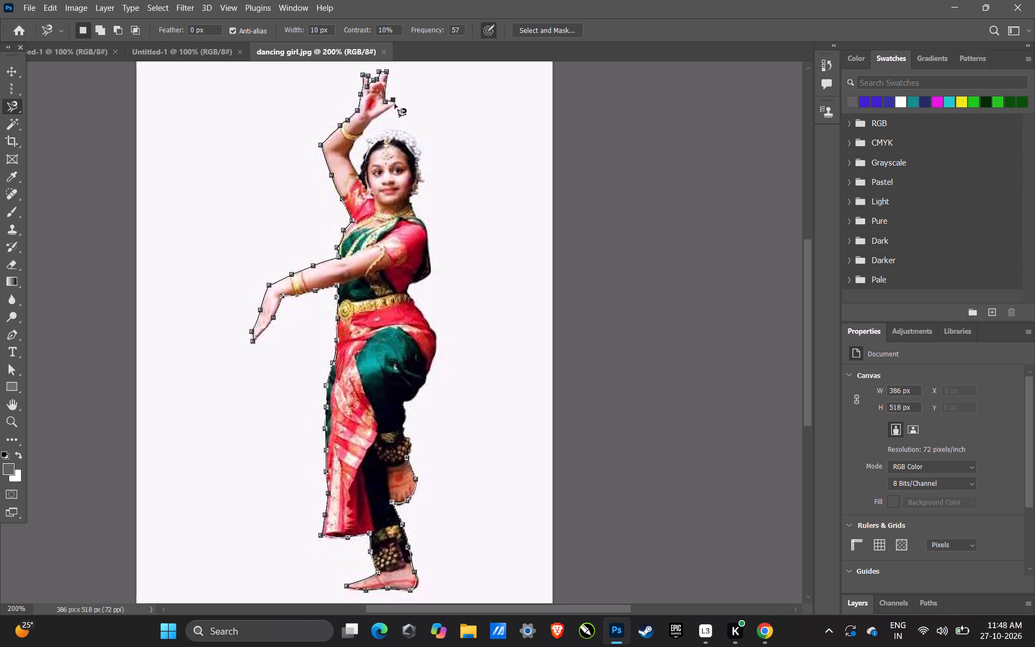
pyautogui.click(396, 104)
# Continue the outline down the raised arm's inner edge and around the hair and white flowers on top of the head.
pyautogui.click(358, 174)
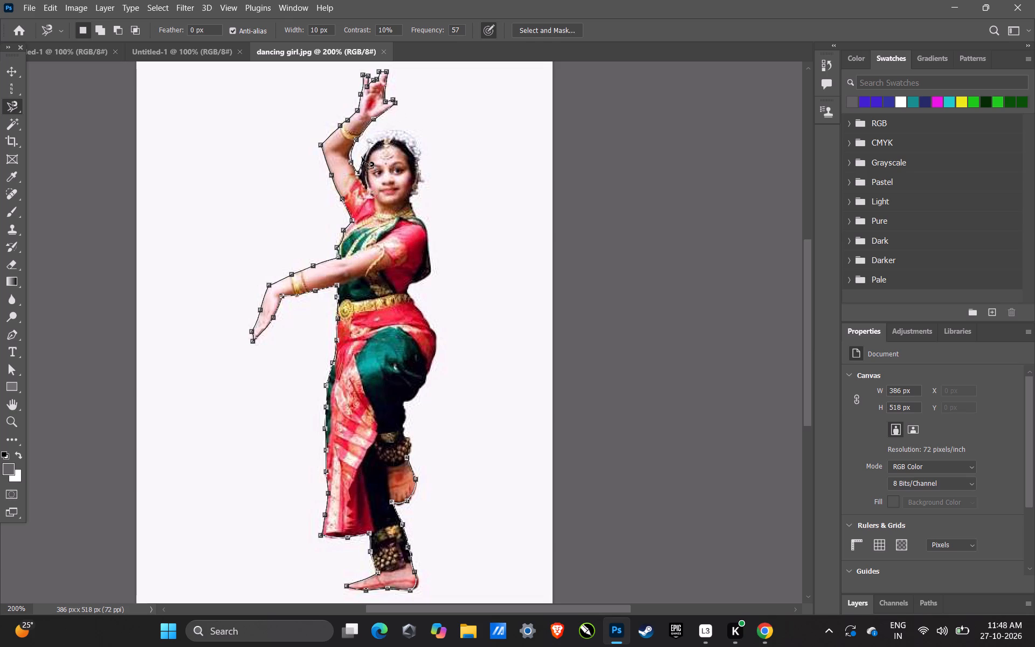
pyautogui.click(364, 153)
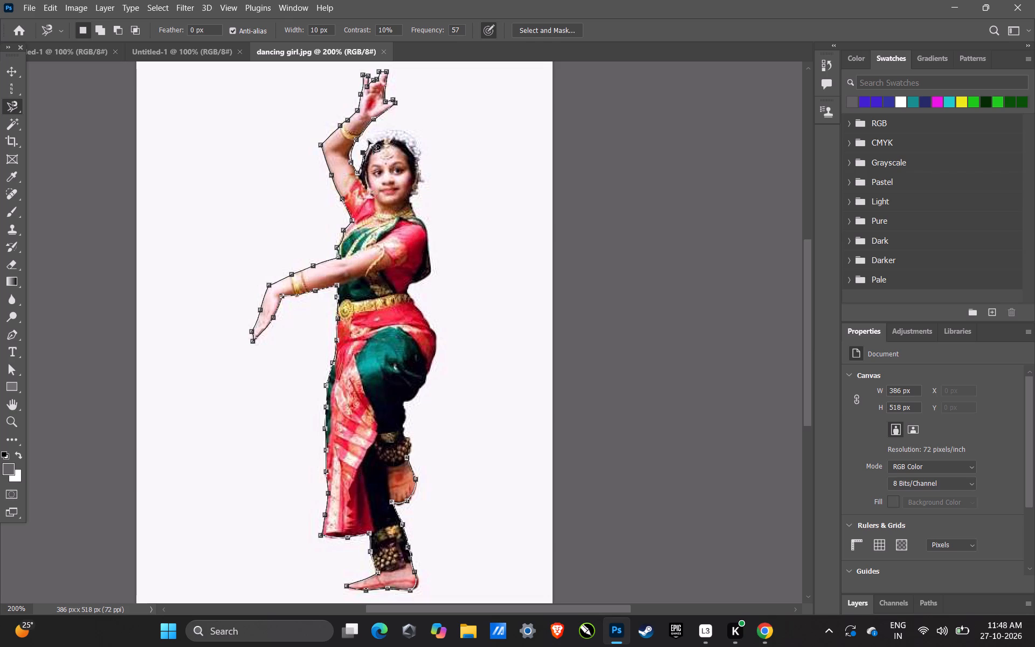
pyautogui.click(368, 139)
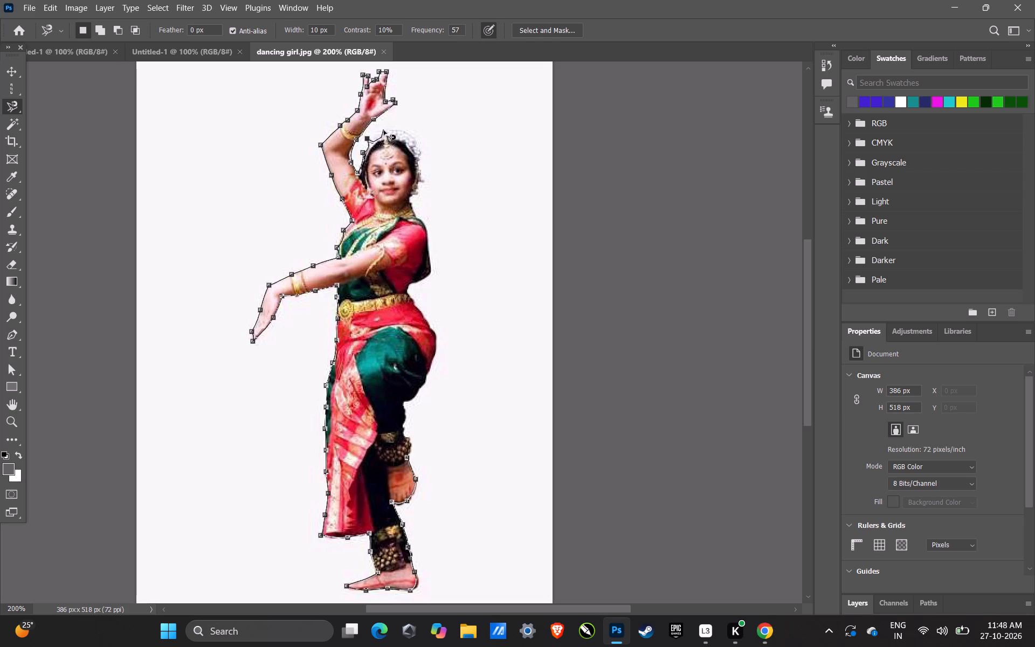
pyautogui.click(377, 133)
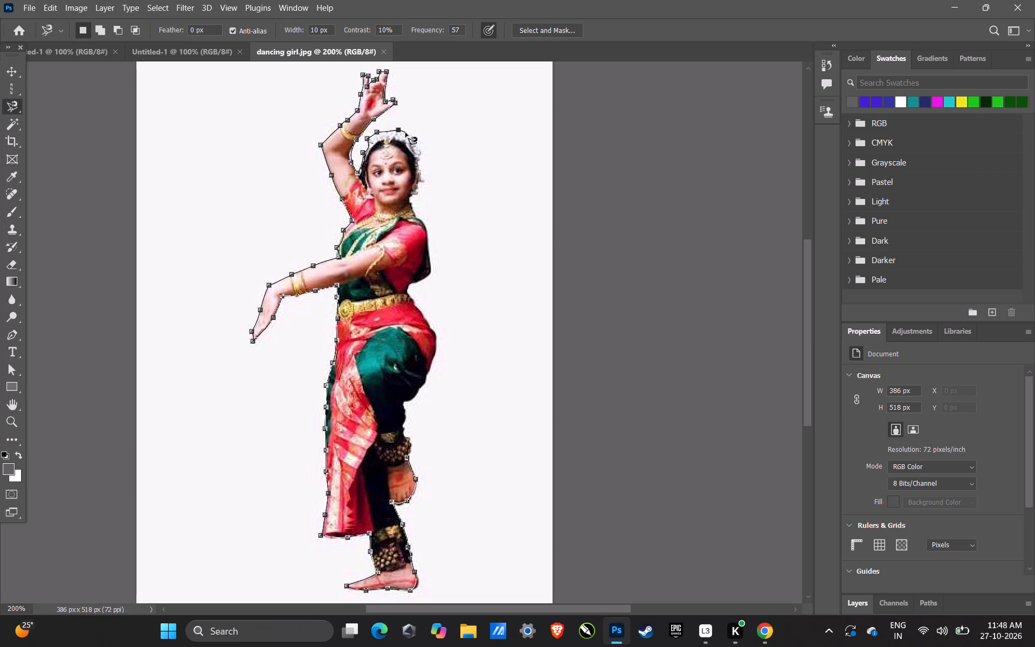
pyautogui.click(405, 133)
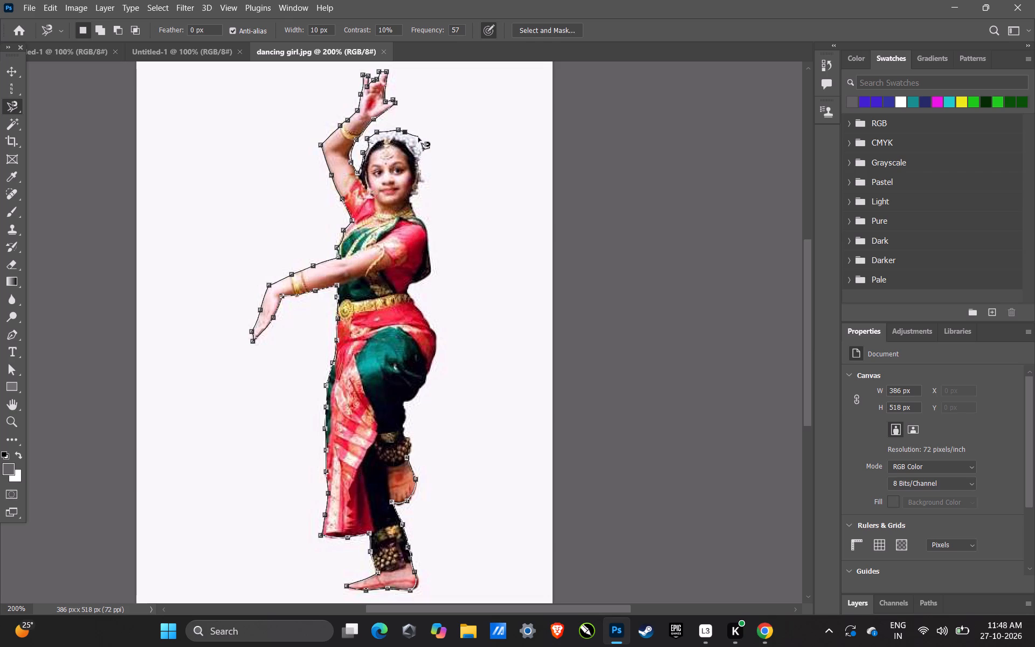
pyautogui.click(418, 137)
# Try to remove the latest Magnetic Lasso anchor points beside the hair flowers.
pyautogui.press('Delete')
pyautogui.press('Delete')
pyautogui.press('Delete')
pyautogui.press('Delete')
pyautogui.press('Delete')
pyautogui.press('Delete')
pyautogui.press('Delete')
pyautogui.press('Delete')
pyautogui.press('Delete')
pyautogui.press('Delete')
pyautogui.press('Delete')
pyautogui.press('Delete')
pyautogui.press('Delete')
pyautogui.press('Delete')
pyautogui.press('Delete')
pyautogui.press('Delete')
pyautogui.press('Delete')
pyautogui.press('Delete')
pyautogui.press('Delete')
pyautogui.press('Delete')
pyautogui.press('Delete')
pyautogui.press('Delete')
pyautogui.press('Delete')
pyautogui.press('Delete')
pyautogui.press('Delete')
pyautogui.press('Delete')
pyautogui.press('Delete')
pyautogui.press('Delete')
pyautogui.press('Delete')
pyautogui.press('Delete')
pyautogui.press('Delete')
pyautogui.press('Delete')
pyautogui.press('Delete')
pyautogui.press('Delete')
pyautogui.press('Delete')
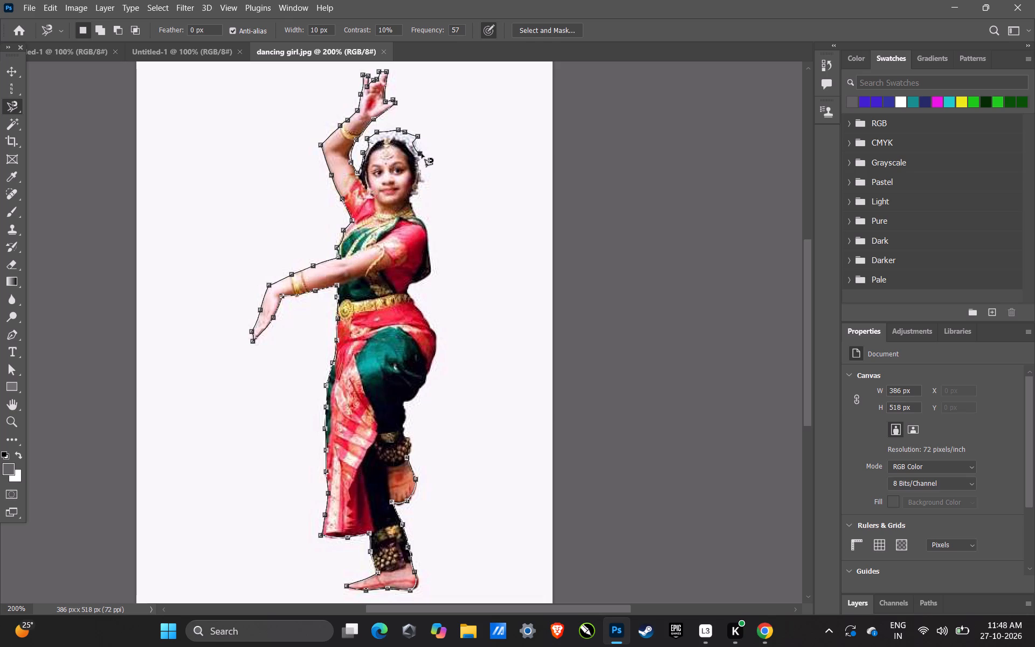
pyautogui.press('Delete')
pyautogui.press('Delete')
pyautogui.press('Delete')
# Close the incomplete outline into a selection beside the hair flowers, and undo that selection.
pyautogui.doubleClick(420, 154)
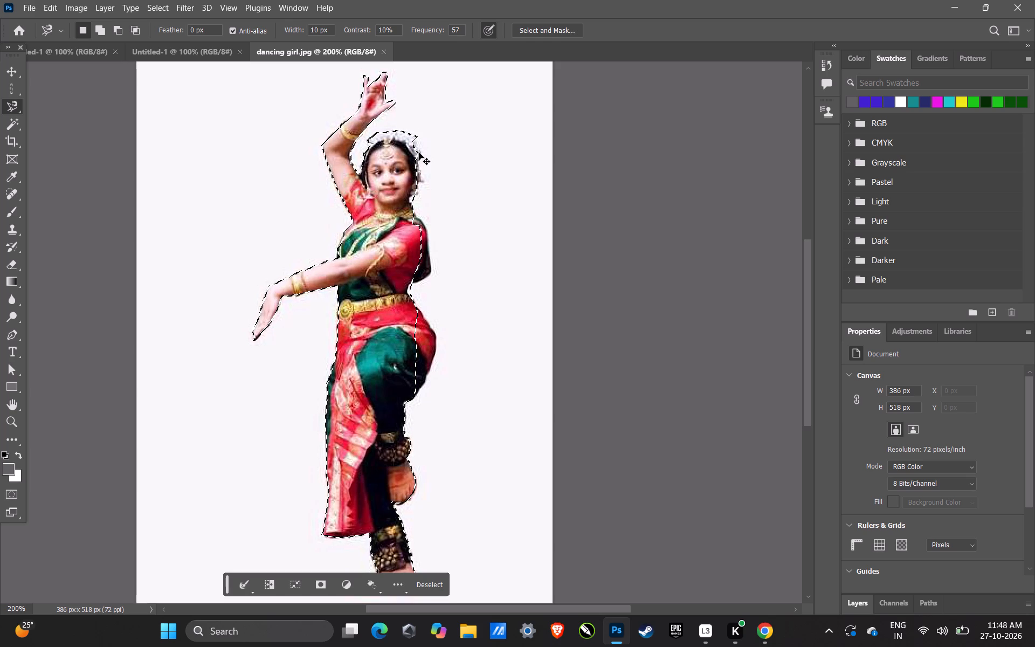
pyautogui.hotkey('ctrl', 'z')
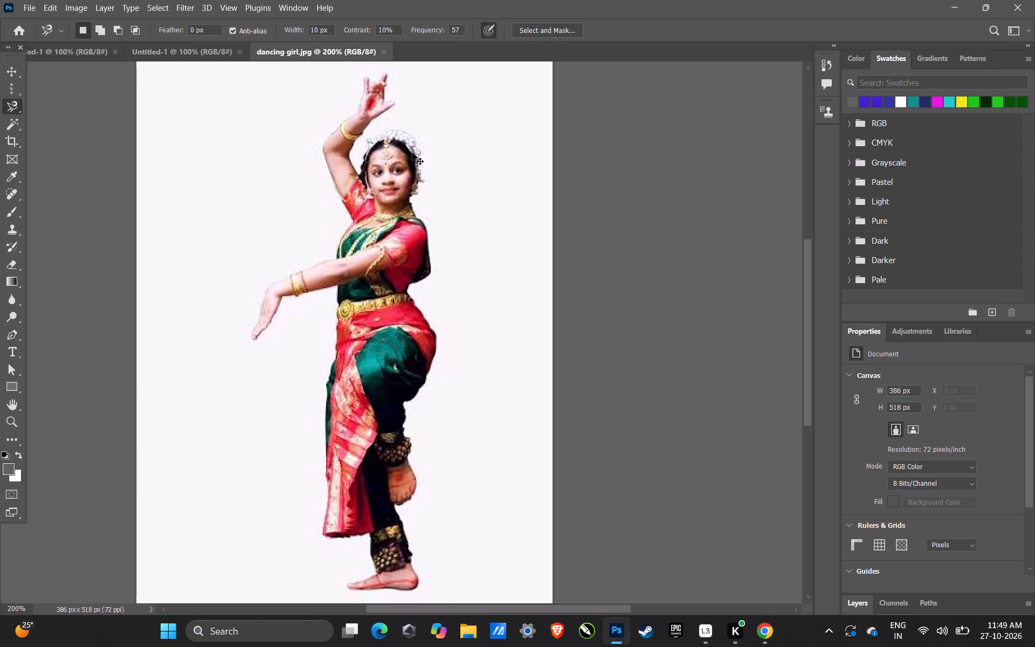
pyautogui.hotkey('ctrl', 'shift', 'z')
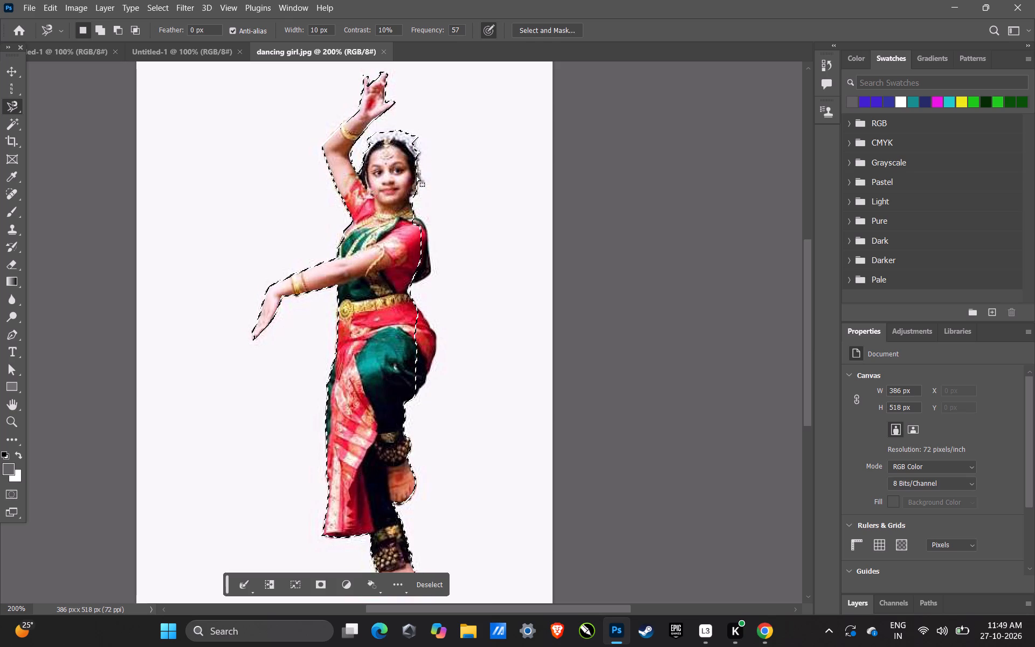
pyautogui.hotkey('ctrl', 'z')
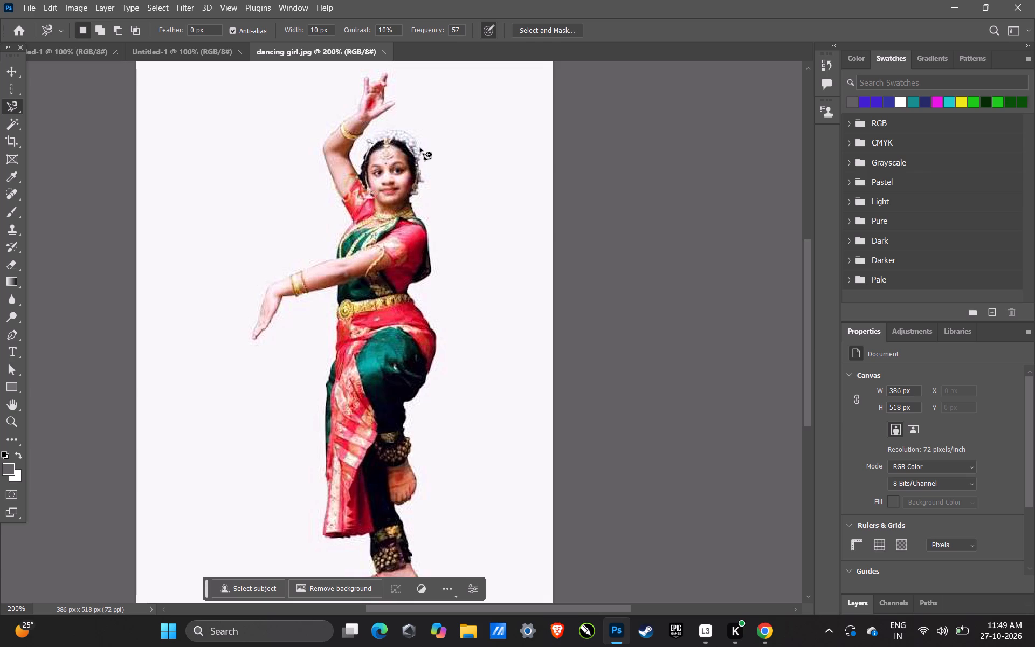
# Restart the Magnetic Lasso outline at the hair flowers, tracing down the neck, back, hip and raised foot to the standing foot's toes.
pyautogui.click(418, 146)
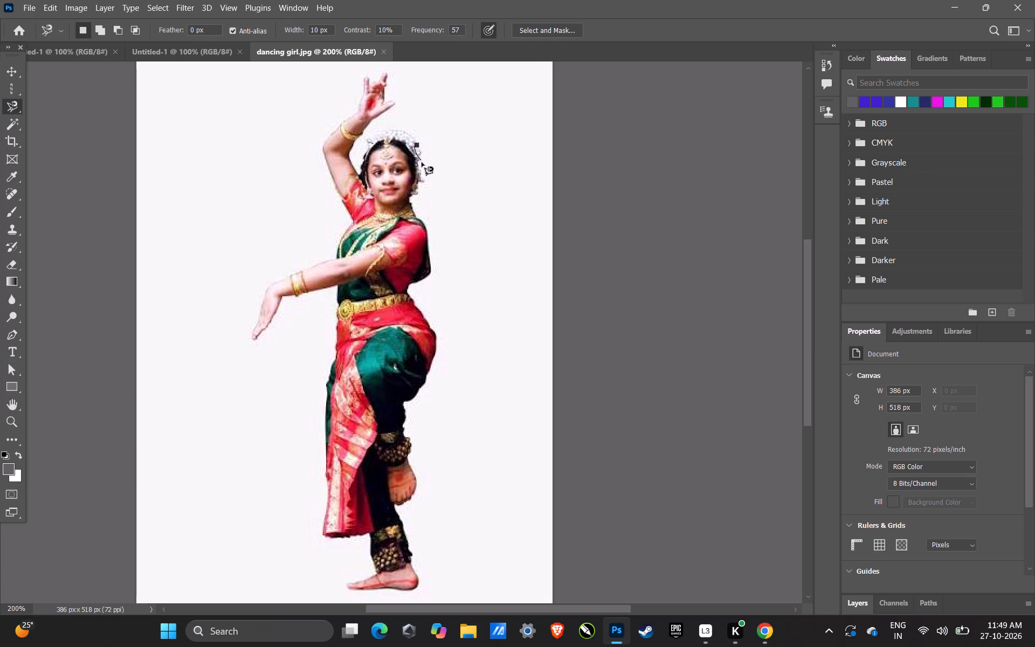
pyautogui.click(410, 199)
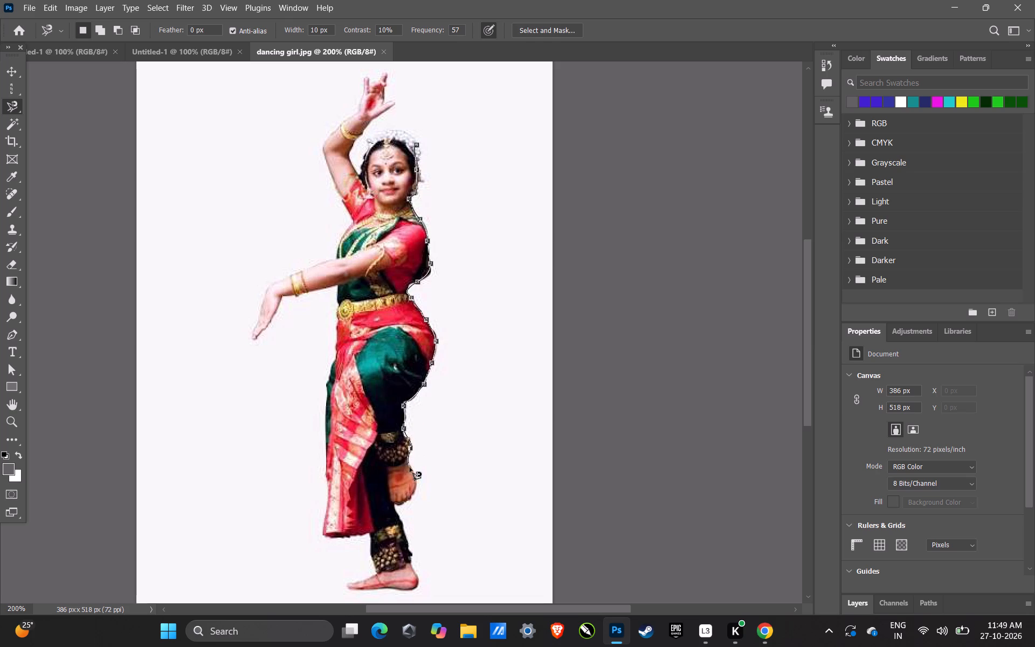
pyautogui.click(393, 506)
pyautogui.click(347, 586)
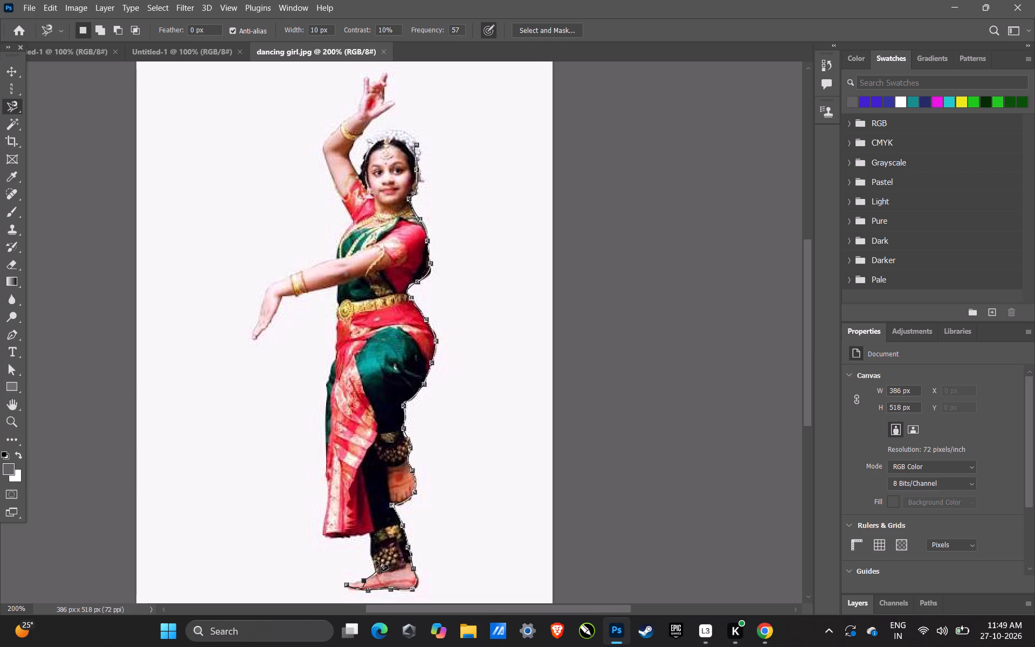
# Continue the Magnetic Lasso outline from the toes up the ankle, along the skirt's hem and front edge, and under the outstretched arm to its fingertips.
pyautogui.press('Delete')
pyautogui.press('Delete')
pyautogui.press('Delete')
pyautogui.click(375, 574)
pyautogui.click(370, 536)
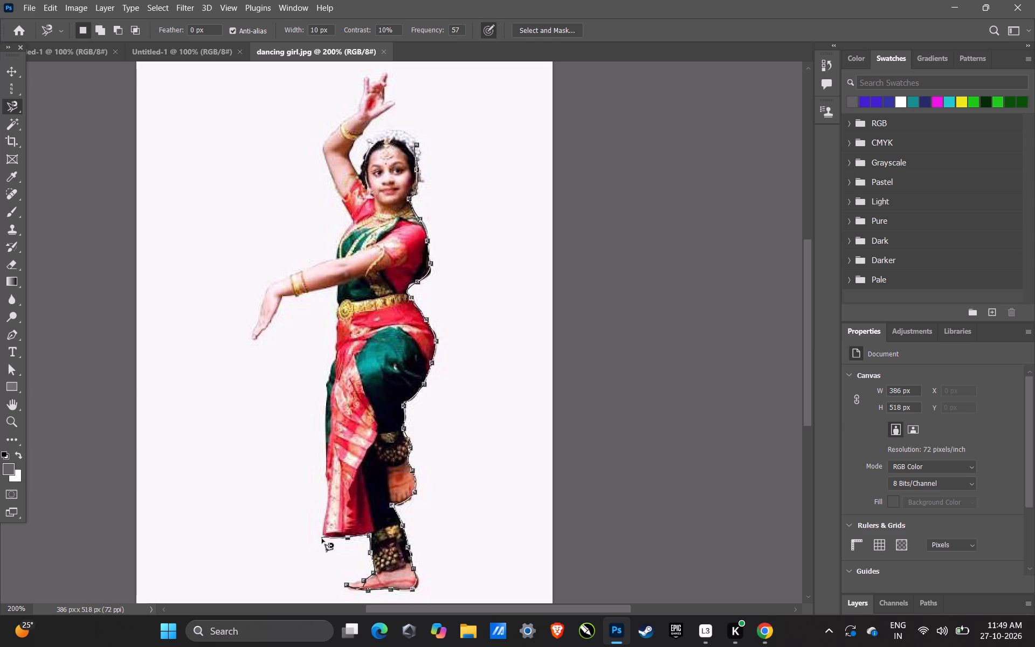
pyautogui.click(322, 537)
pyautogui.click(336, 286)
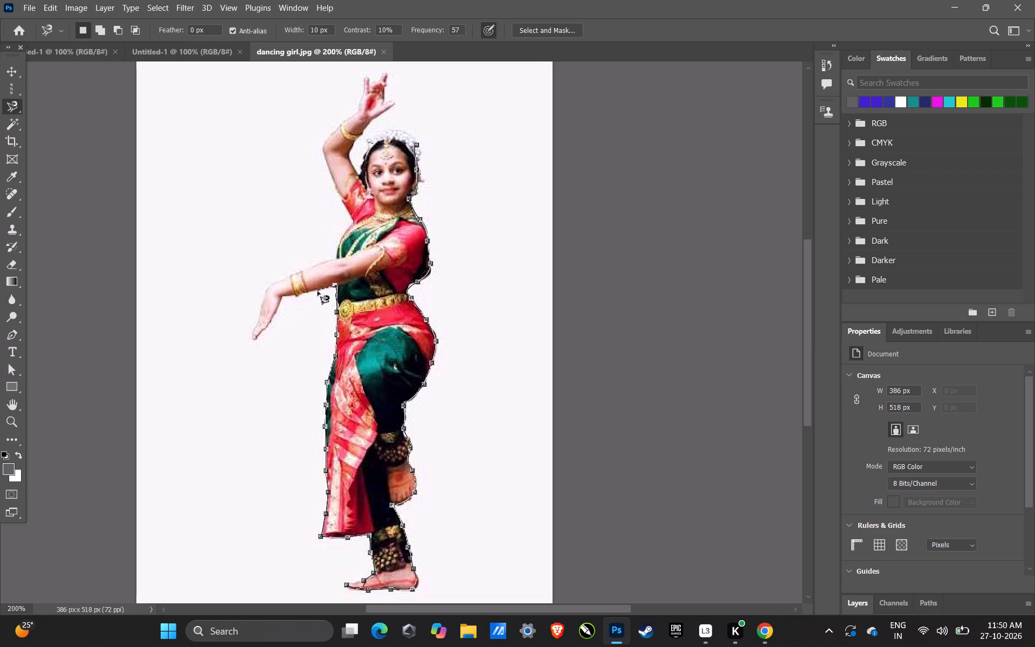
pyautogui.click(281, 297)
pyautogui.click(252, 341)
# Trace back over the outstretched arm, up the chest and the raised arm's outer edge, and around the raised hand's fingers.
pyautogui.click(339, 259)
pyautogui.click(353, 222)
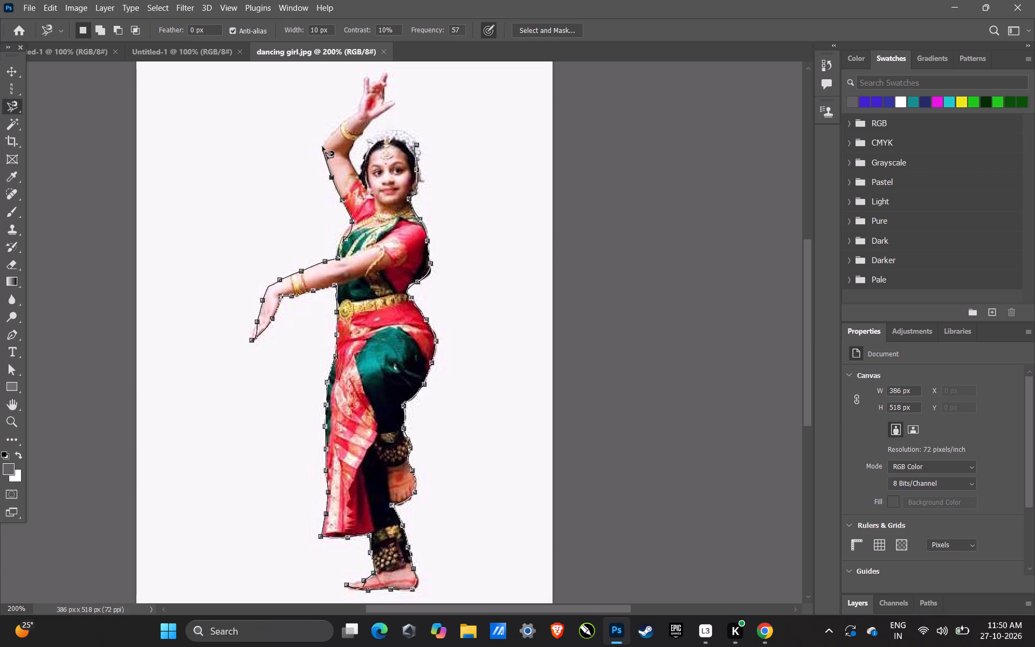
pyautogui.click(322, 147)
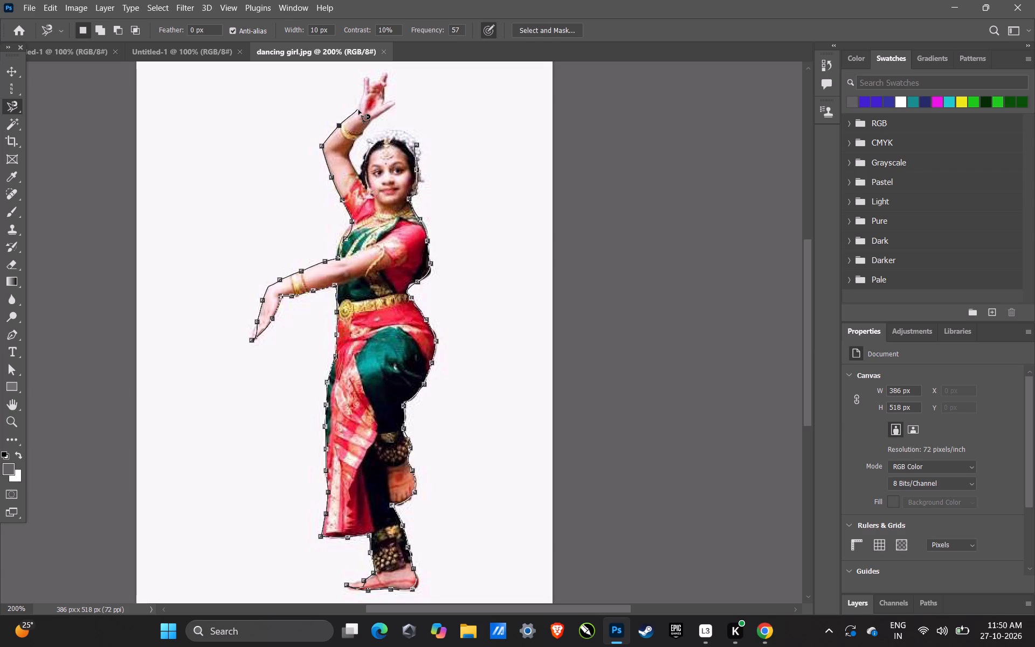
pyautogui.click(358, 110)
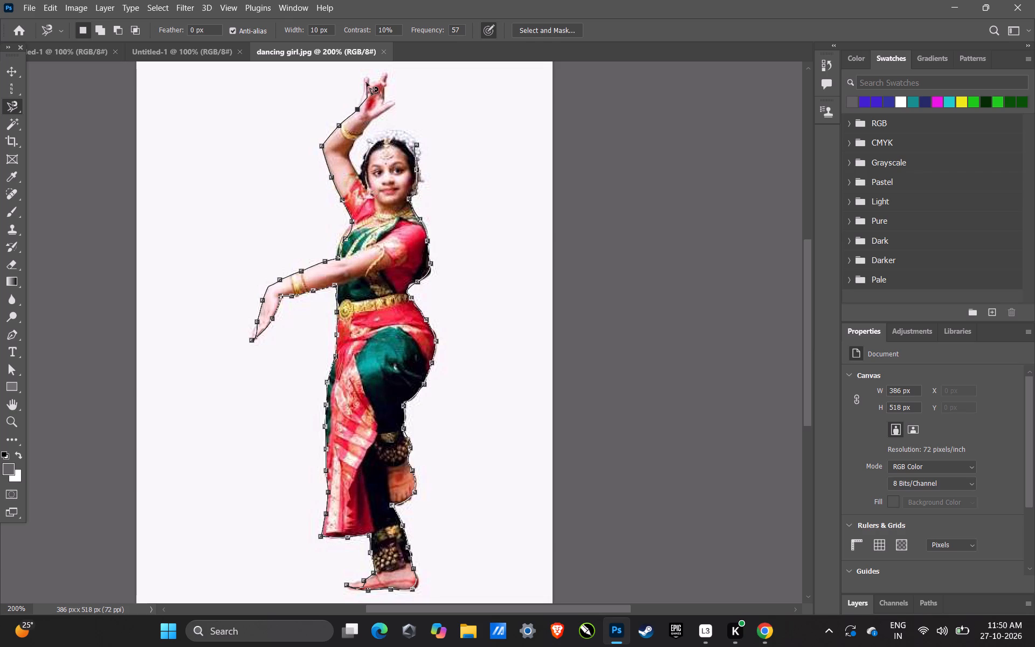
pyautogui.click(364, 77)
pyautogui.click(370, 84)
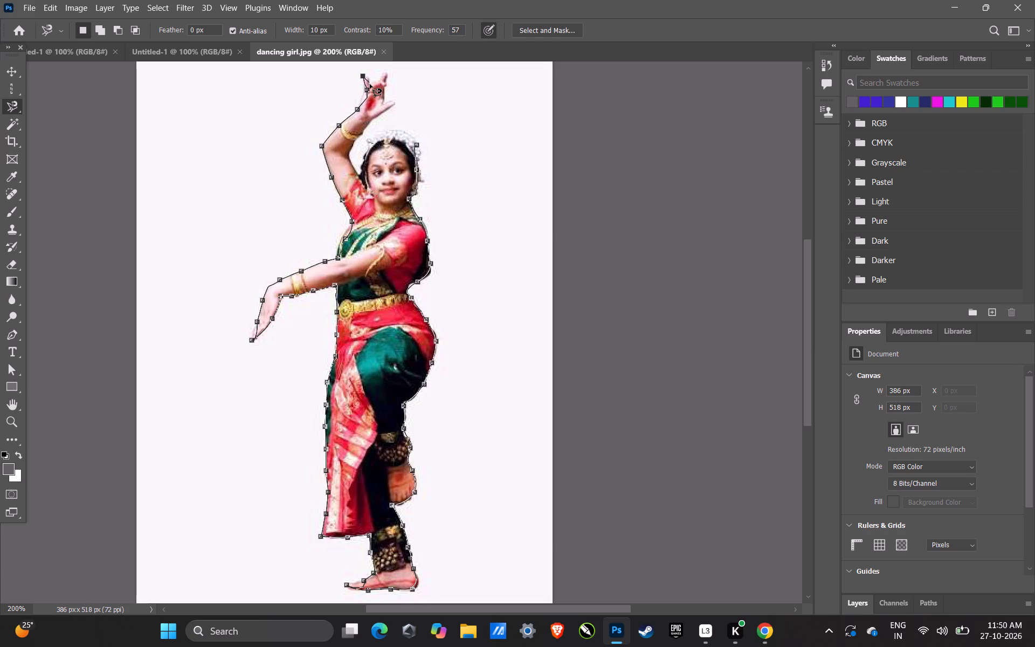
pyautogui.click(380, 80)
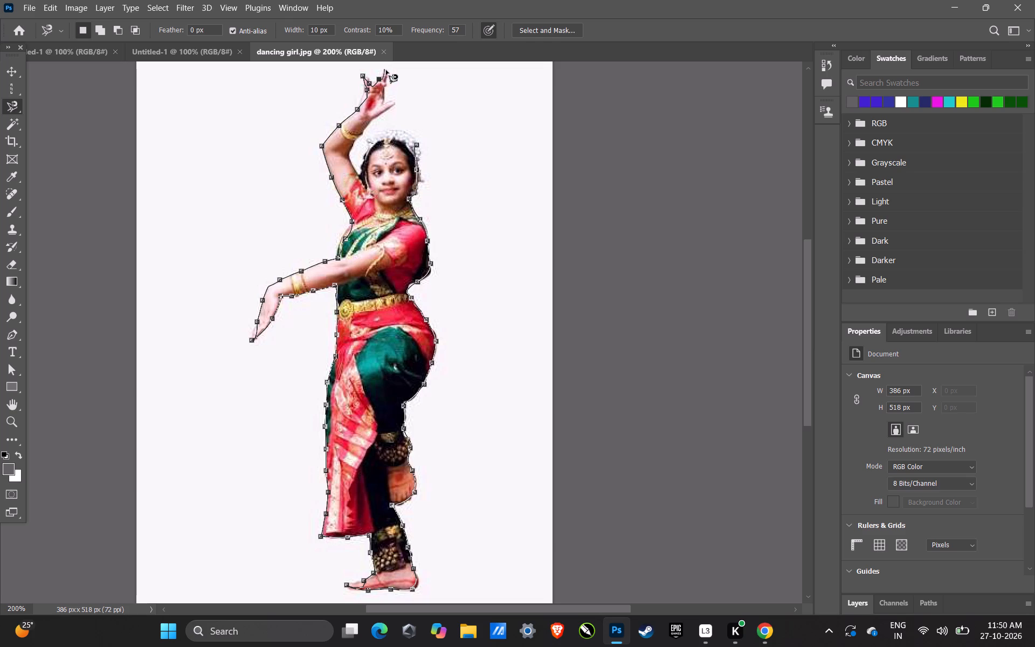
pyautogui.click(386, 70)
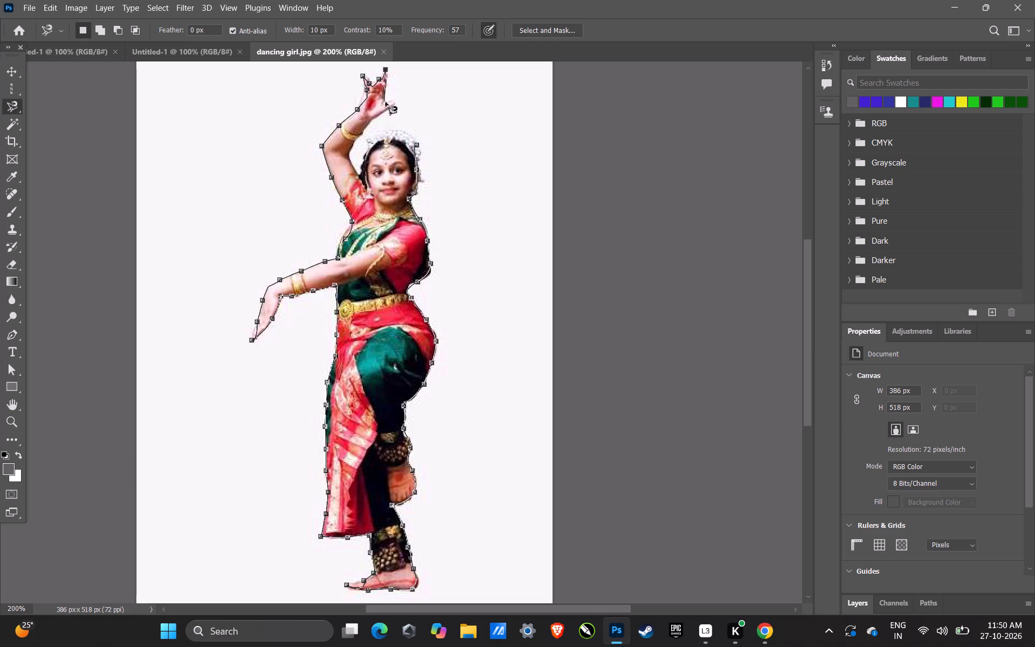
pyautogui.click(385, 103)
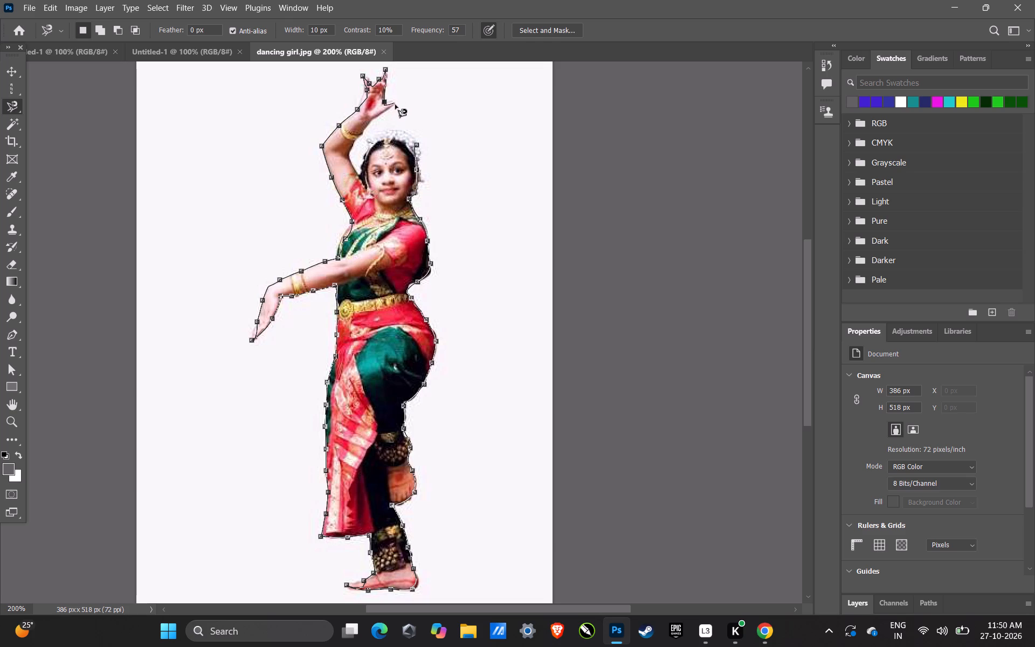
pyautogui.click(394, 100)
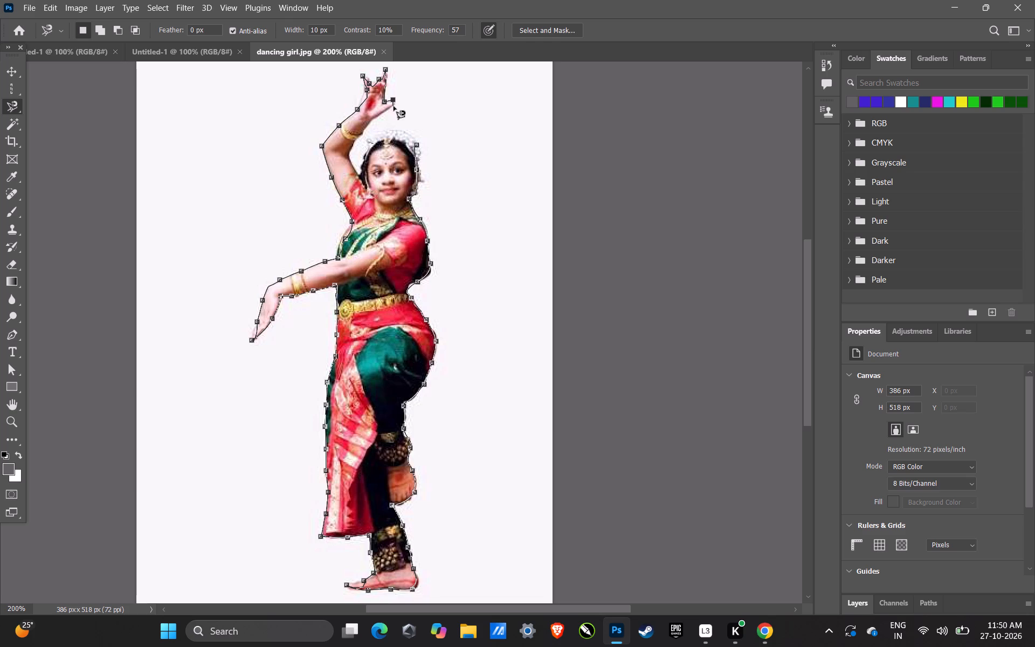
pyautogui.click(394, 106)
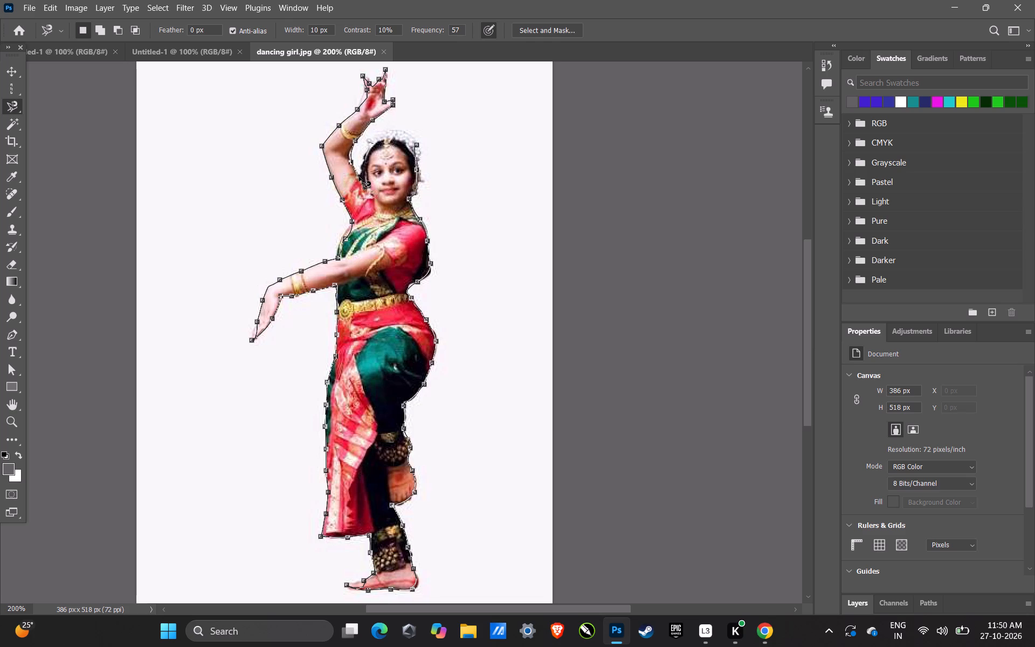
# Trace down the raised arm's inner edge and over the hair flowers, closing the outline into a selection of the dancer.
pyautogui.click(359, 177)
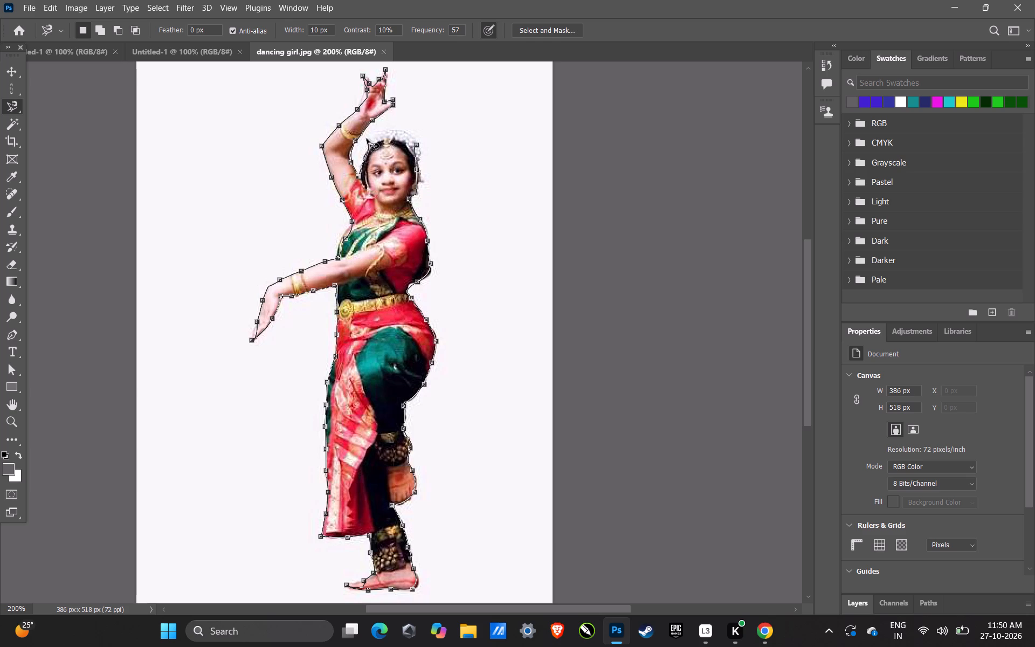
pyautogui.click(367, 139)
pyautogui.click(383, 130)
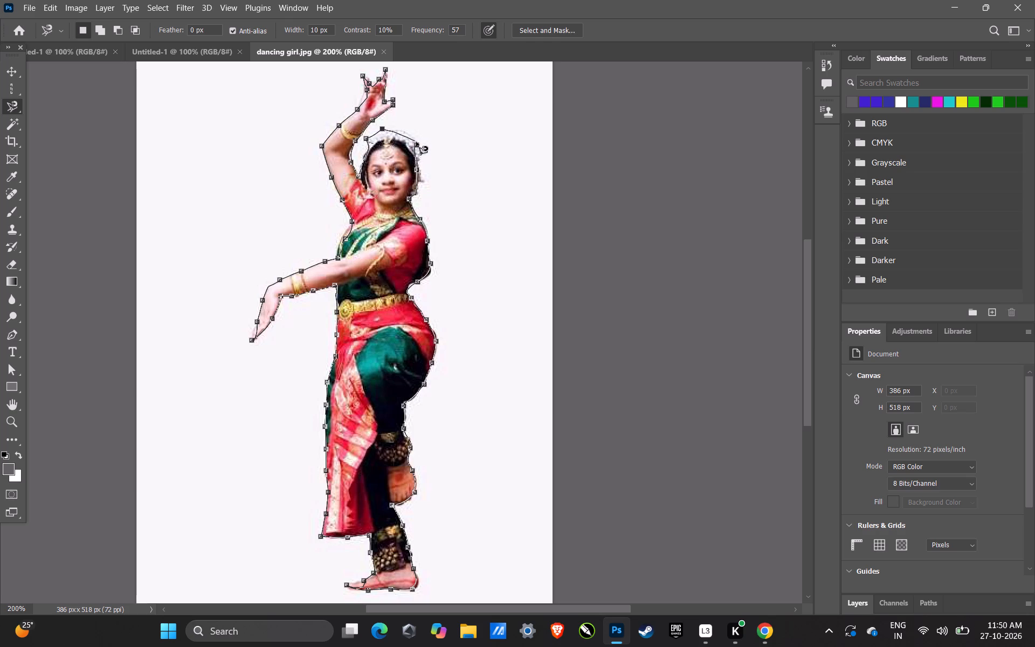
pyautogui.click(410, 135)
pyautogui.click(417, 144)
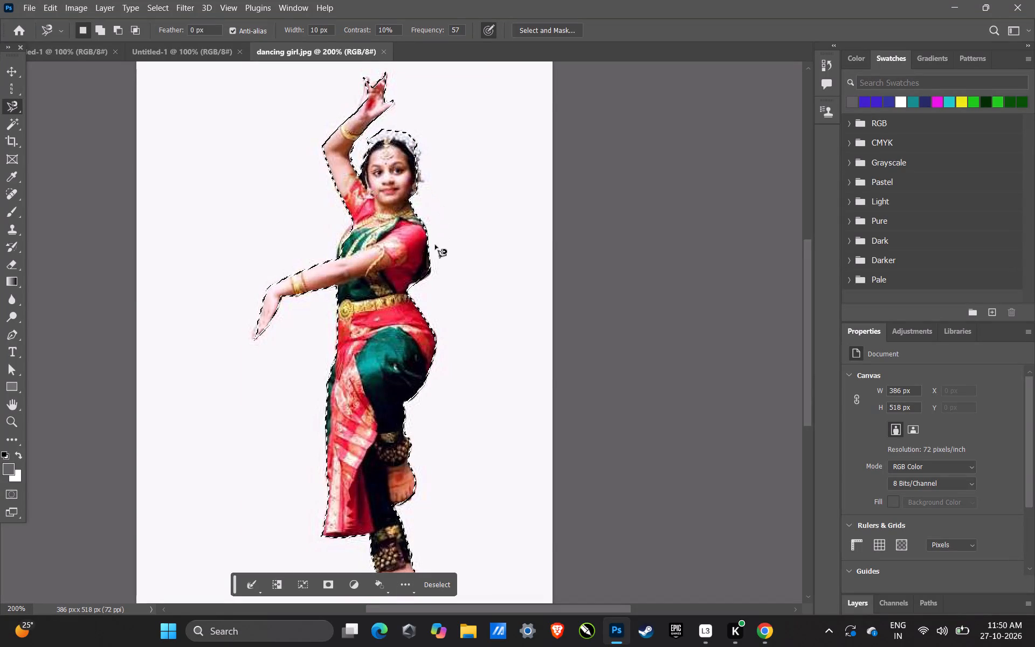
# Copy the selected dancer to a new layer and show the document's layers.
pyautogui.click(17, 68)
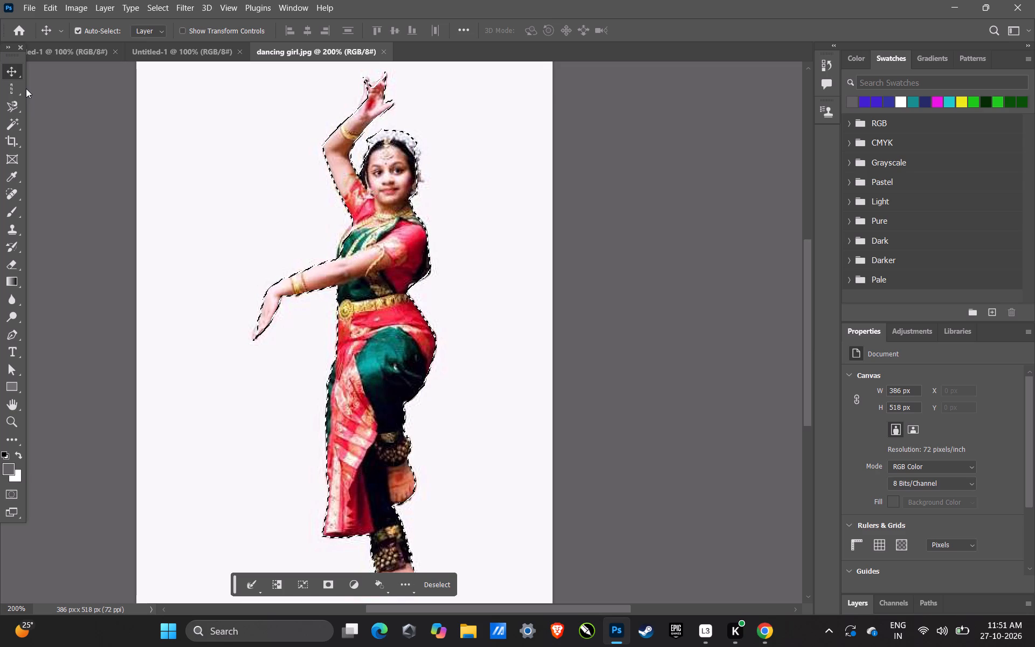
pyautogui.hotkey('ctrl', 'j')
pyautogui.scroll(-3, 931, 507)
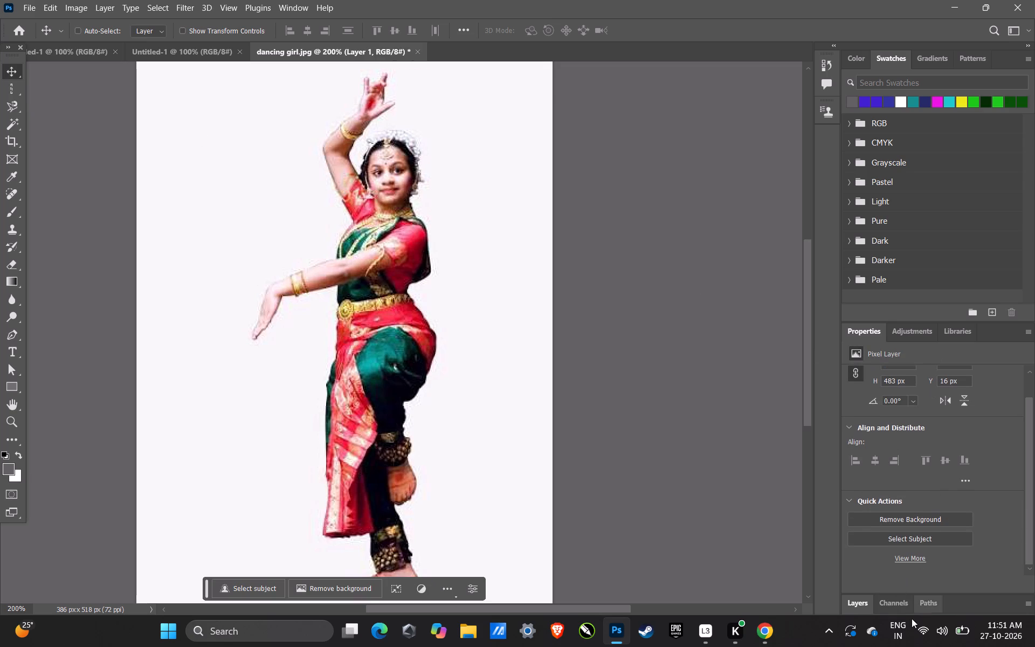
pyautogui.click(902, 608)
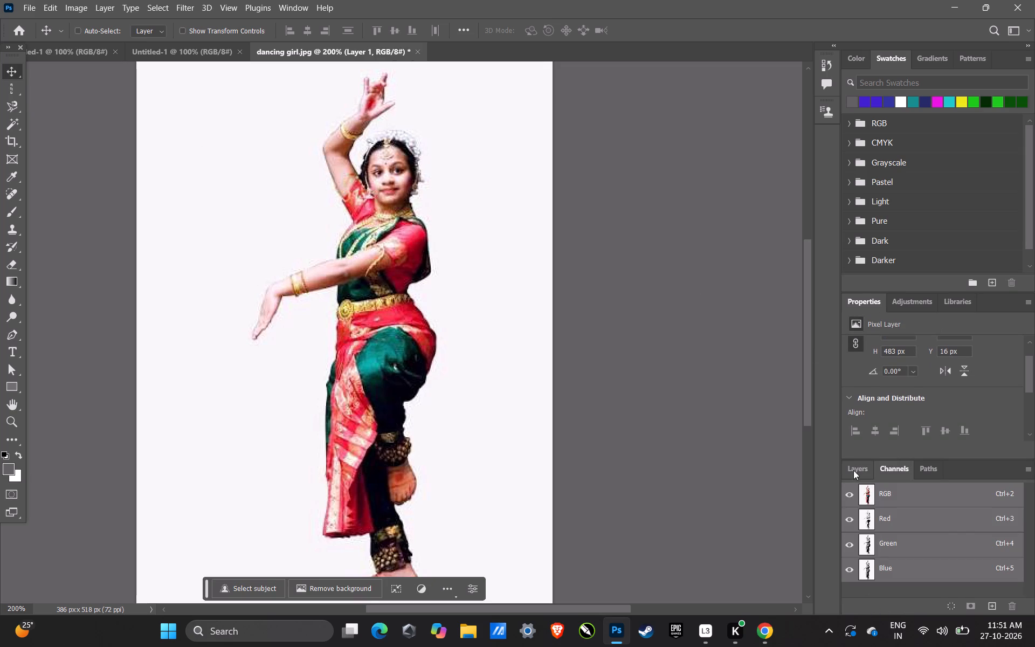
pyautogui.click(853, 470)
pyautogui.scroll(-2, 903, 536)
pyautogui.scroll(2, 903, 541)
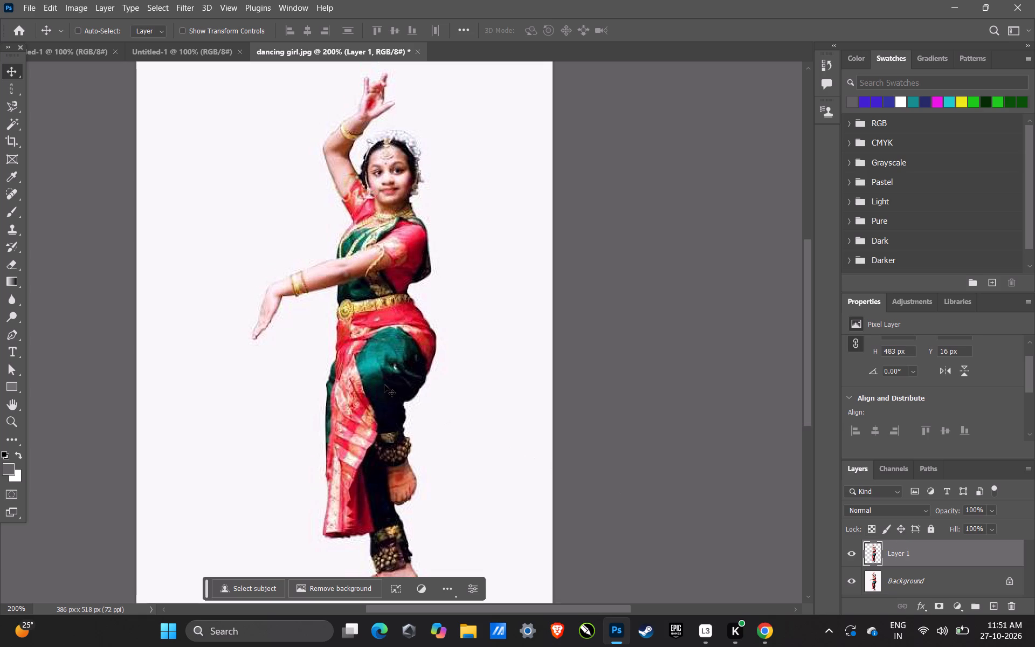
# Select a one-pixel column through the dancer's torso on the Background layer and copy it to a new layer.
pyautogui.click(894, 583)
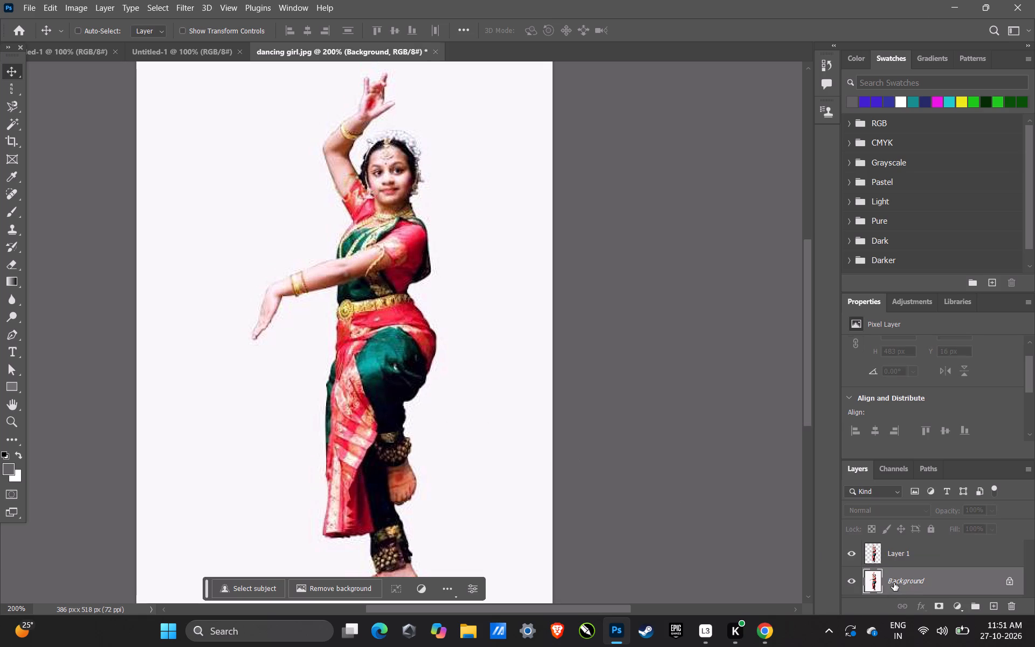
pyautogui.click(10, 90)
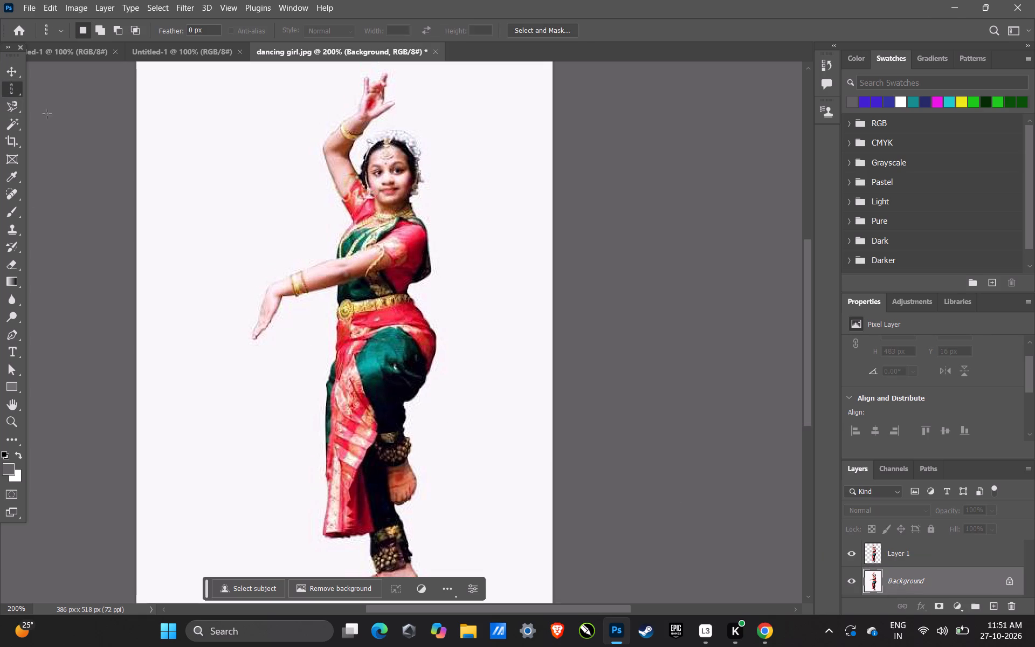
pyautogui.click(364, 340)
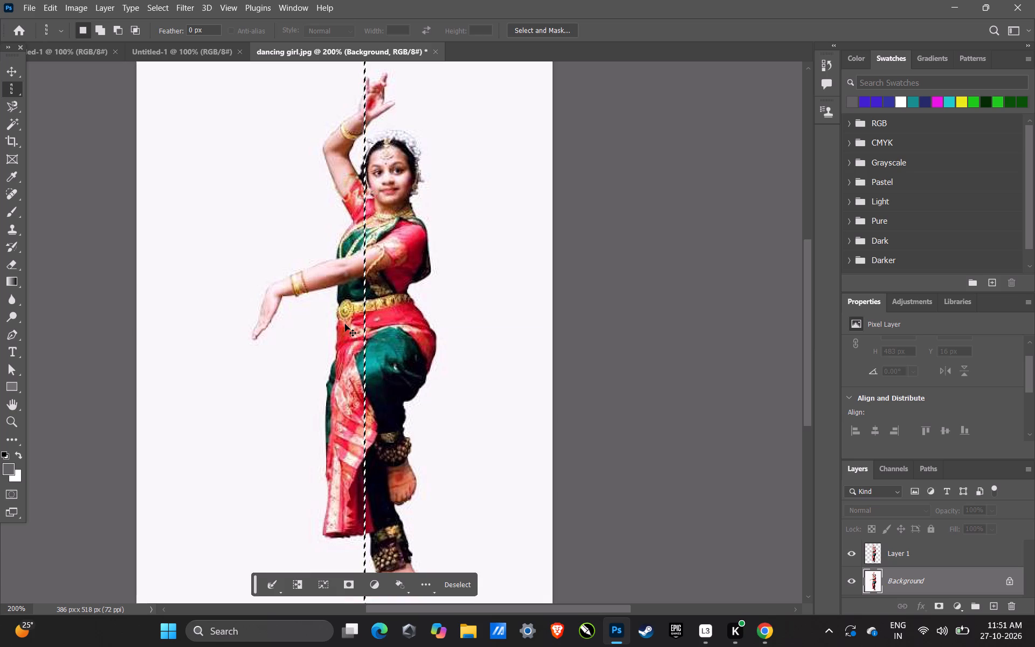
pyautogui.hotkey('ctrl', 'j')
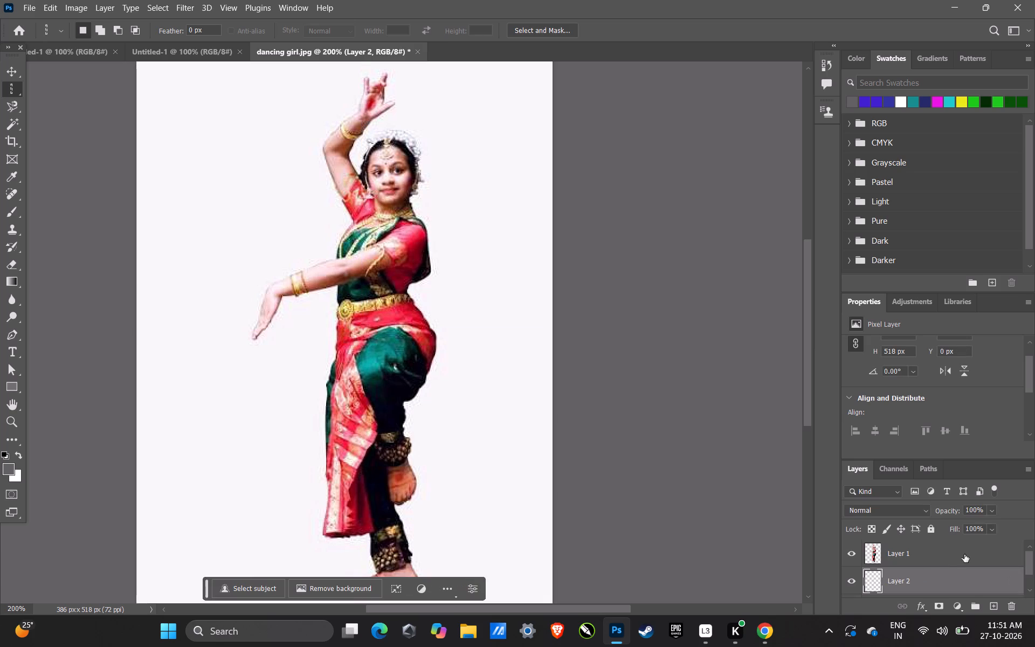
# Free-transform the copied column to stretch it rightwards to the canvas edge, about 175 px wide, and apply the transform.
pyautogui.hotkey('ctrl', 't')
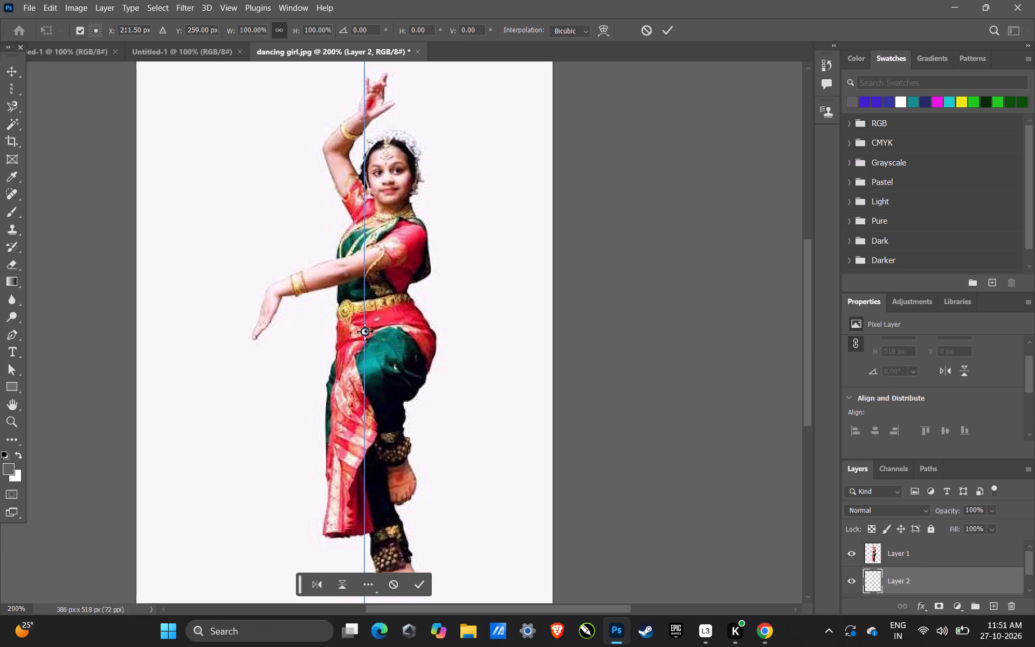
pyautogui.keyDown('shift'); pyautogui.moveTo(369, 331); pyautogui.dragTo(403, 336); pyautogui.keyUp('shift')
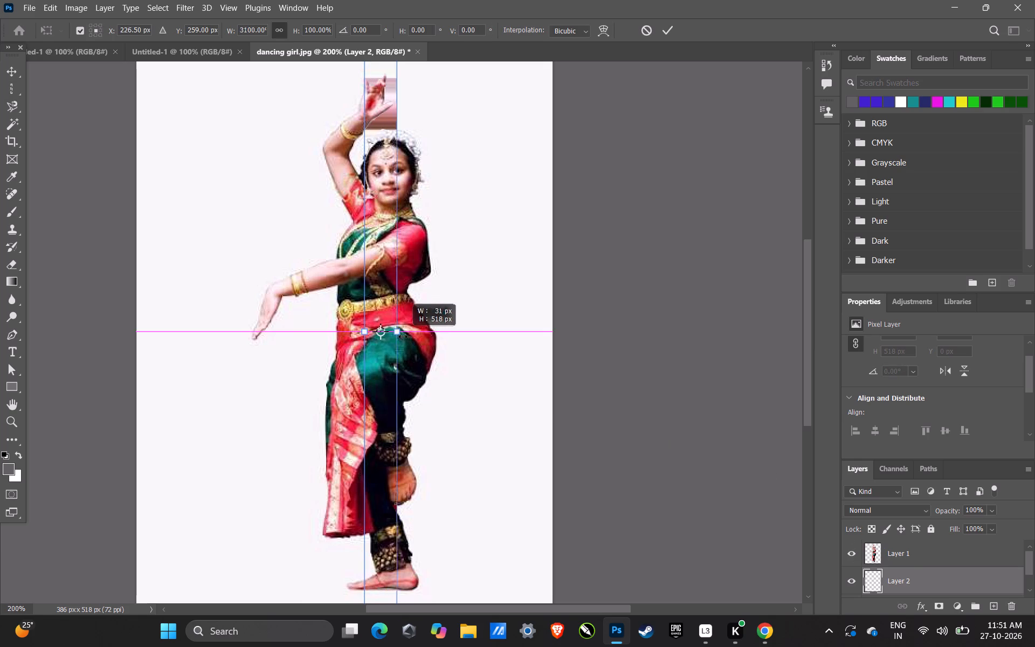
pyautogui.keyDown('shift'); pyautogui.moveTo(403, 336); pyautogui.dragTo(560, 384); pyautogui.keyUp('shift')
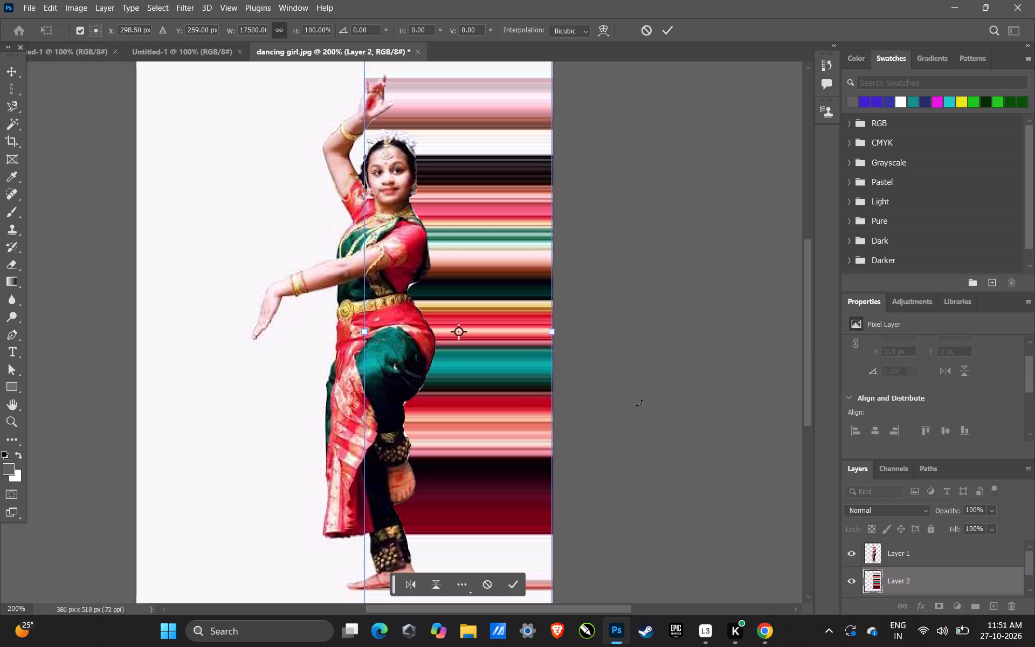
pyautogui.scroll(-2, 882, 549)
pyautogui.scroll(2, 882, 549)
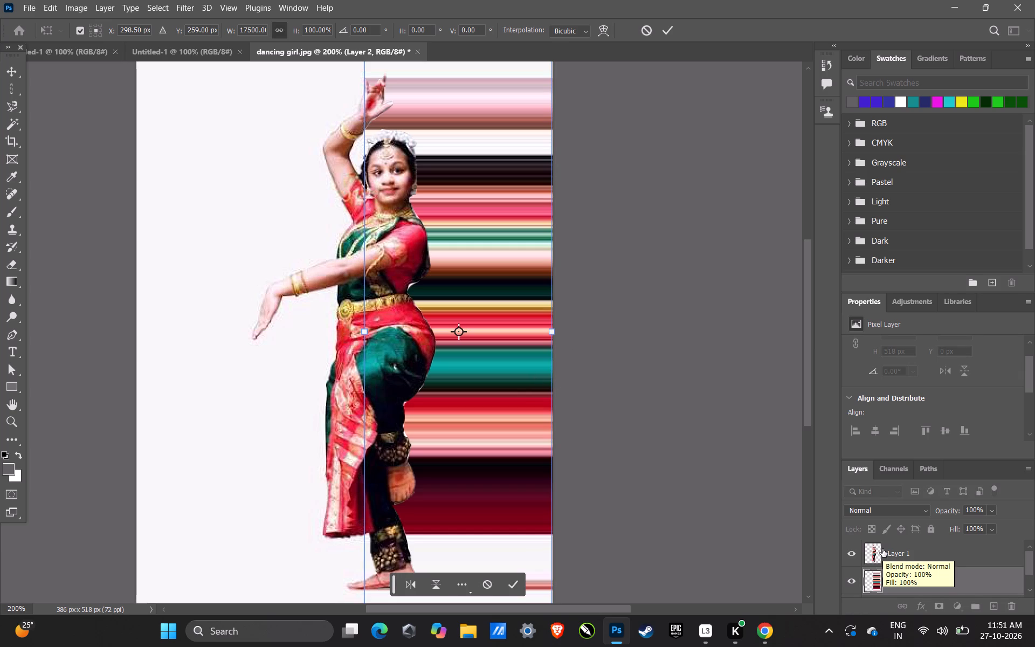
pyautogui.click(882, 549)
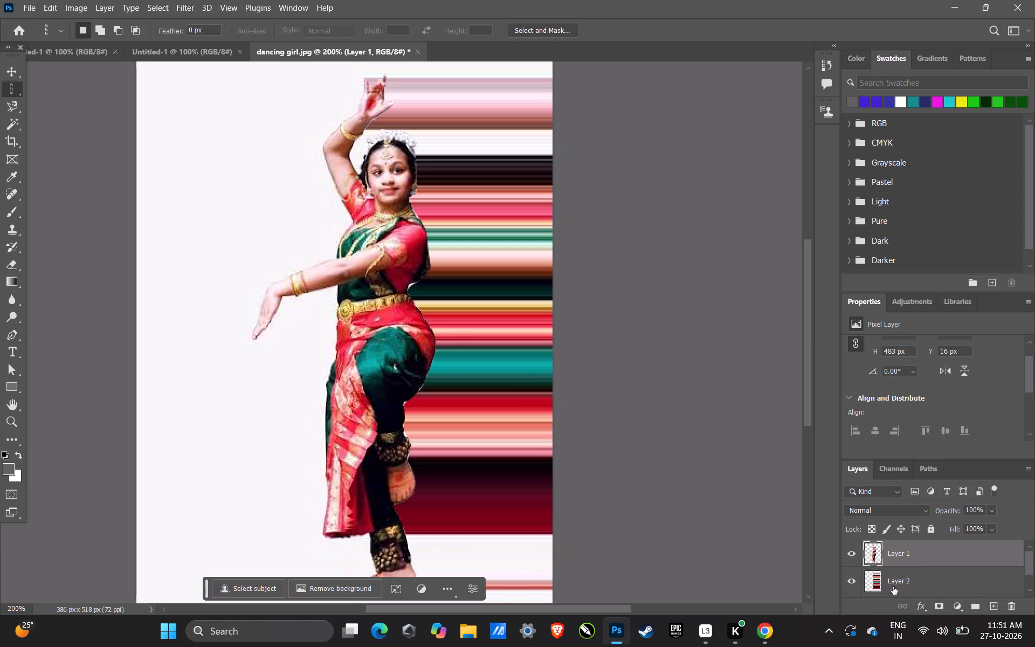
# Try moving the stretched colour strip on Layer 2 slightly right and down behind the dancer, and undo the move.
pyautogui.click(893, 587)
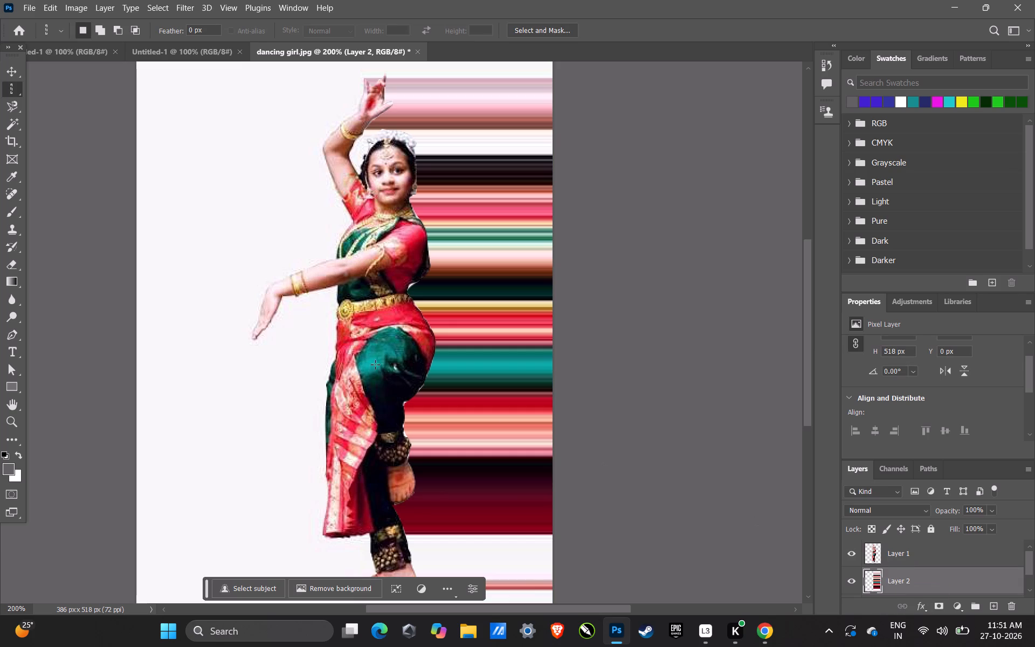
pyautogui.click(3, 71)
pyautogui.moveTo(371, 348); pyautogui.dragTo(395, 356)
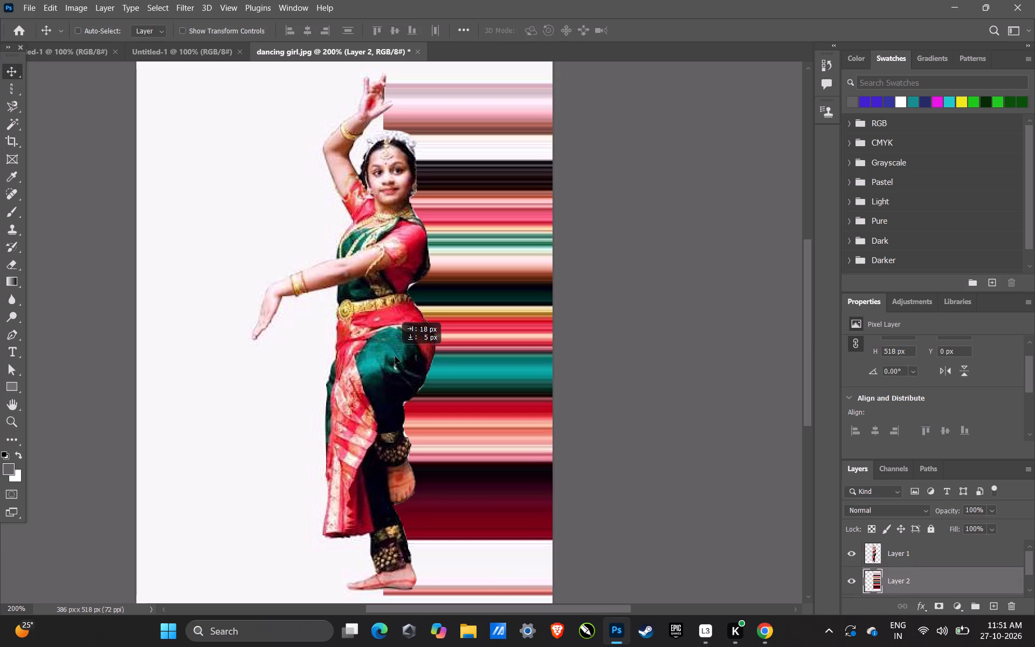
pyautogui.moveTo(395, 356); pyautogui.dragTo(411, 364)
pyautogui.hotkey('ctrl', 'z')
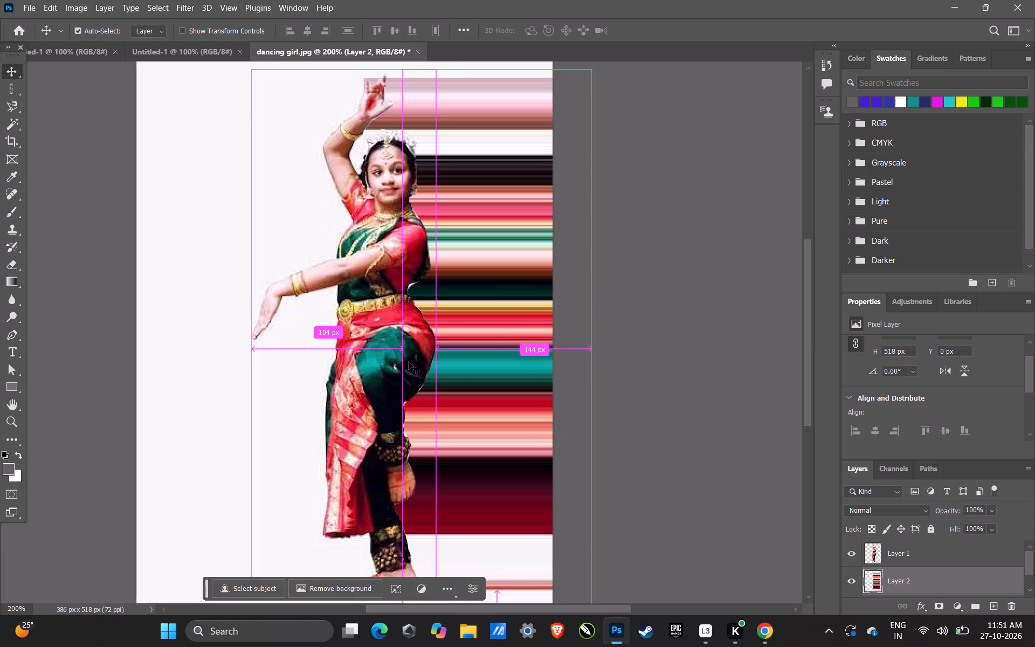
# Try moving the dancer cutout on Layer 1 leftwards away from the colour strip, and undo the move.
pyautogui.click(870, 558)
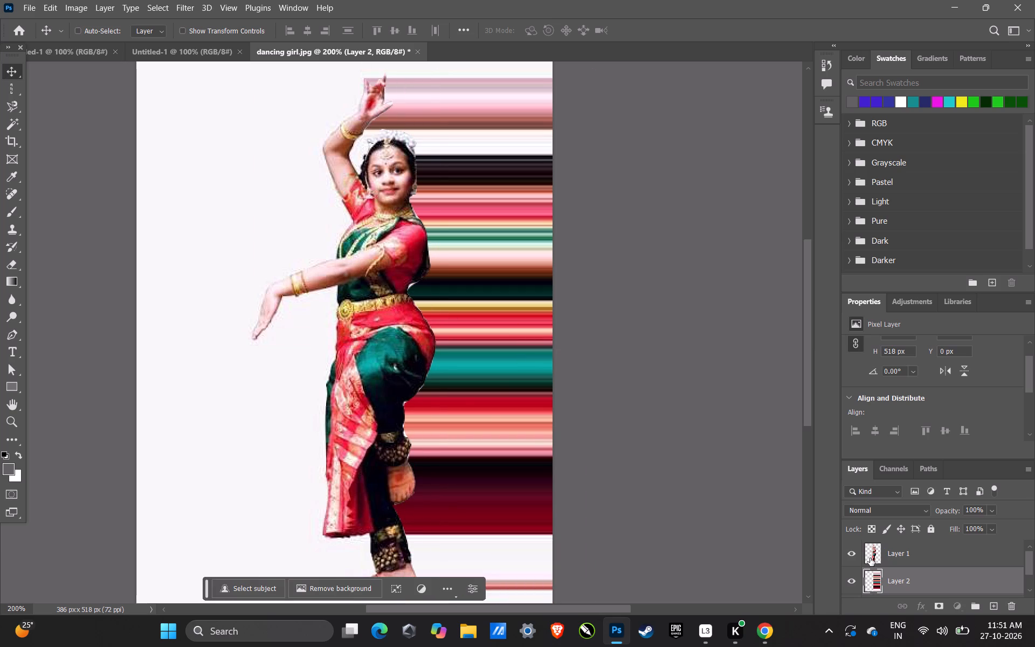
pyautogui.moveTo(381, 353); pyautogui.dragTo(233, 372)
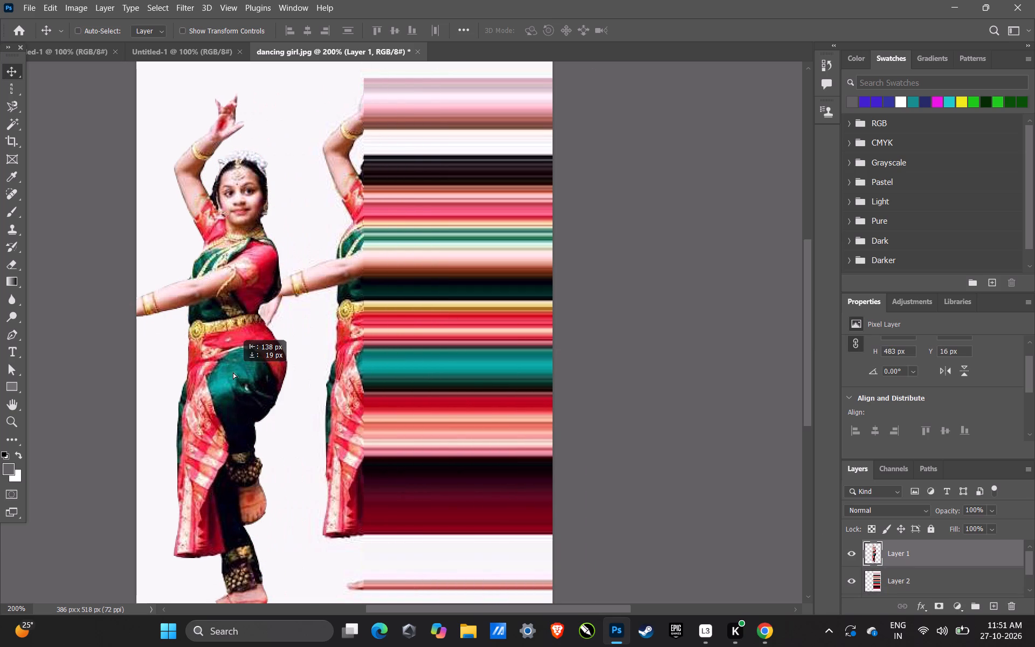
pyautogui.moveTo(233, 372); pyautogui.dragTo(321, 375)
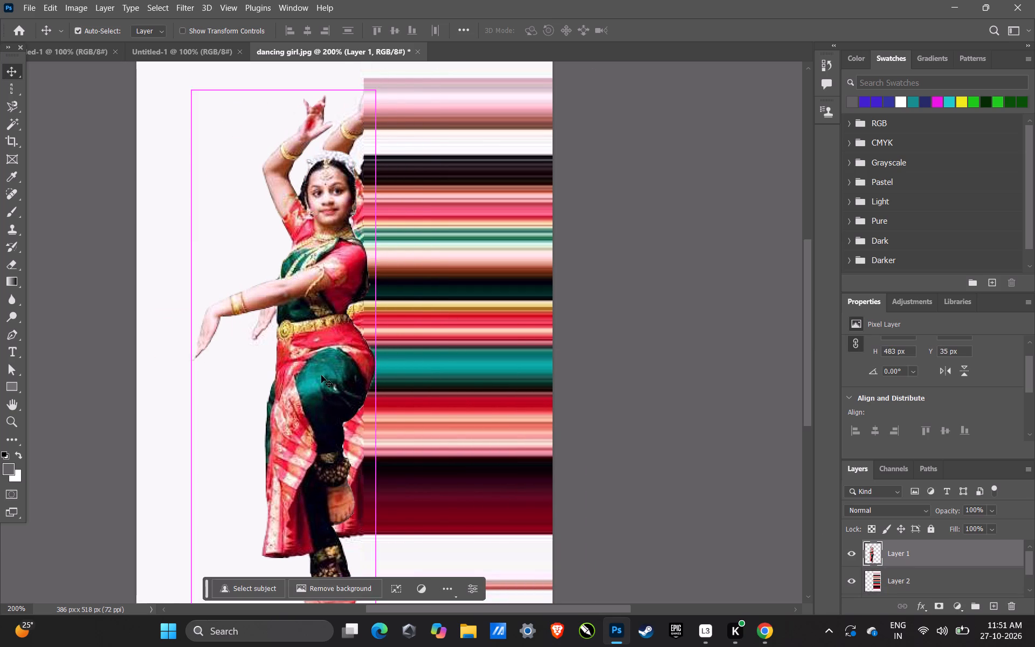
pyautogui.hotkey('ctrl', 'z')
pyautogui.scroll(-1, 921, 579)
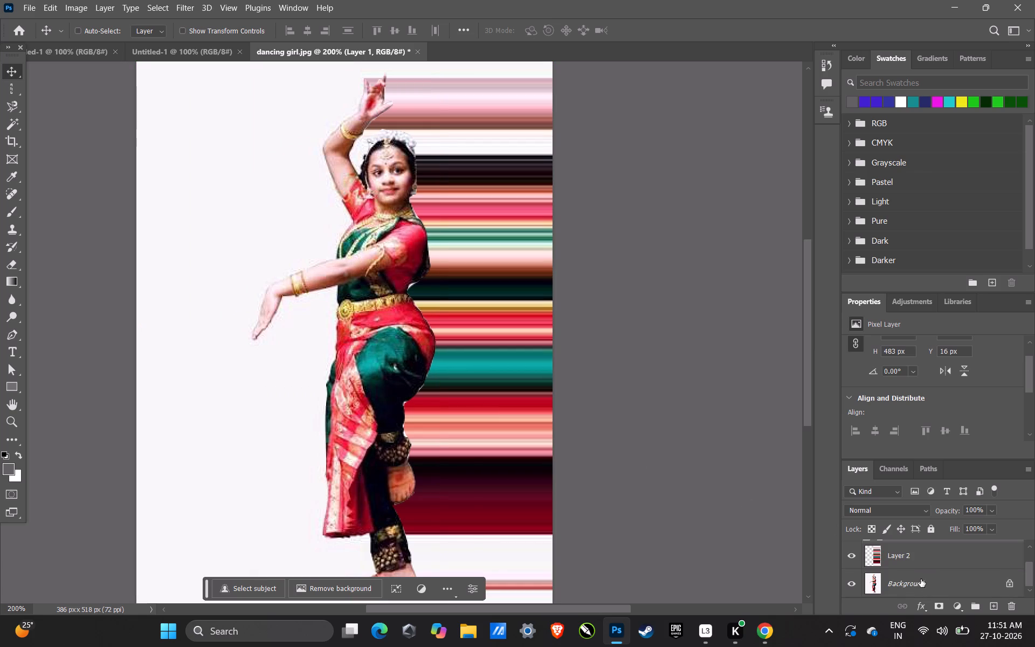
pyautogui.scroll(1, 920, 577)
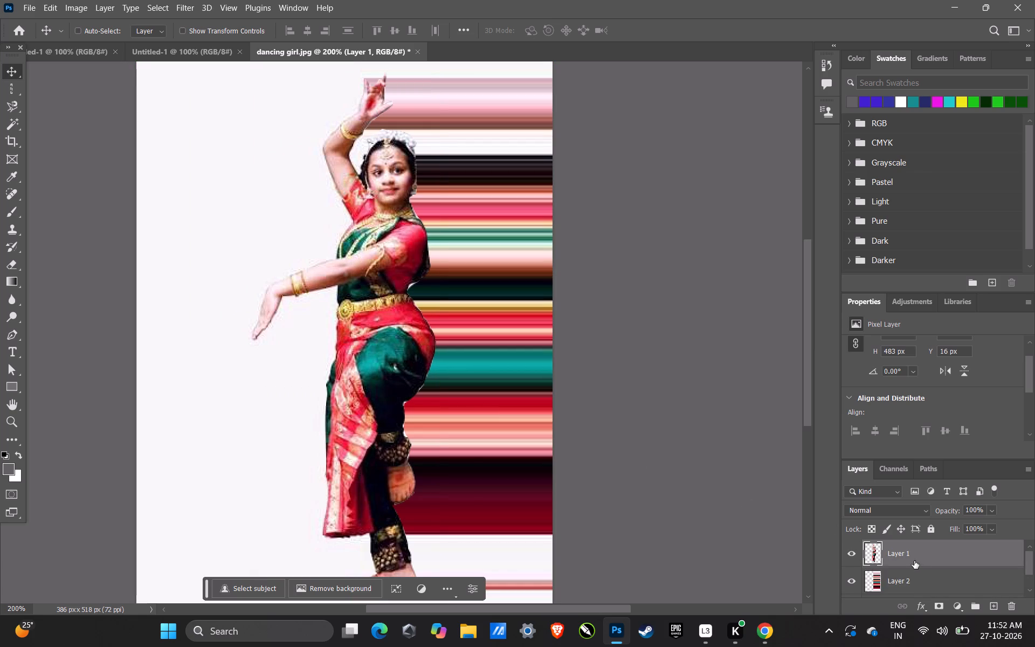
# Save the document in Downloads as a Photoshop file named "marquee tool 1", keeping Maximize Compatibility on.
pyautogui.hotkey('ctrl', 's')
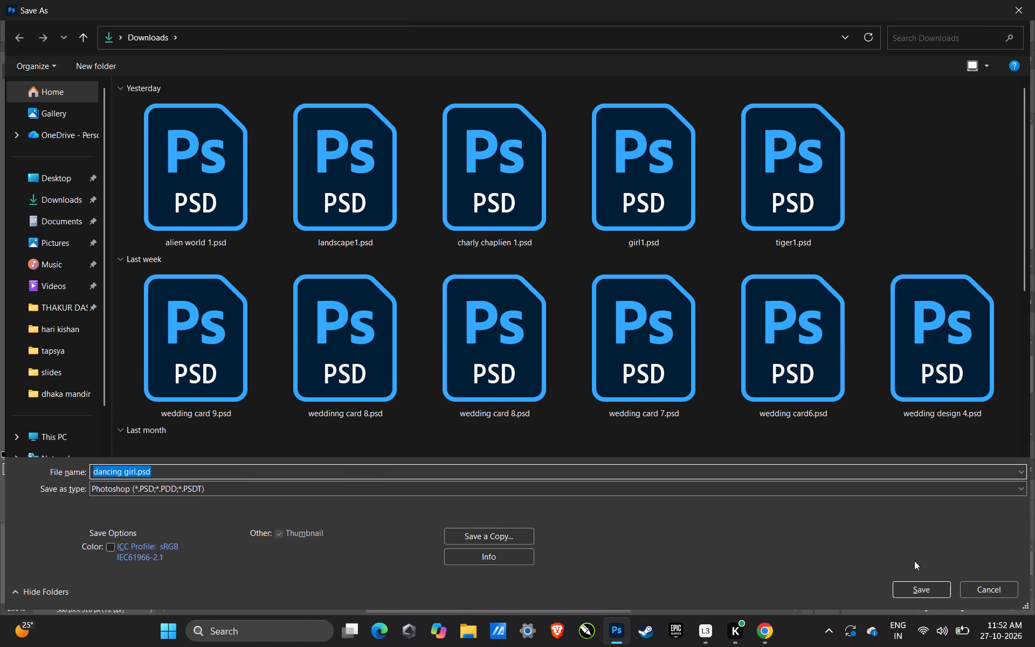
pyautogui.write('marquee tool')
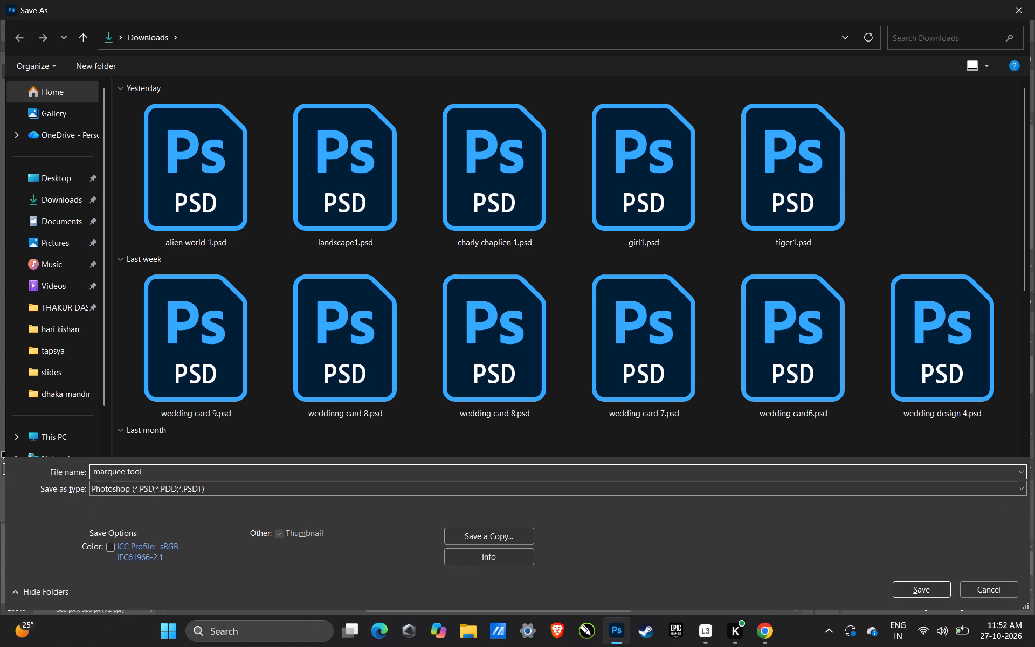
pyautogui.press('space')
pyautogui.write('1')
pyautogui.press('Return')
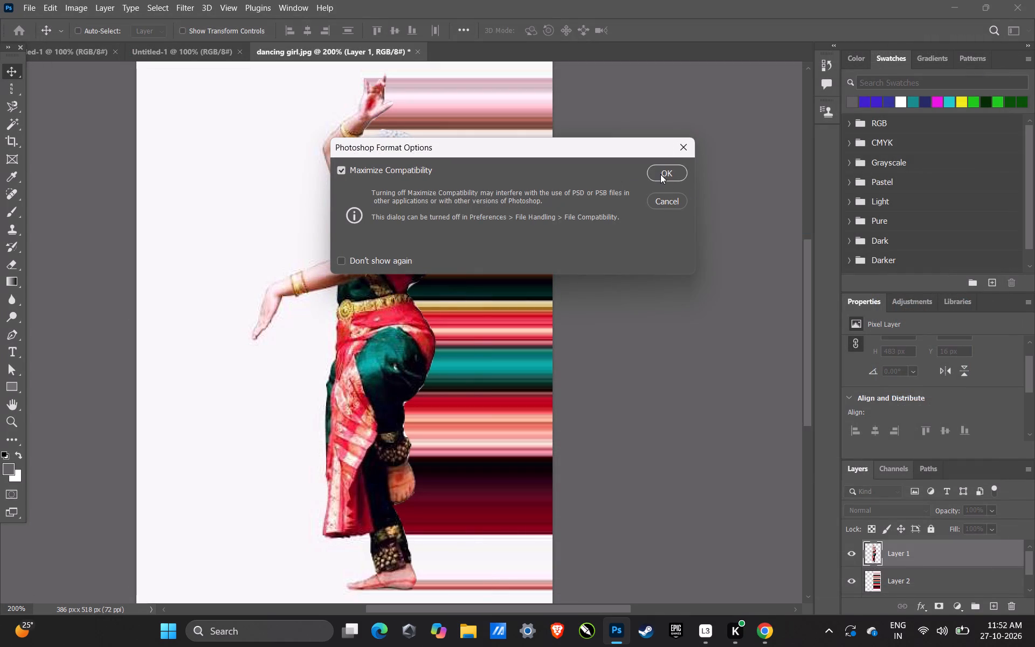
pyautogui.click(660, 174)
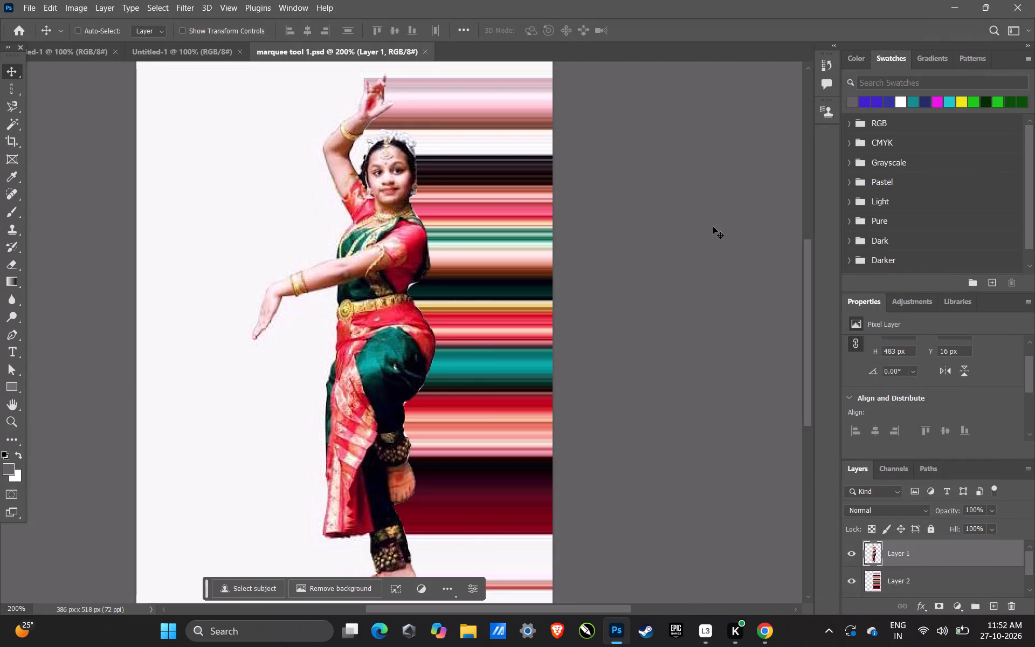